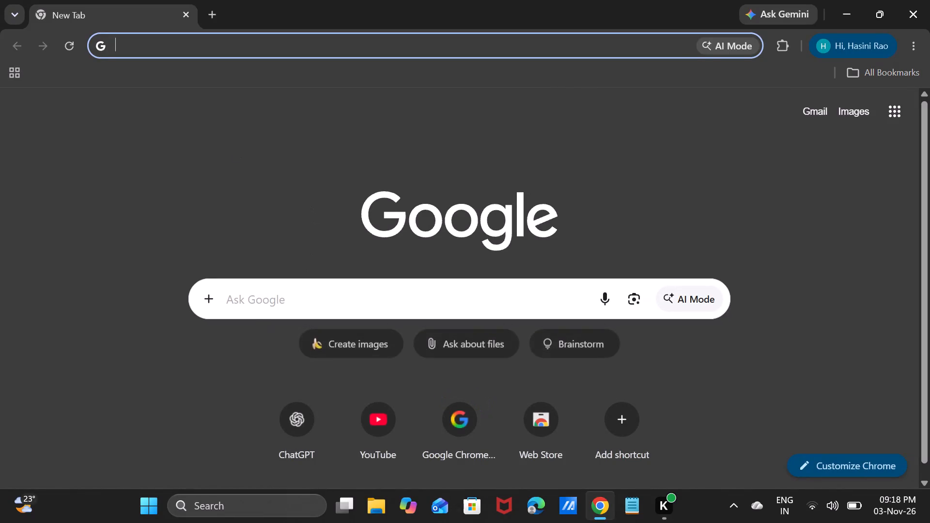
Start a Google search from the new tab page.
click(273, 307)
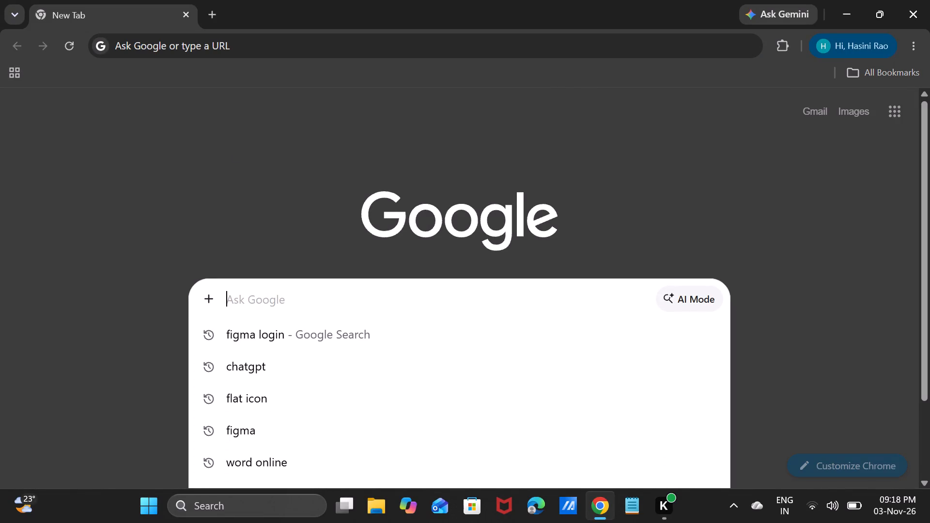
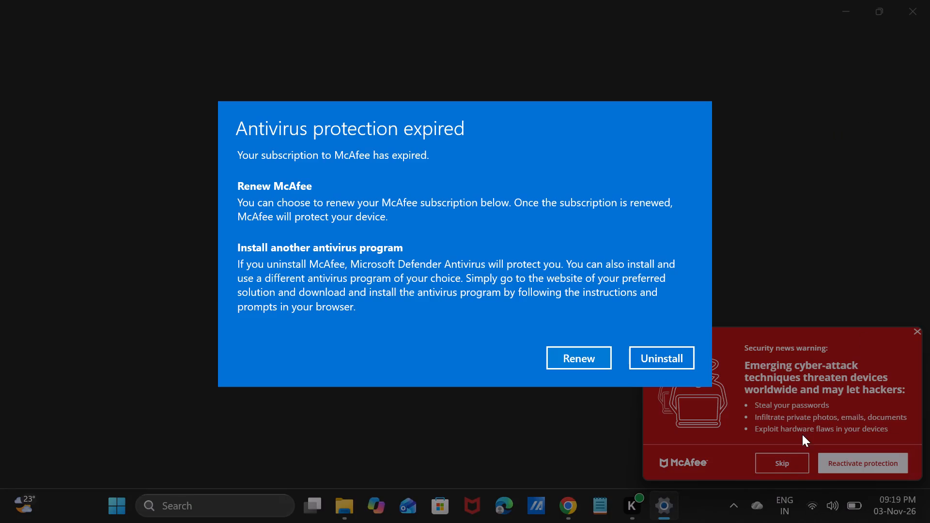
Dismiss the McAfee antivirus expiry warnings and close the Settings window.
click(787, 464)
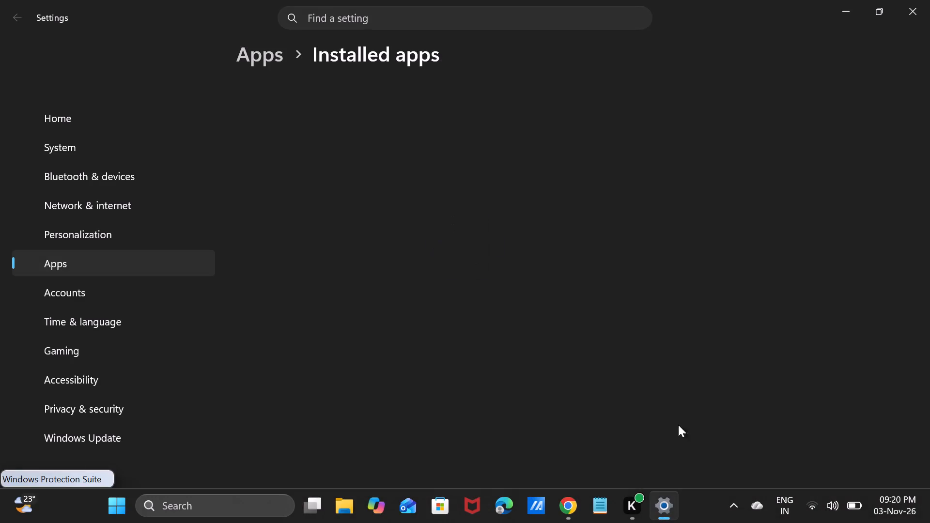
click(920, 15)
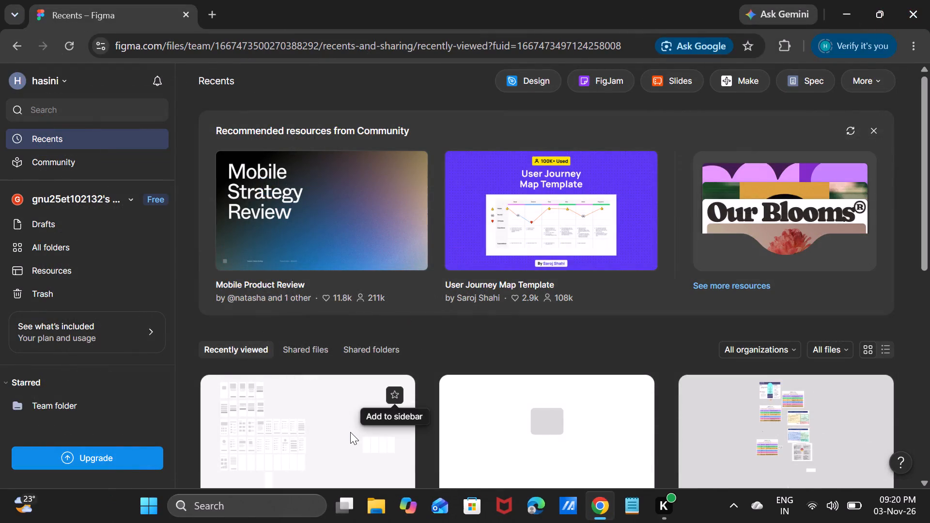
Open the first recently viewed Figma design file, the one containing rows of grey wireframe screens.
double_click(350, 432)
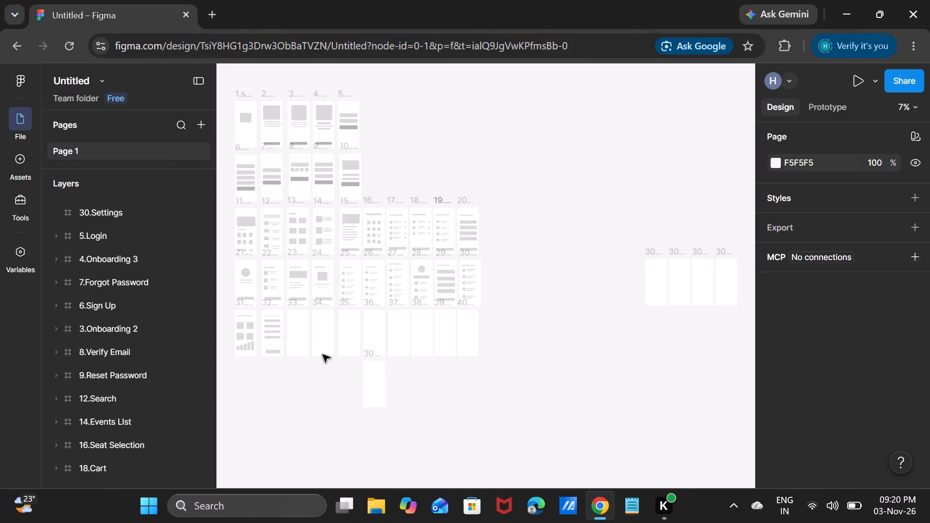
Locate the empty 33.Event Details frame beside 32.Create Event and inspect it up close.
scroll(321, 354, right, 2)
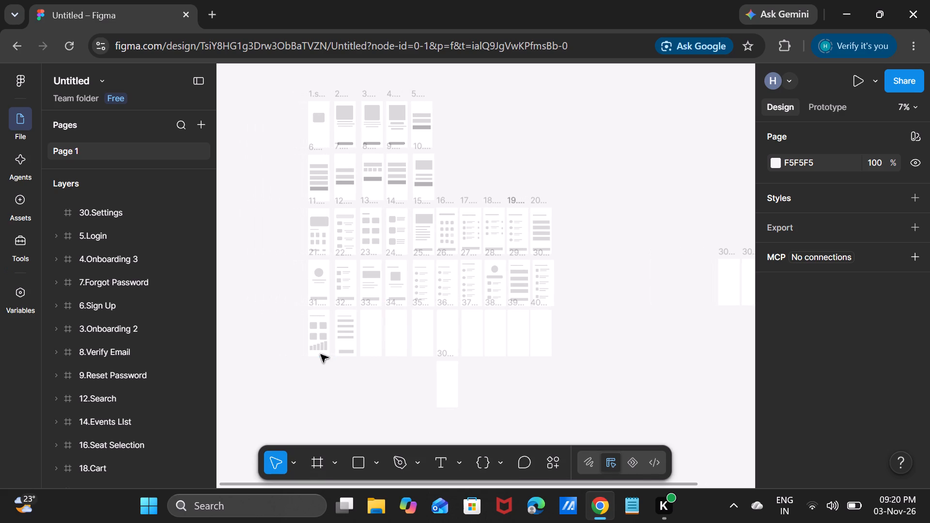
scroll(321, 354, left, 1)
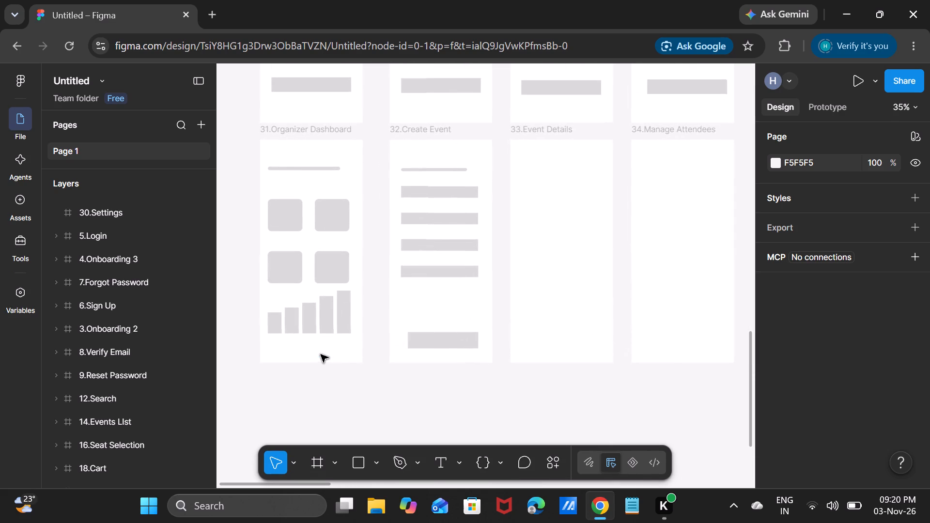
scroll(471, 299, left, 3)
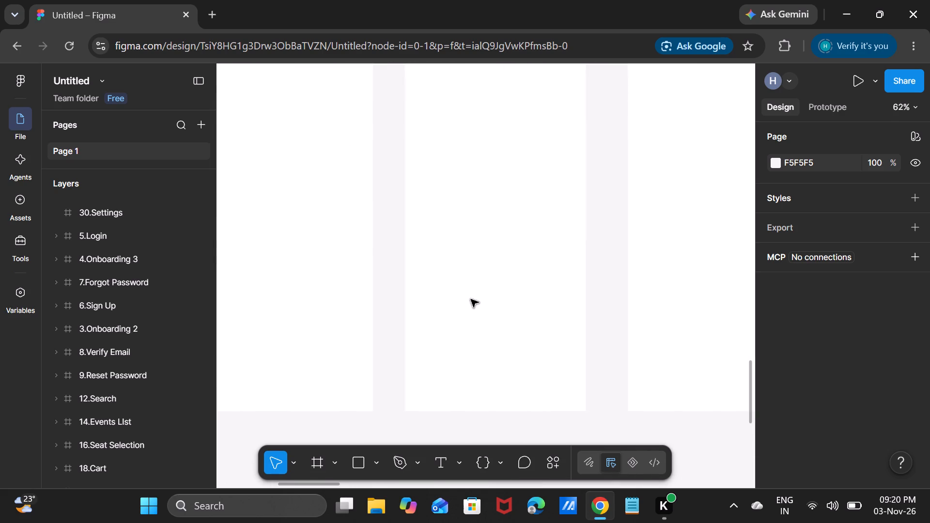
scroll(471, 299, right, 2)
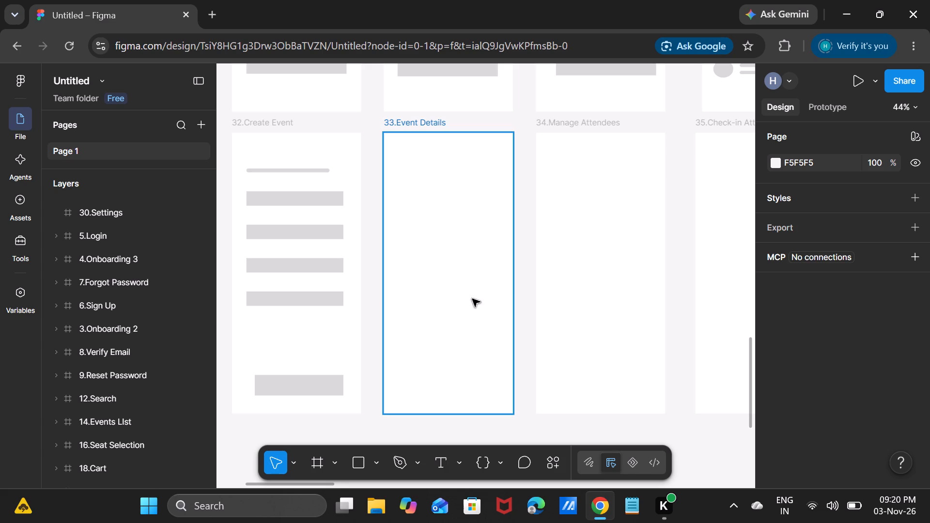
scroll(473, 299, right, 2)
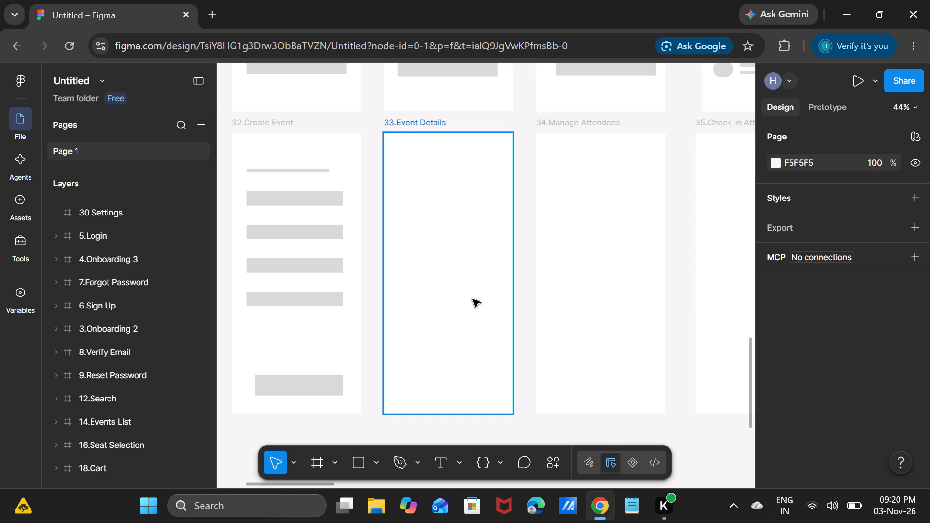
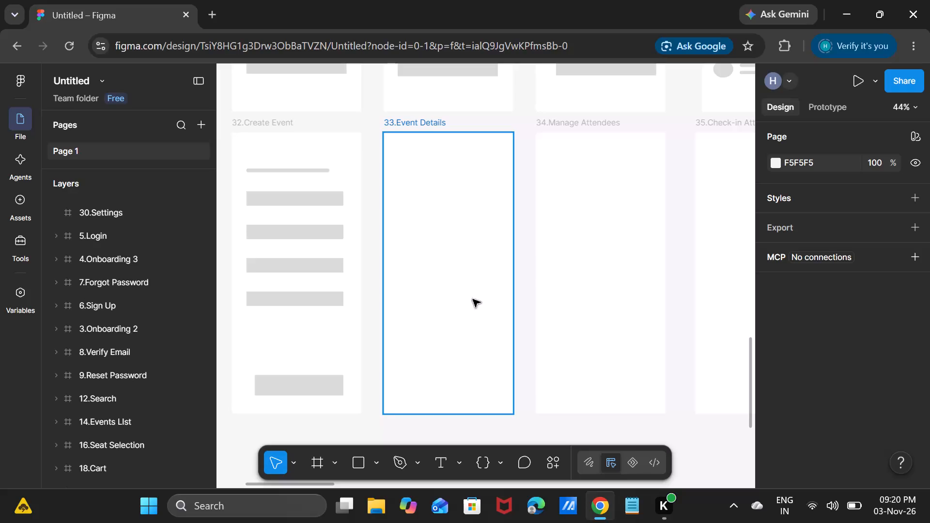
Draw a thin title bar about 272 × 14 near the top of the 33.Event Details frame, at about X 37, Y 112.
click(357, 461)
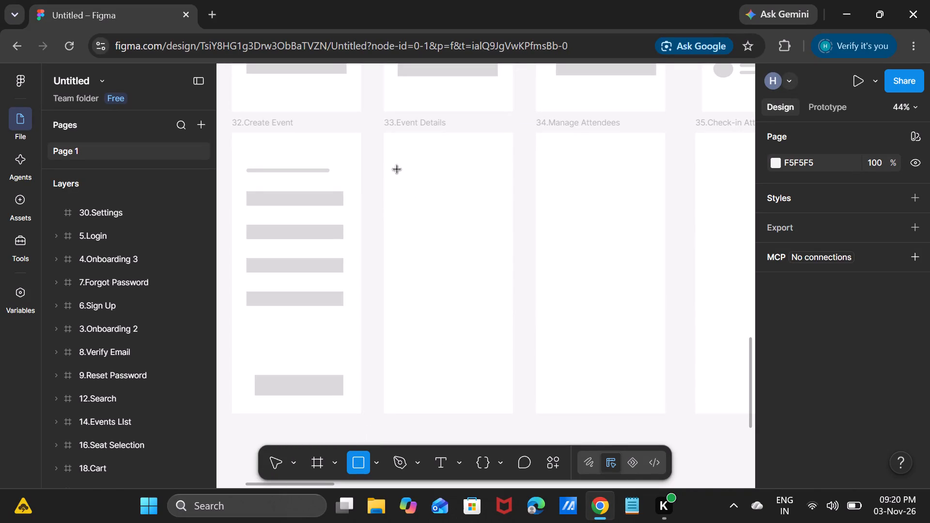
drag(398, 169, 474, 177)
click(483, 235)
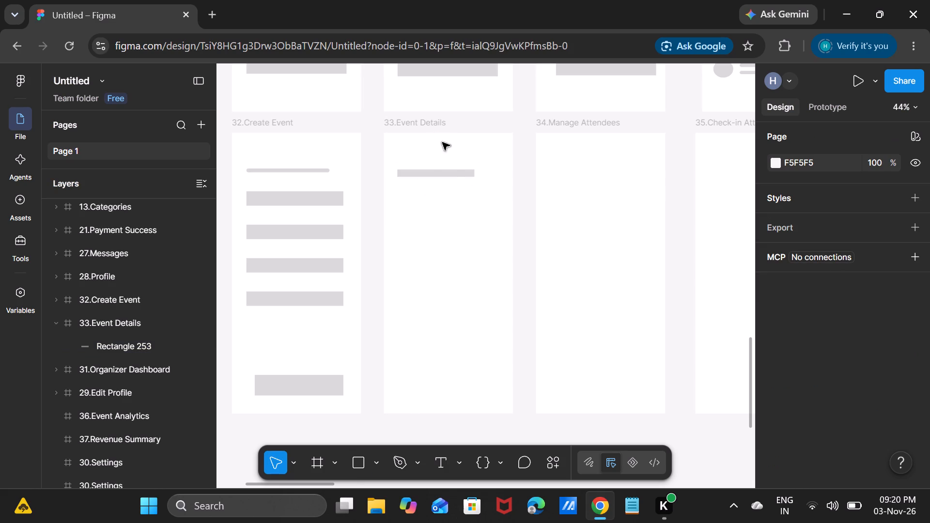
click(449, 171)
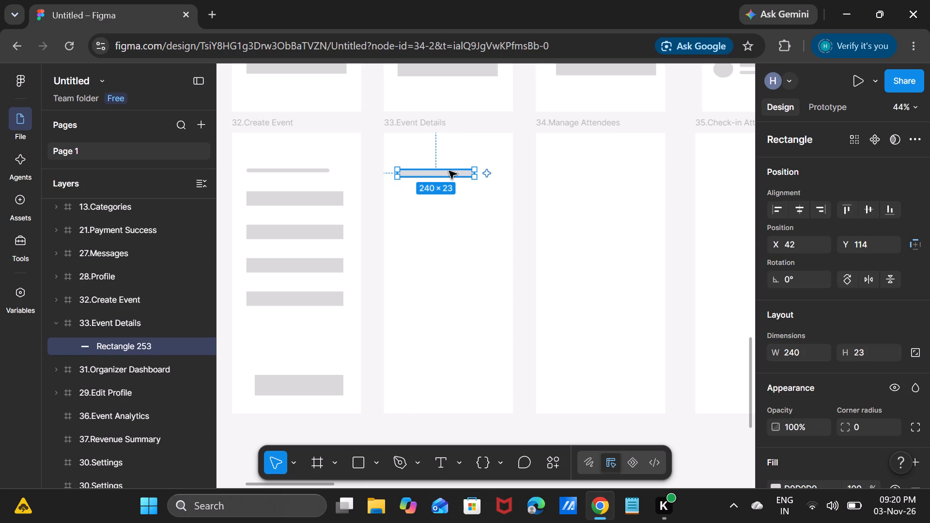
drag(458, 166, 456, 172)
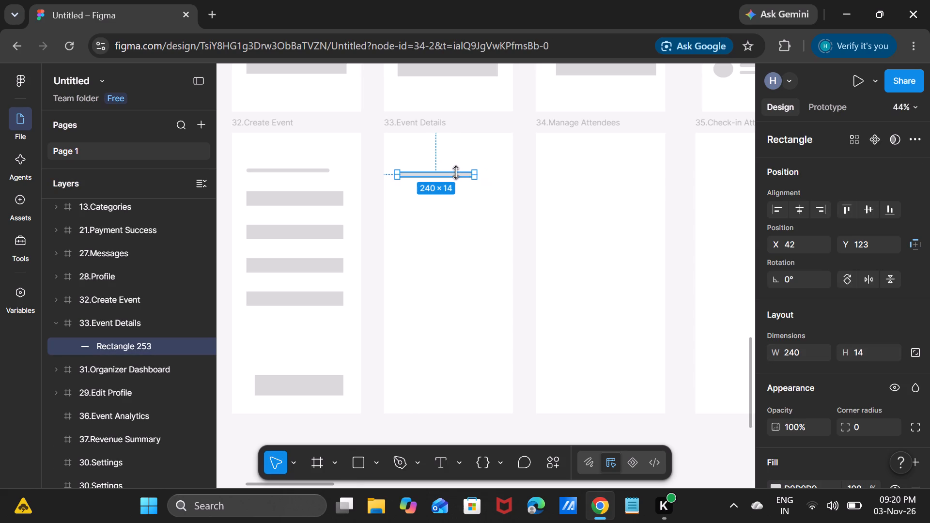
drag(456, 172, 456, 172)
click(478, 205)
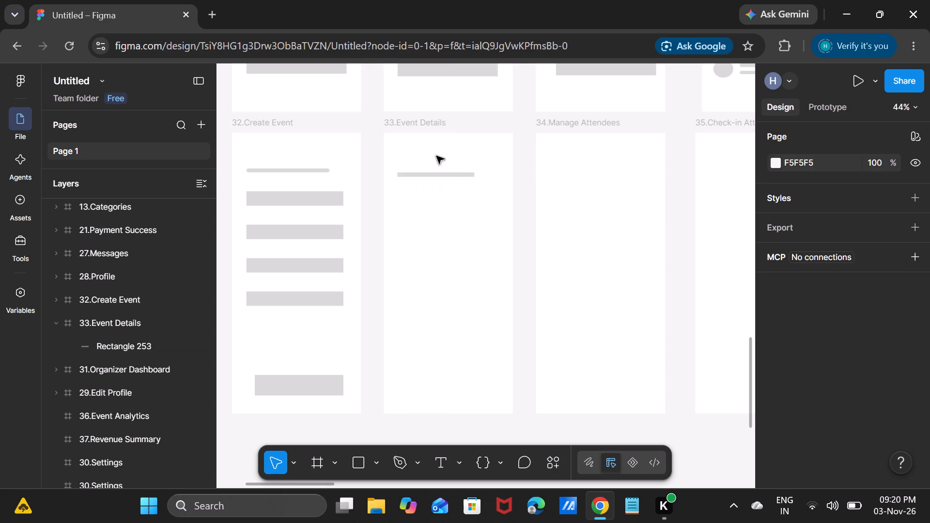
click(442, 176)
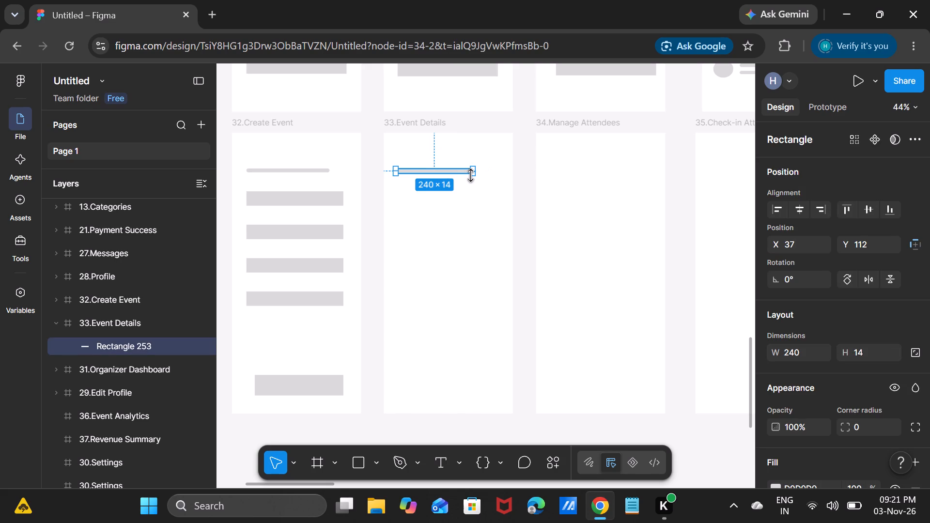
drag(475, 172, 484, 175)
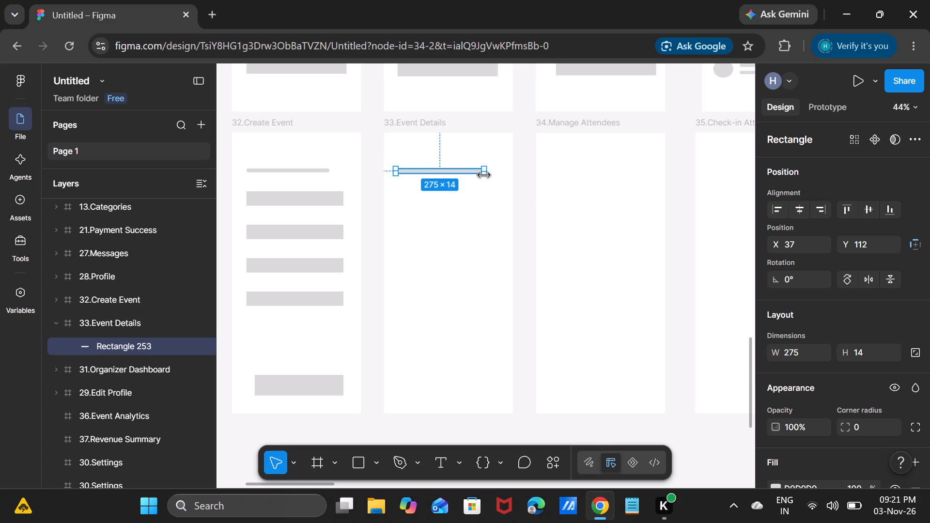
drag(484, 175, 483, 175)
click(447, 250)
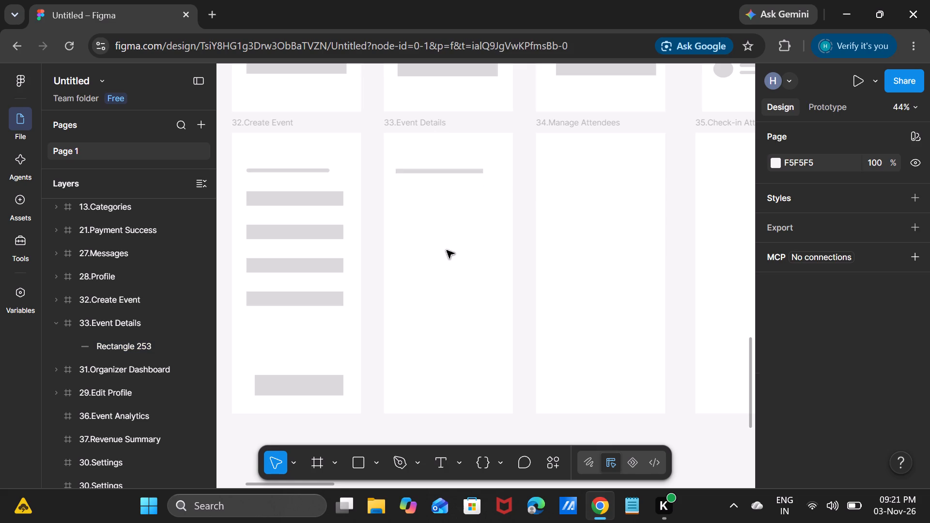
Set the corner radius of the title bar in 33.Event Details to 10.
click(440, 168)
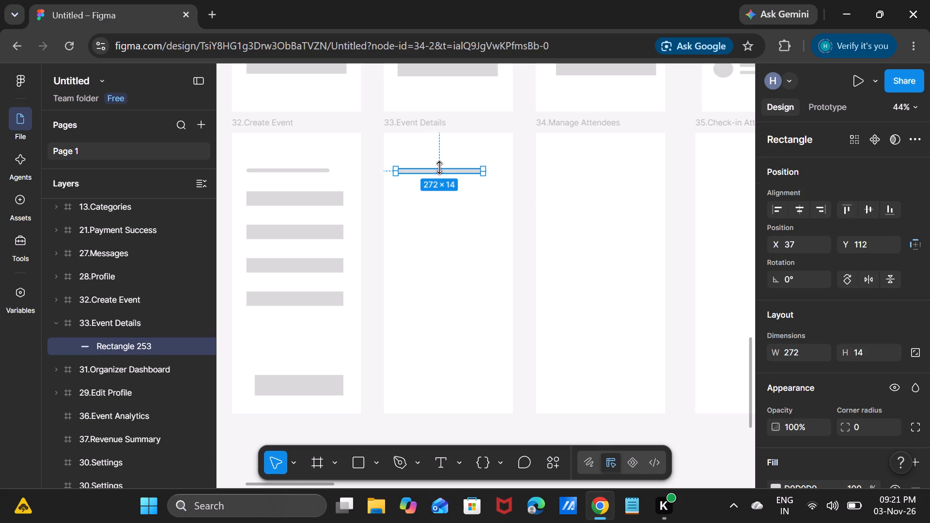
drag(863, 418, 465, 275)
click(862, 417)
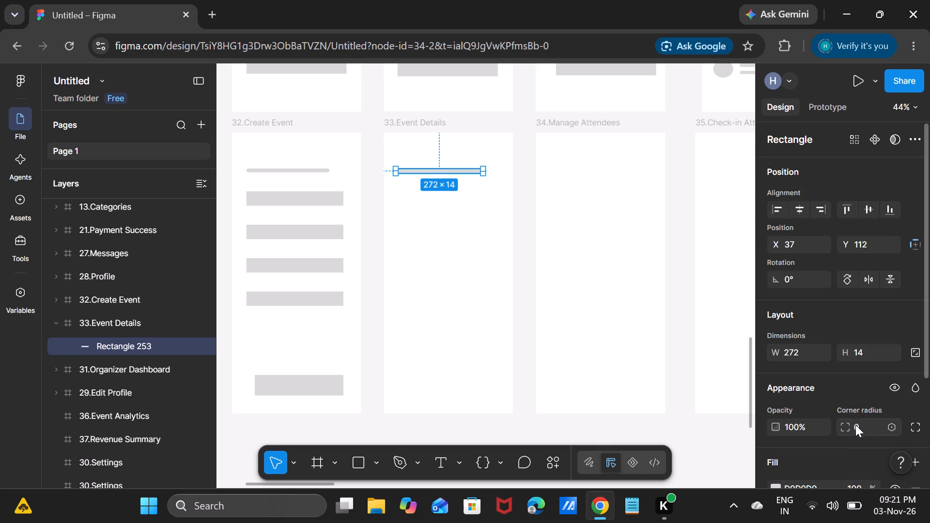
drag(853, 425, 465, 275)
drag(853, 425, 465, 275)
text(10)
key(Return)
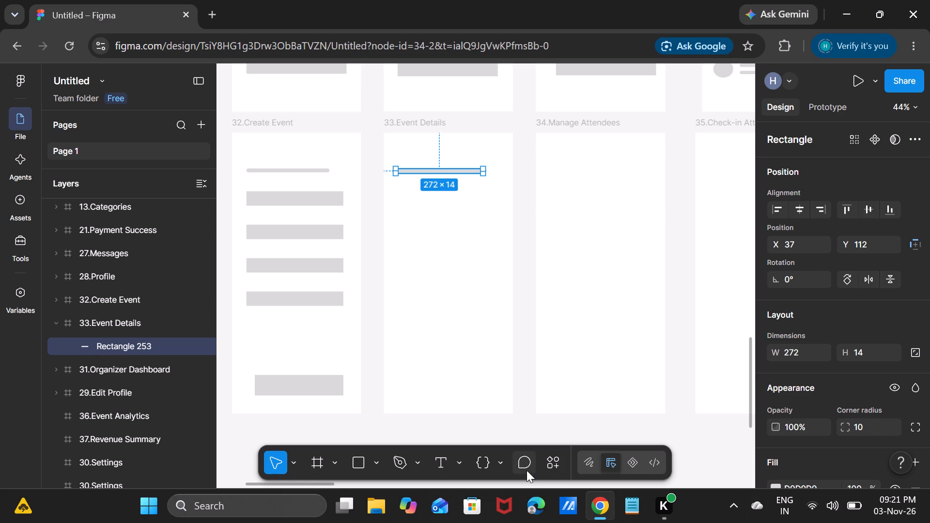
Add an image placeholder rectangle about 313 × 159 below the title bar, left-aligned with it at X 37, Y 166.
click(357, 466)
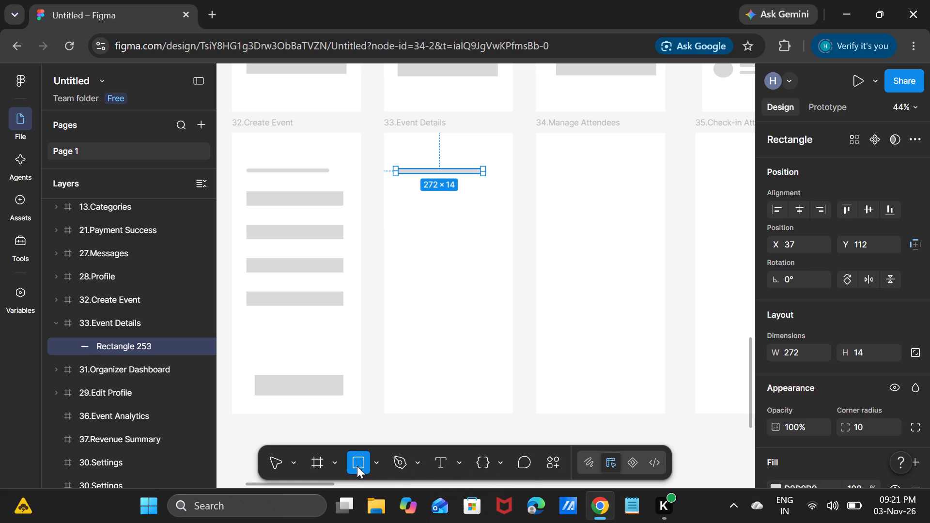
click(419, 221)
drag(433, 223, 485, 212)
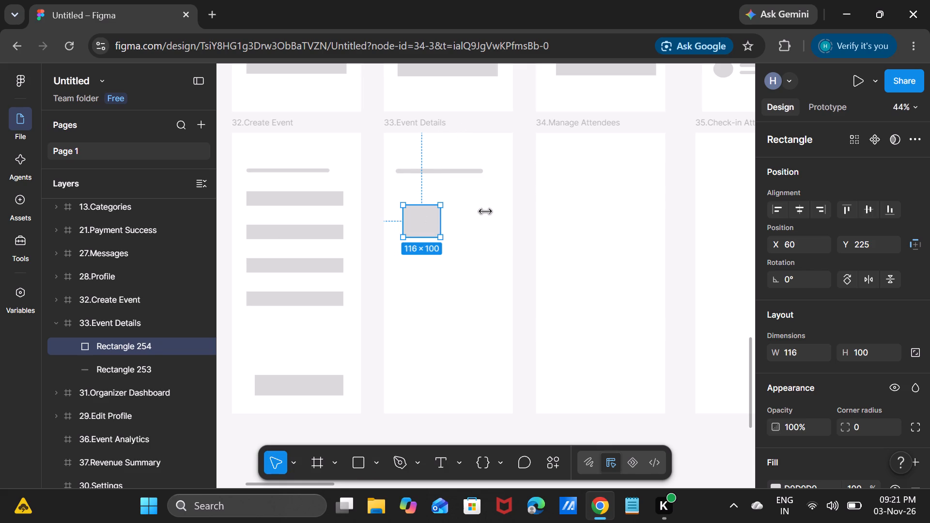
drag(485, 212, 492, 215)
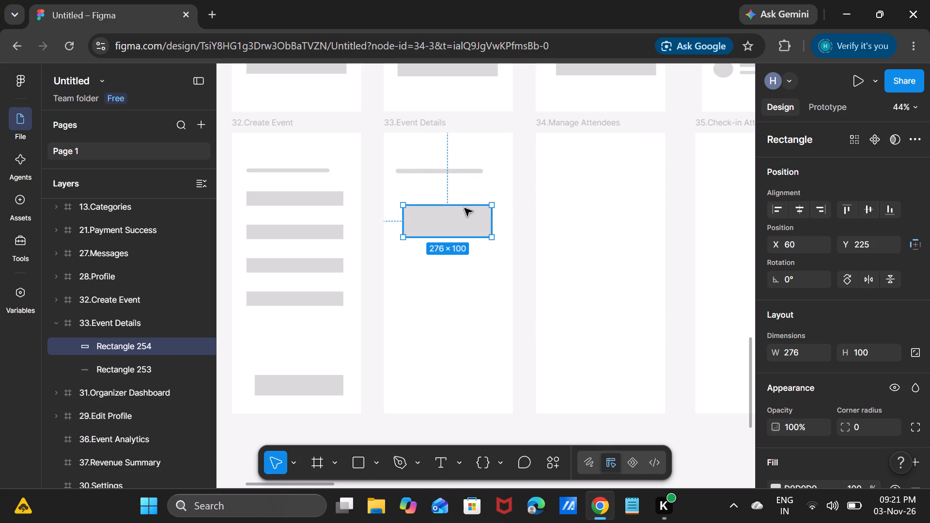
drag(452, 206, 453, 186)
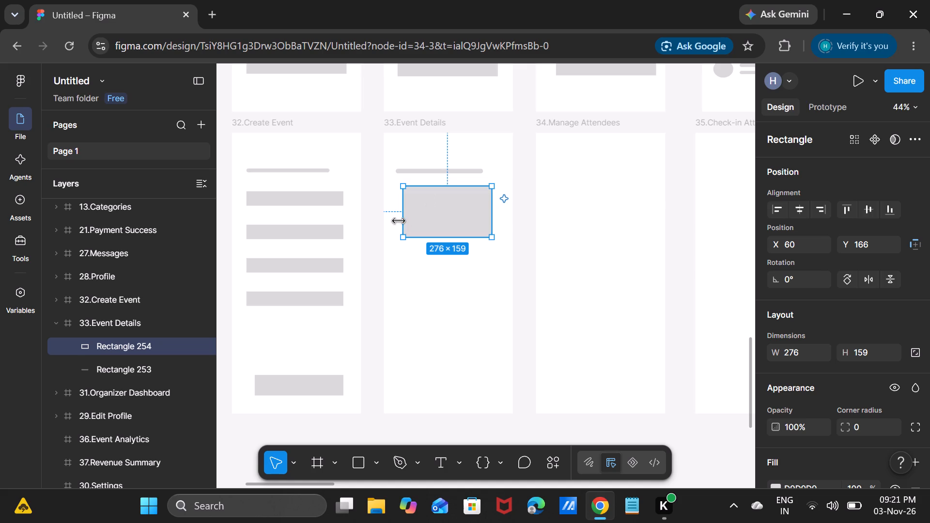
drag(407, 217, 407, 217)
drag(407, 217, 396, 220)
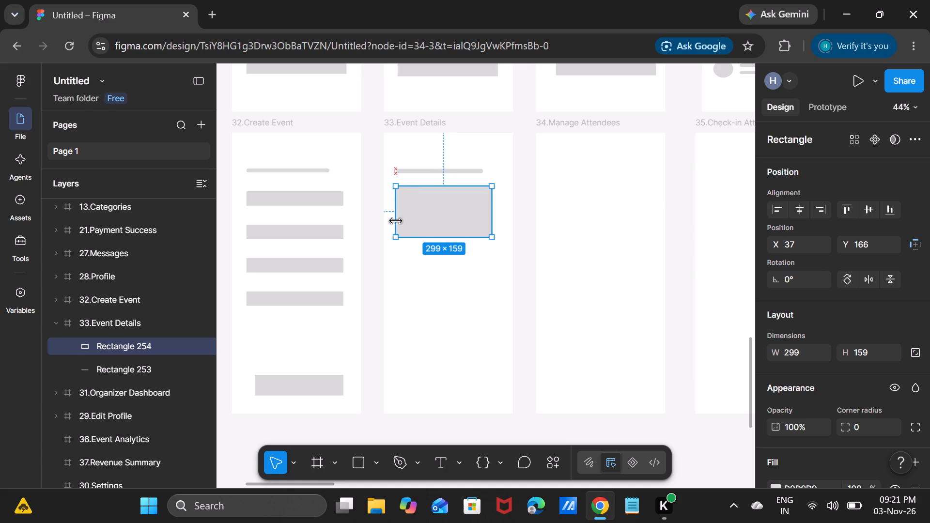
drag(396, 220, 395, 220)
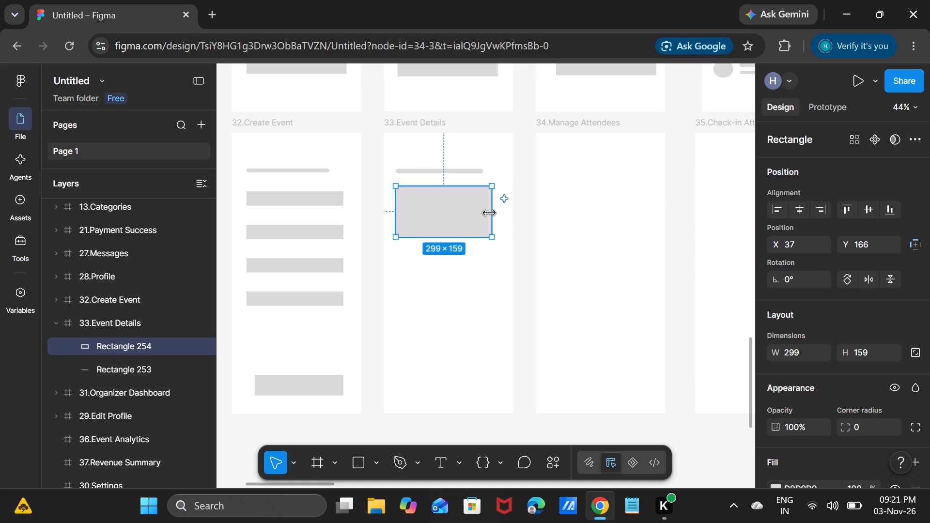
drag(489, 213, 494, 212)
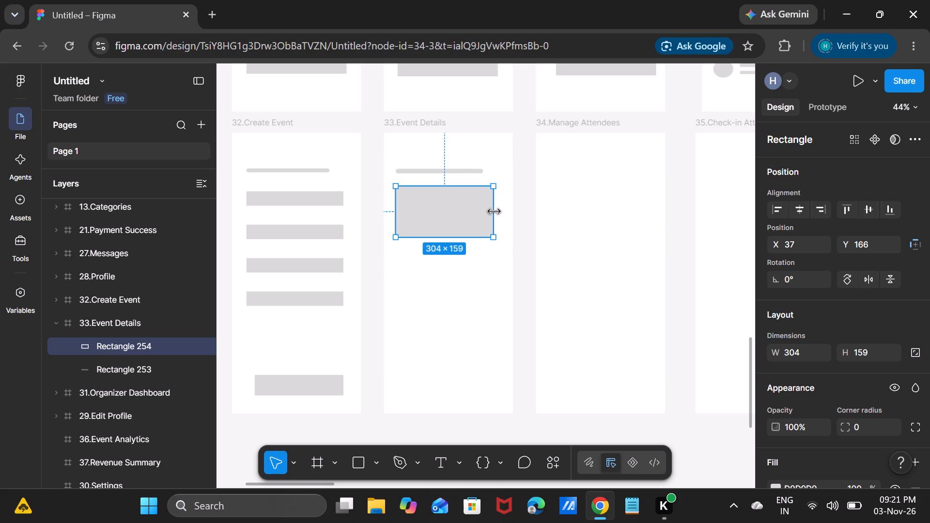
drag(494, 212, 496, 212)
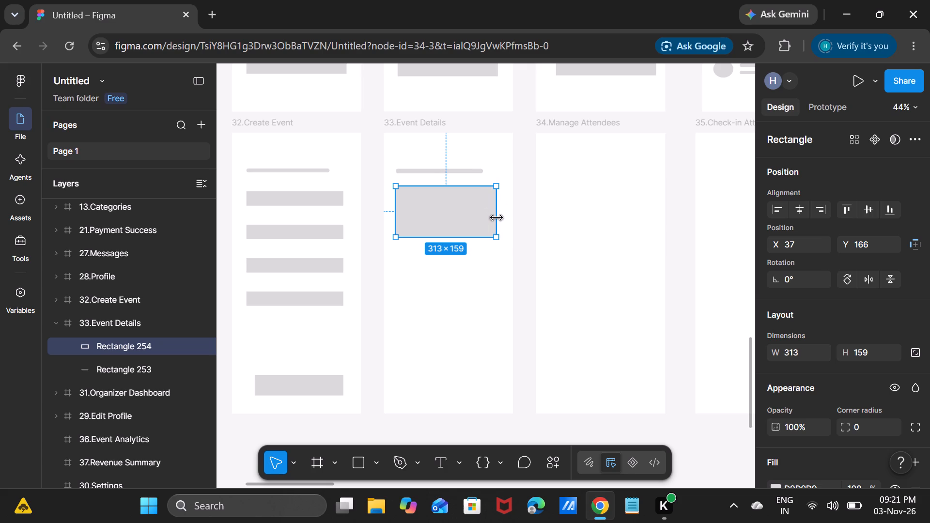
click(493, 259)
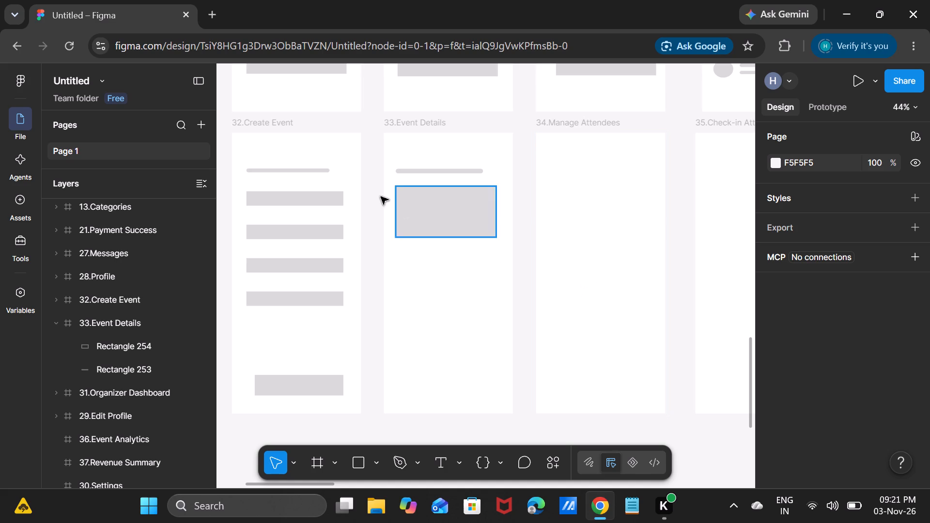
Set the corner radius of the image placeholder rectangle to 10.
click(426, 221)
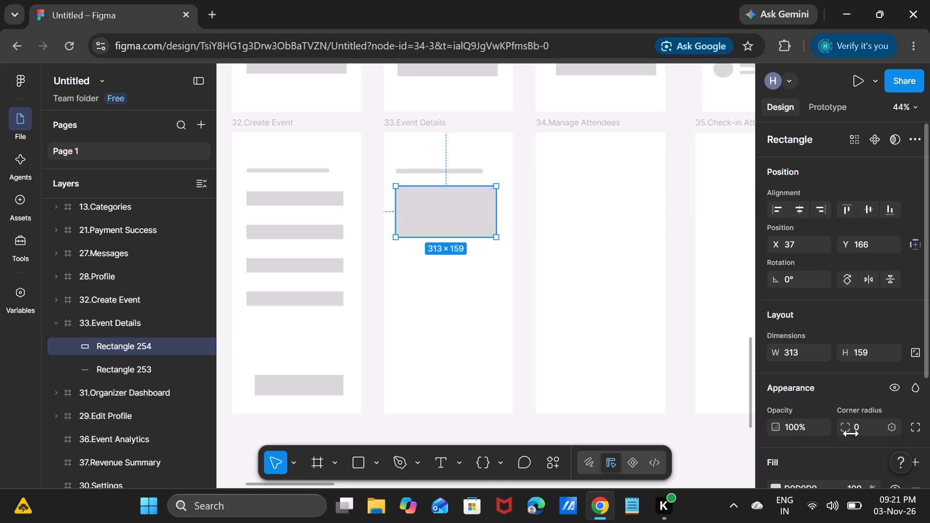
double_click(863, 429)
key(Tab)
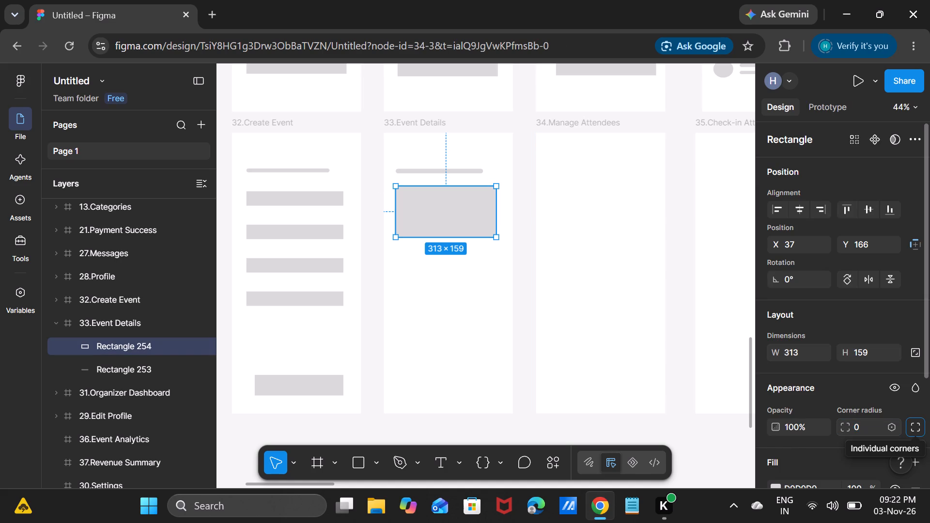
double_click(860, 420)
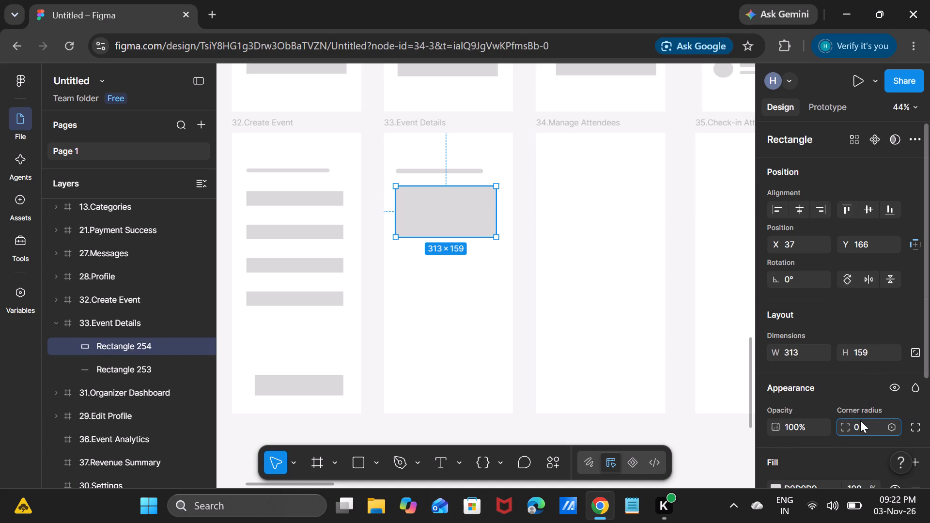
text(10)
key(Return)
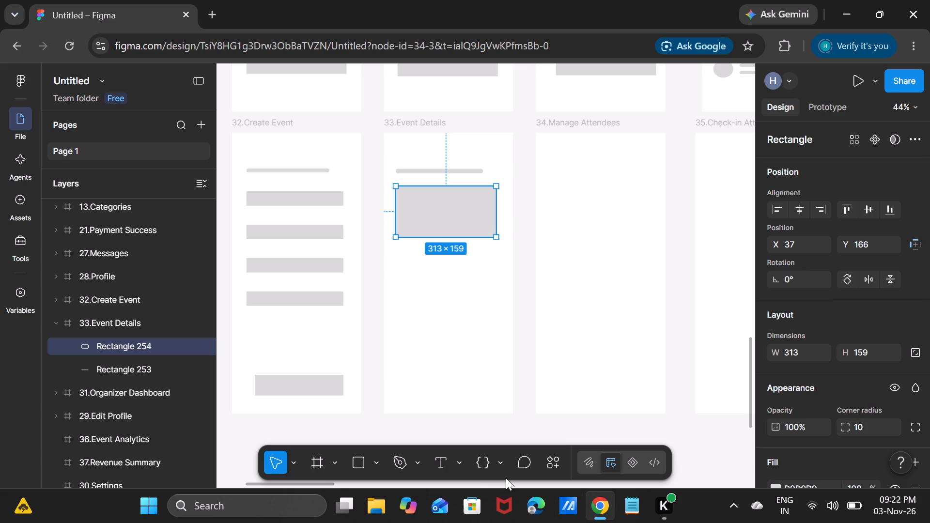
Add a thin text bar about 342 × 19 below the image placeholder, left-aligned with it at X 37, Y 365.
click(358, 459)
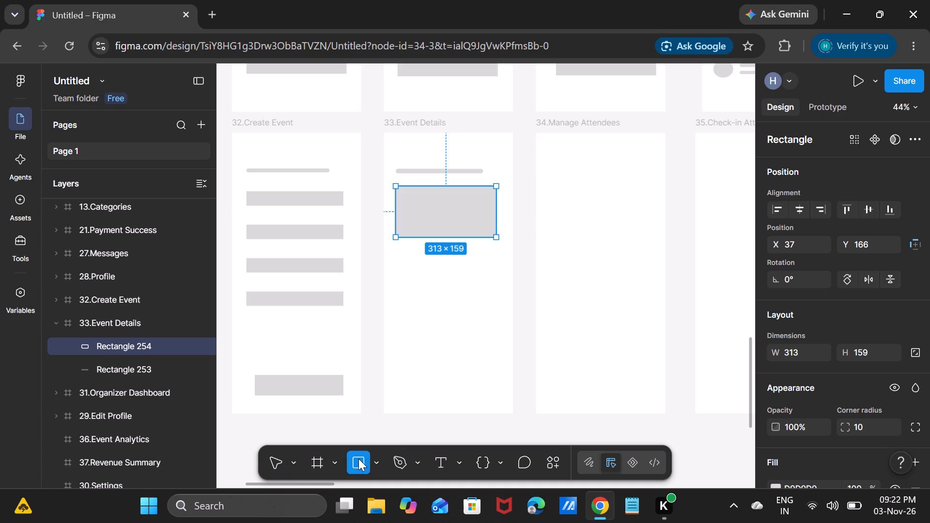
click(403, 261)
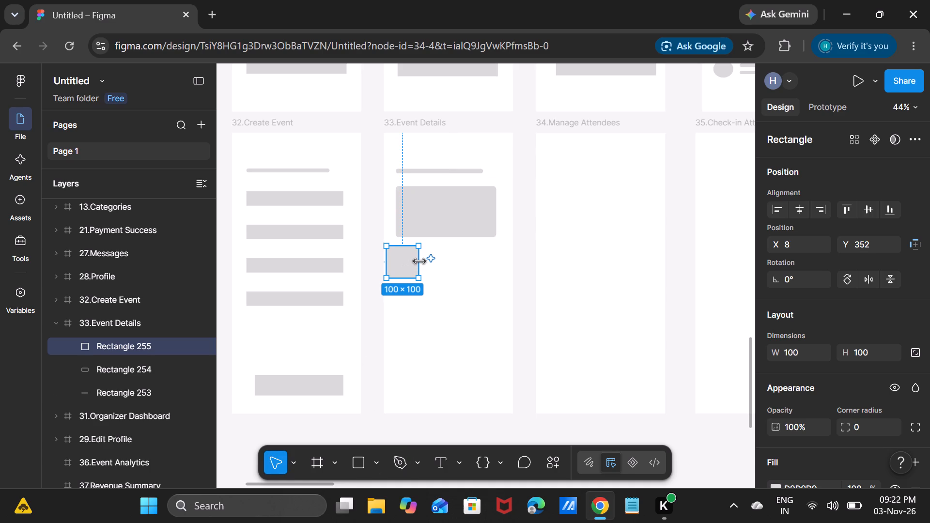
drag(419, 261, 497, 263)
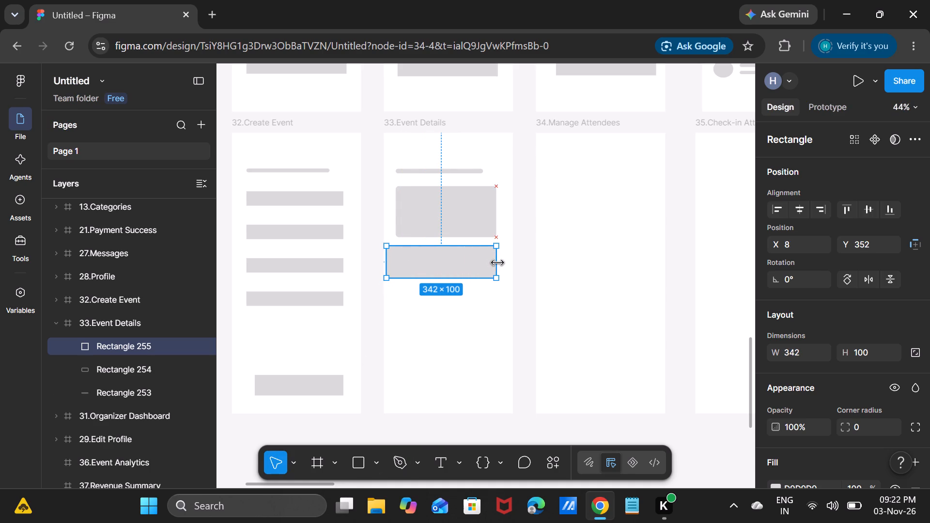
drag(497, 263, 498, 262)
drag(428, 244, 426, 268)
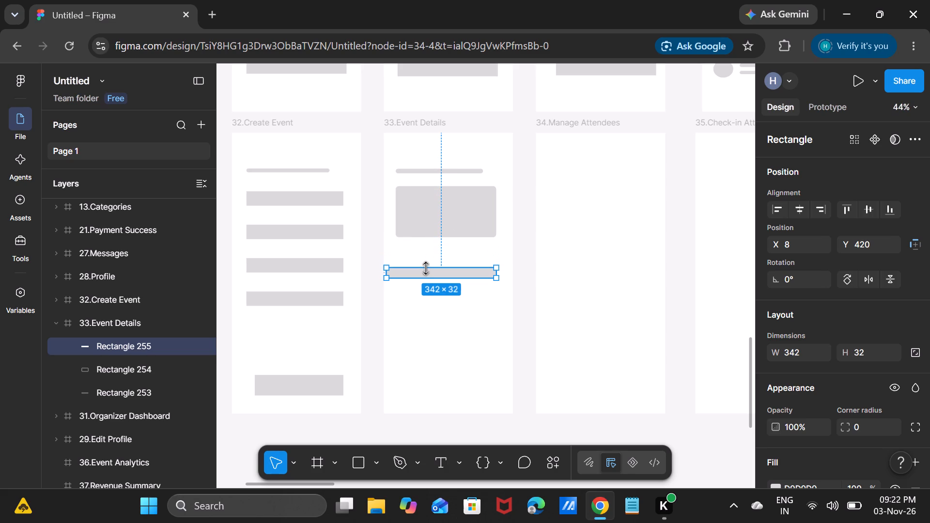
drag(426, 268, 426, 272)
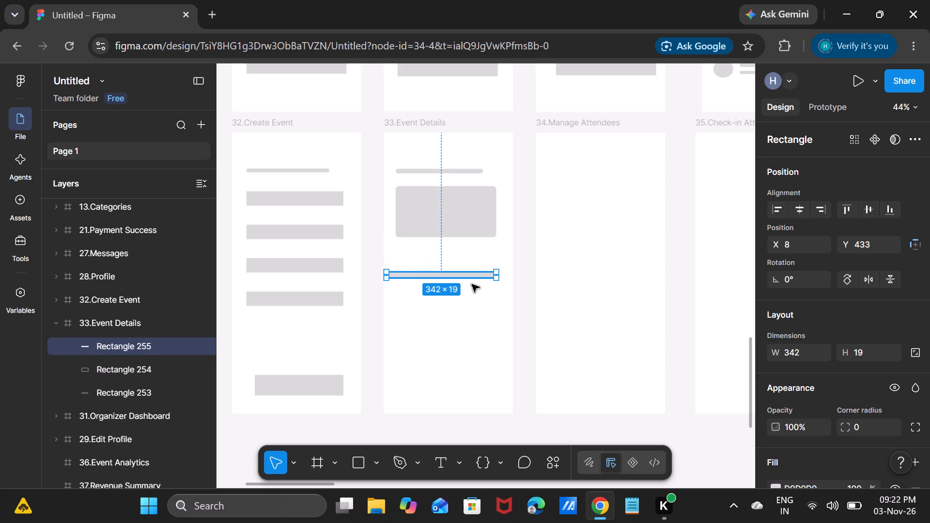
click(484, 289)
drag(469, 277, 480, 257)
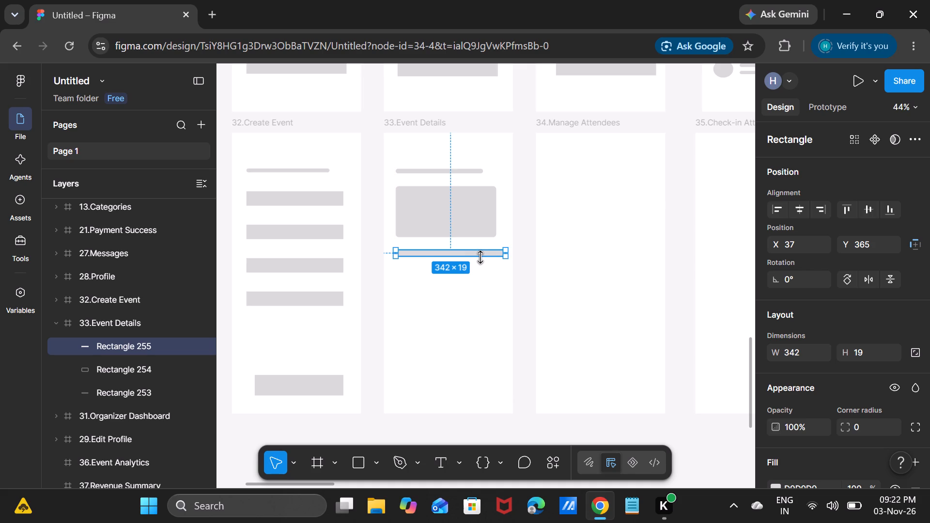
Add a second text bar about 253 × 17 below the first one in 33.Event Details, left-aligned at X 37, Y 420.
click(355, 462)
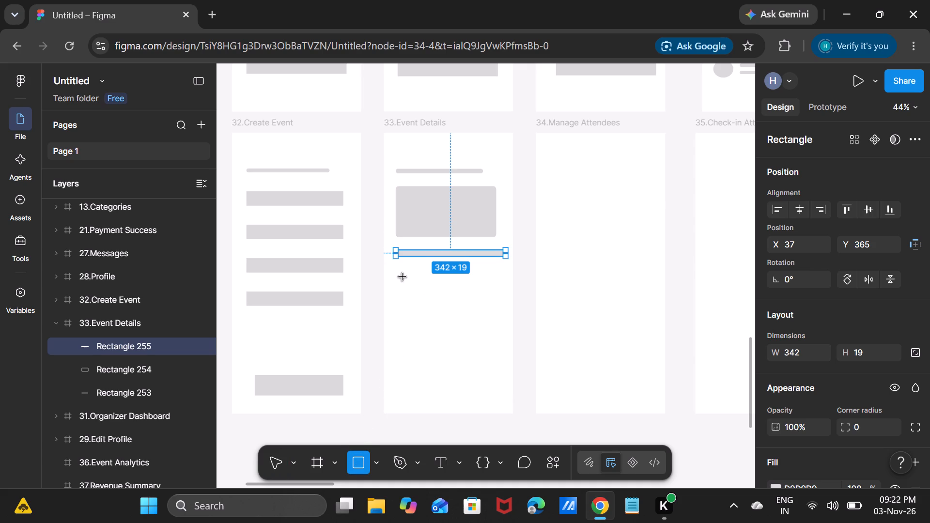
drag(402, 277, 466, 293)
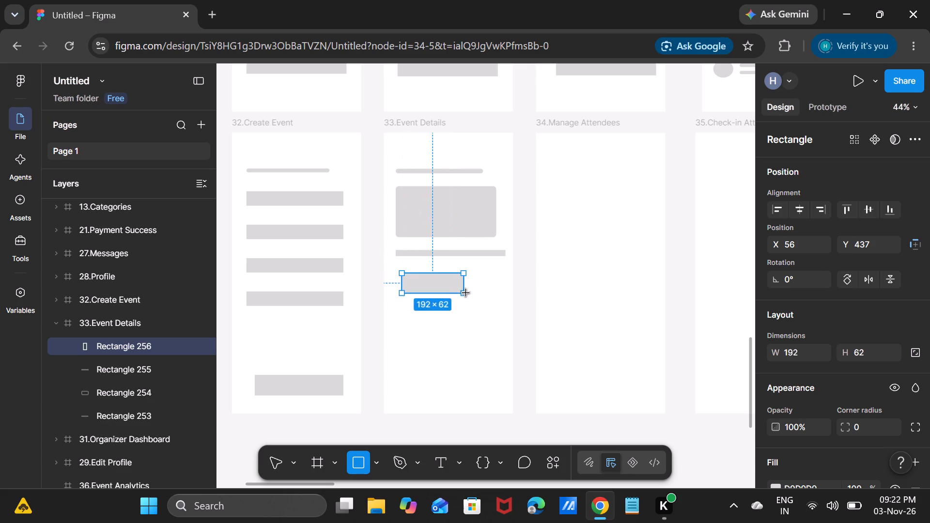
drag(466, 293, 483, 281)
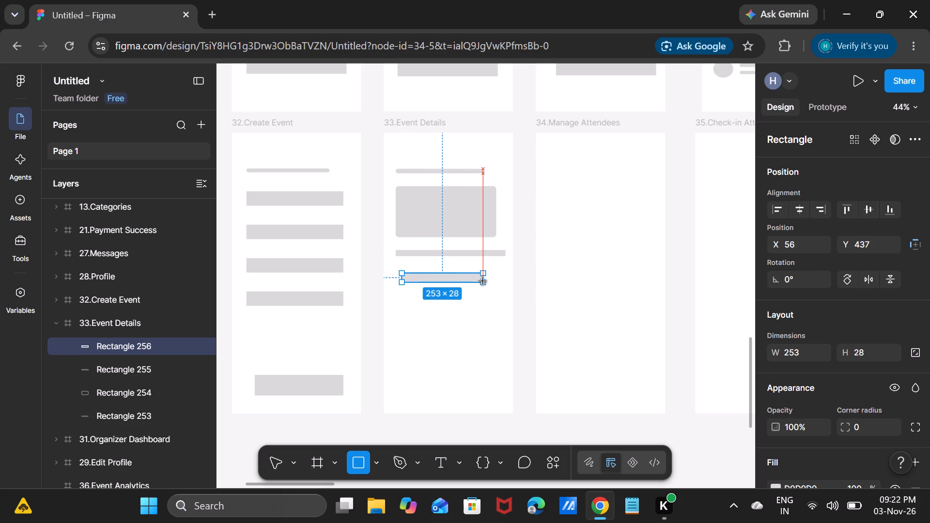
drag(483, 281, 484, 281)
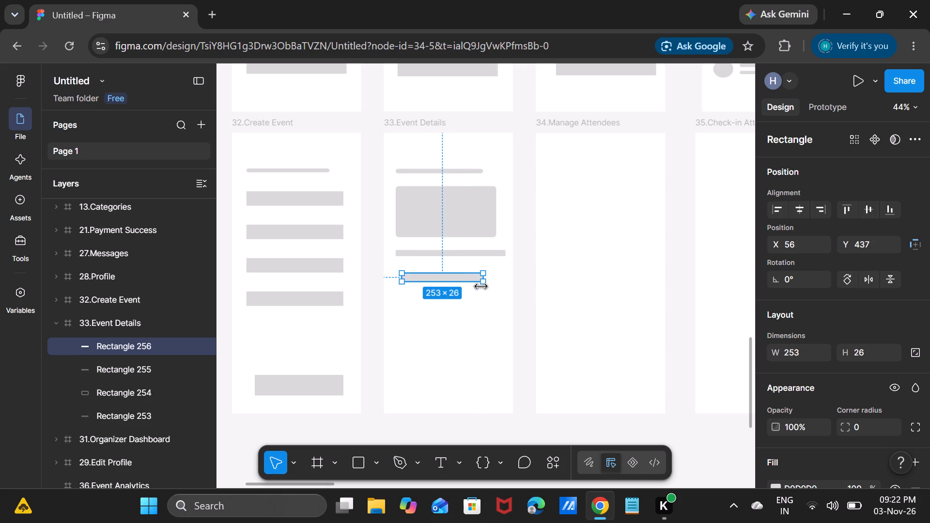
click(460, 317)
drag(461, 274, 456, 269)
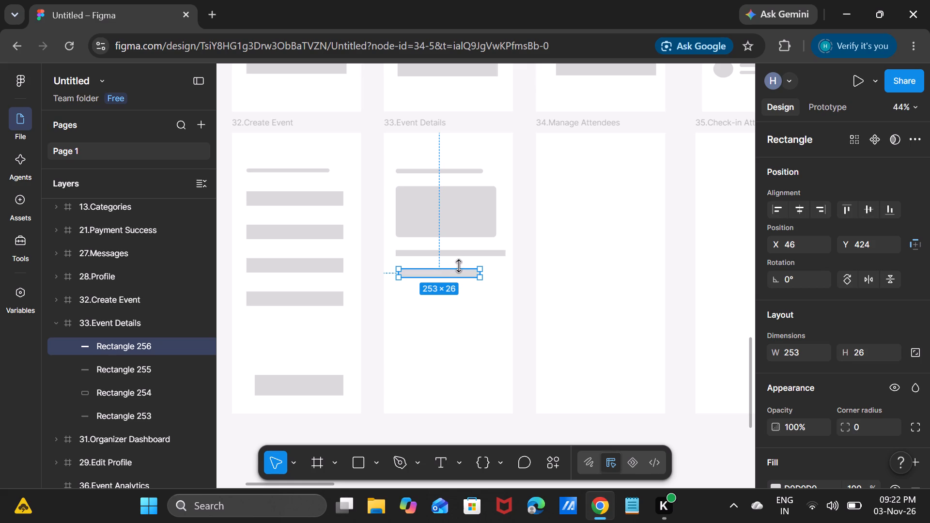
drag(459, 266, 459, 272)
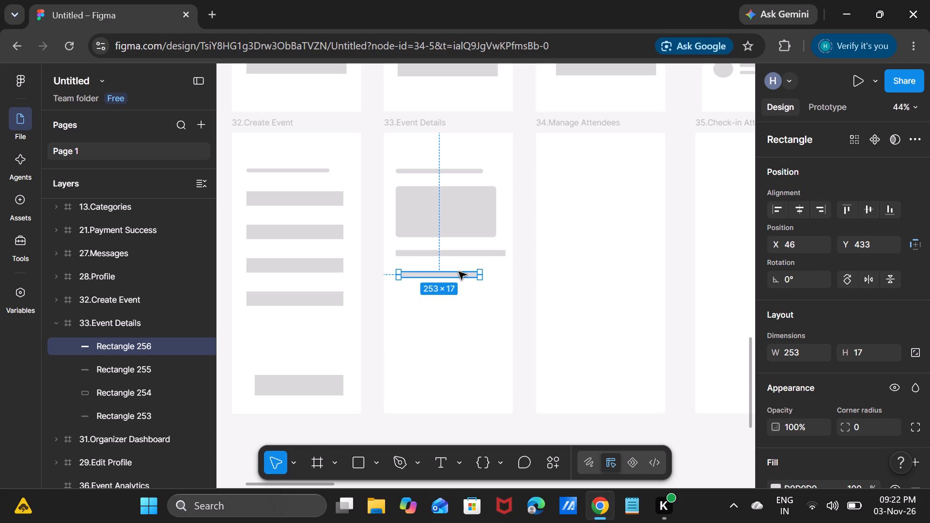
click(475, 320)
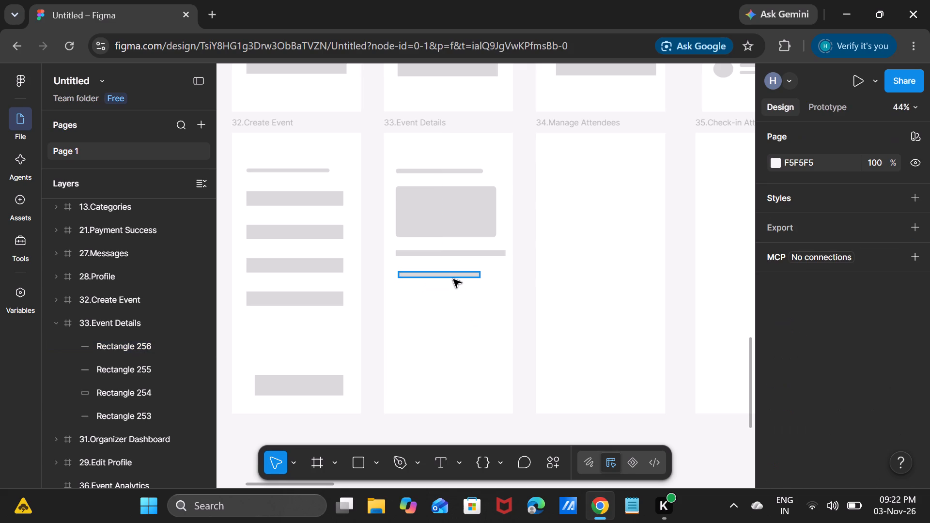
drag(452, 277, 452, 273)
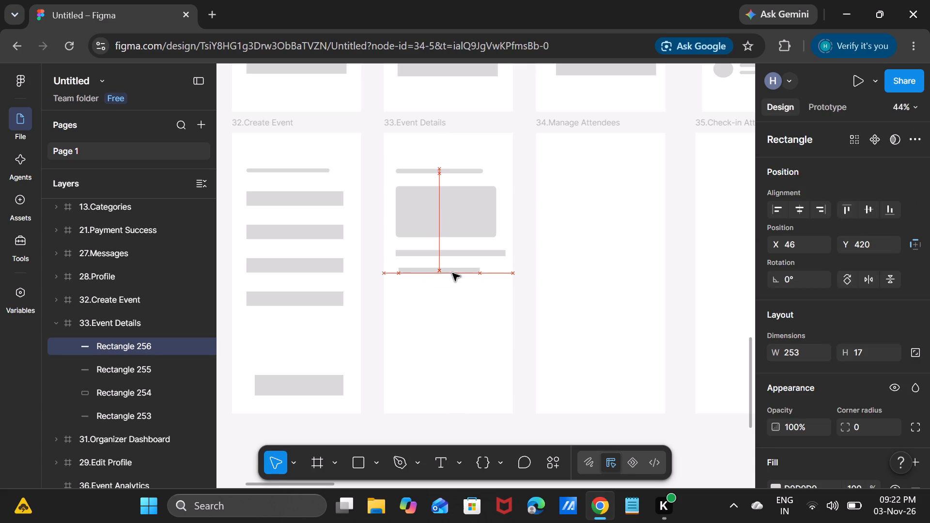
drag(452, 273, 447, 270)
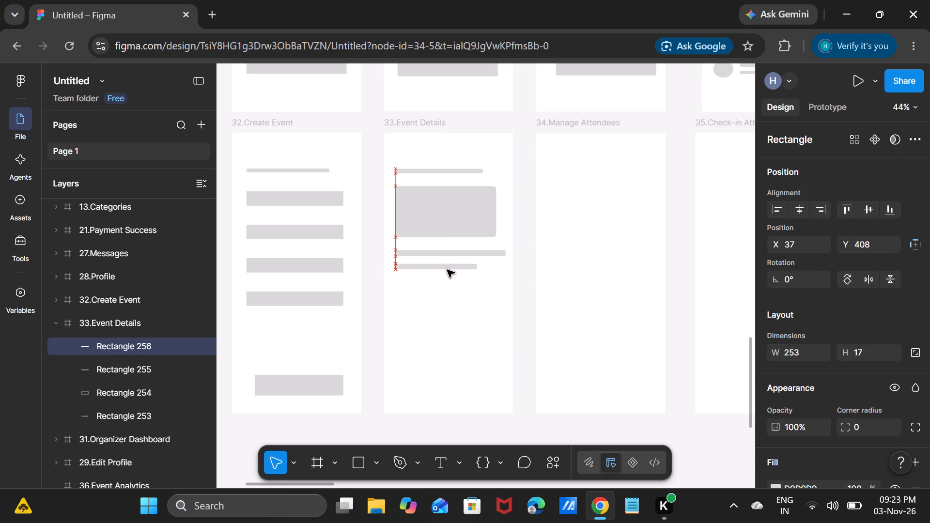
drag(447, 270, 448, 271)
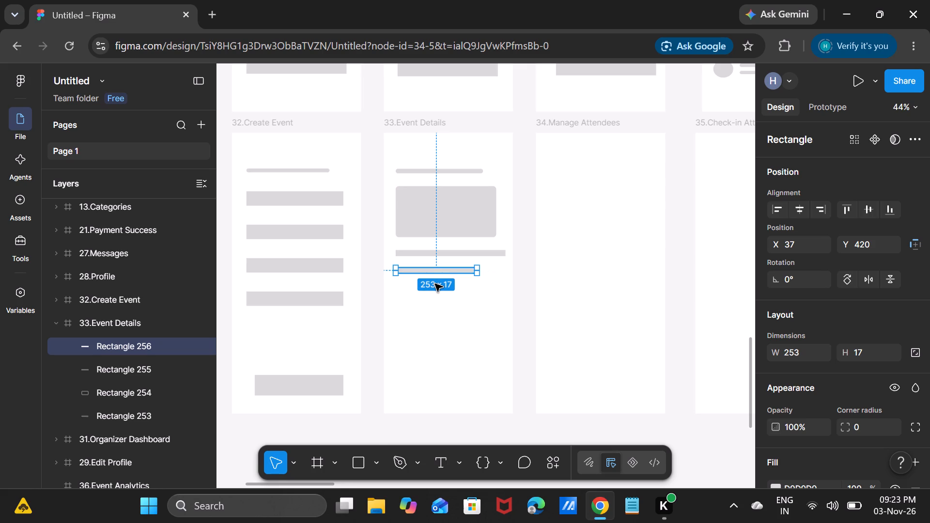
Add a third text bar about 260 × 16 below the second one, left-aligned with it at X 37, Y 477.
click(362, 462)
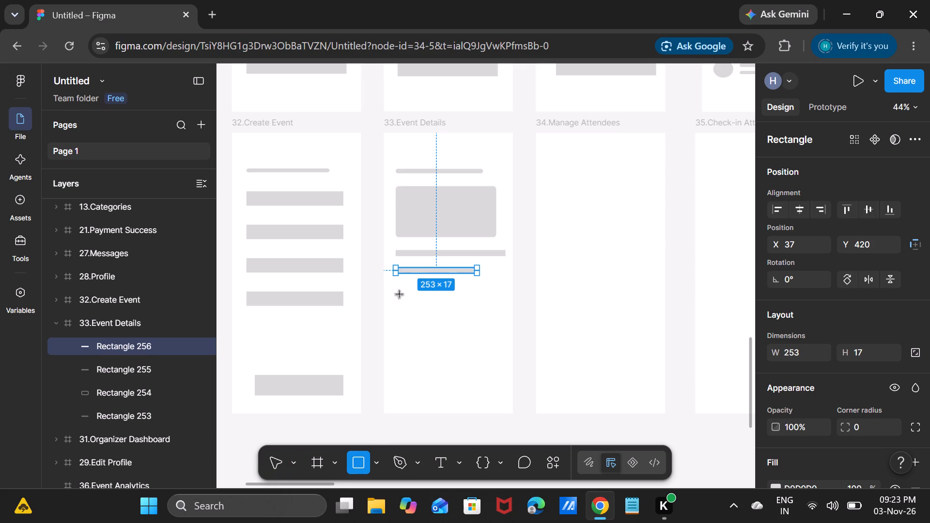
drag(400, 294, 487, 303)
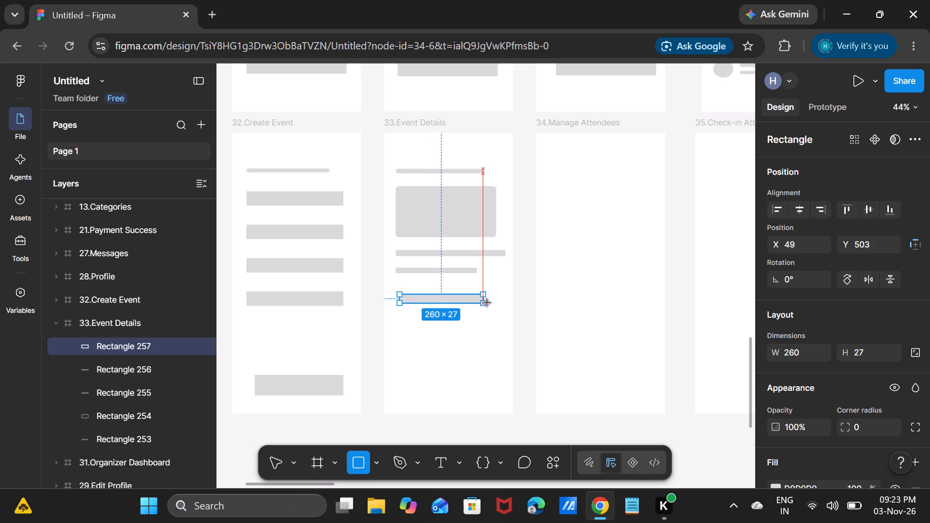
drag(487, 303, 489, 303)
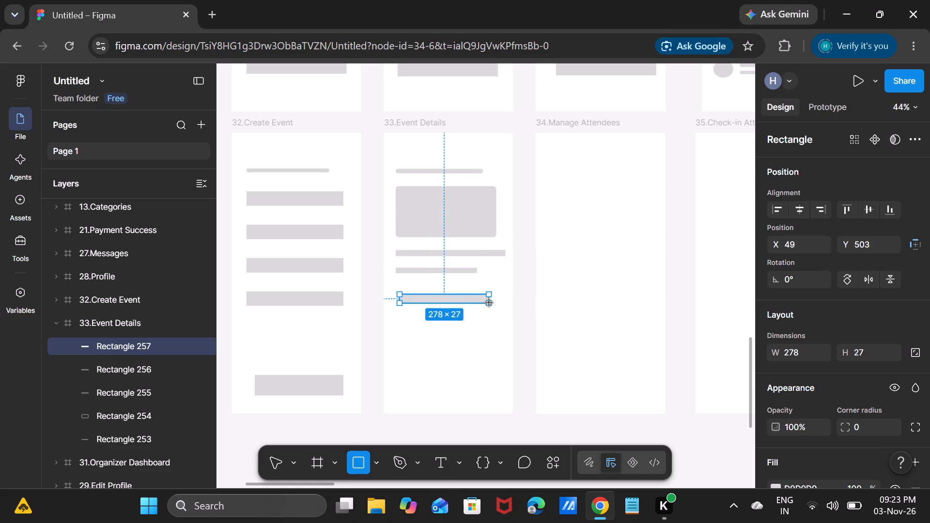
drag(489, 303, 485, 304)
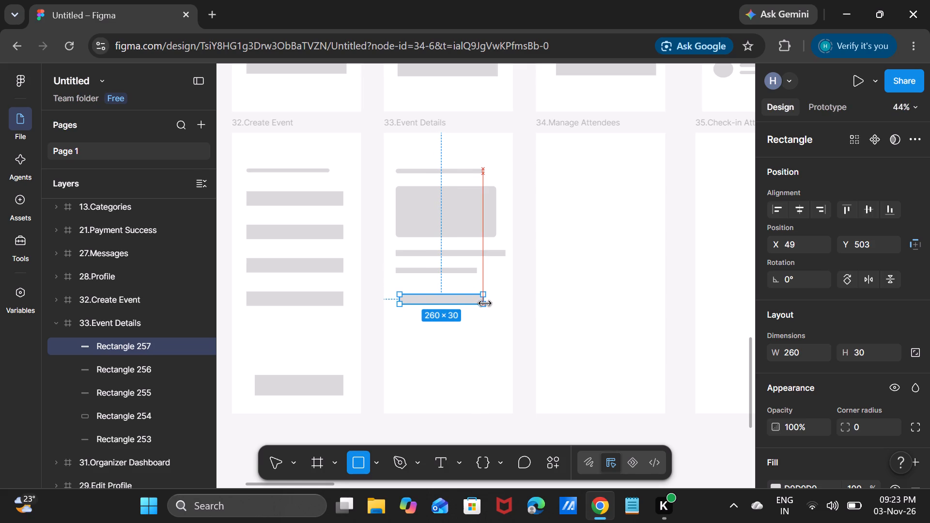
click(479, 334)
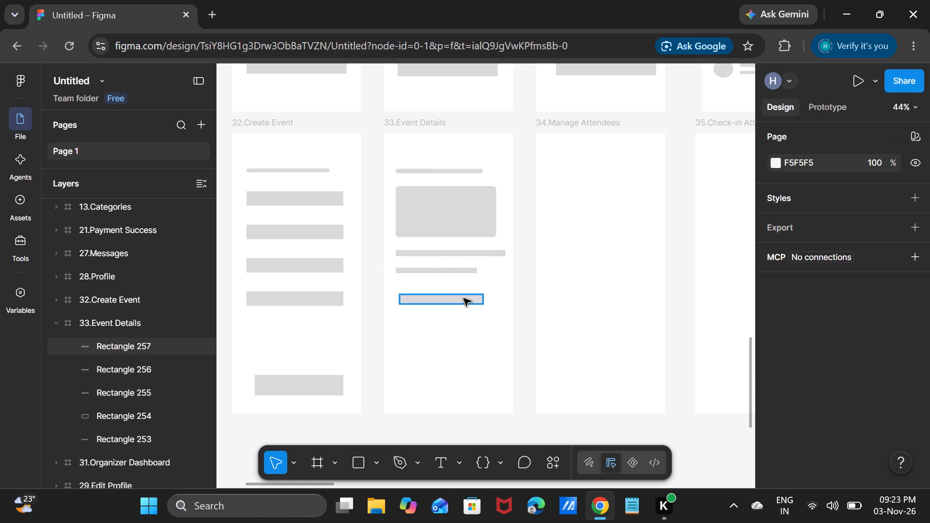
click(464, 298)
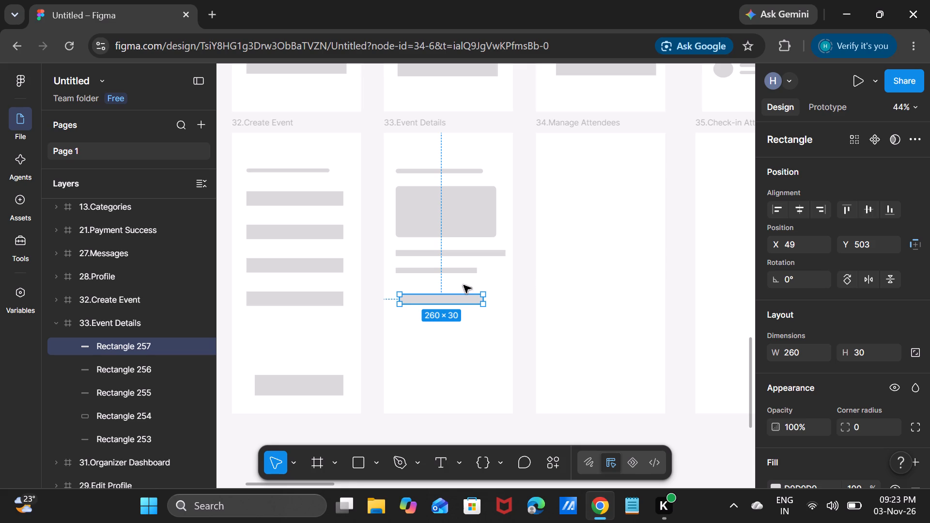
drag(464, 292, 463, 301)
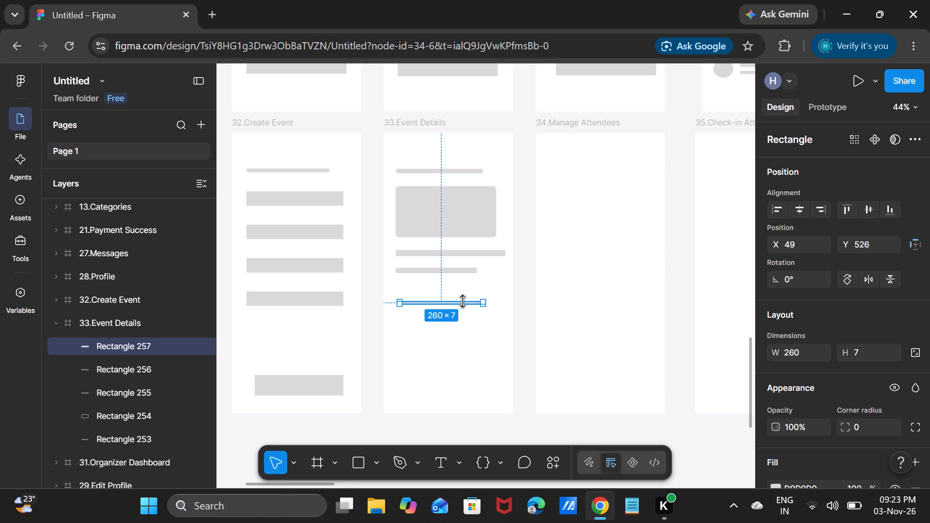
drag(463, 301, 463, 298)
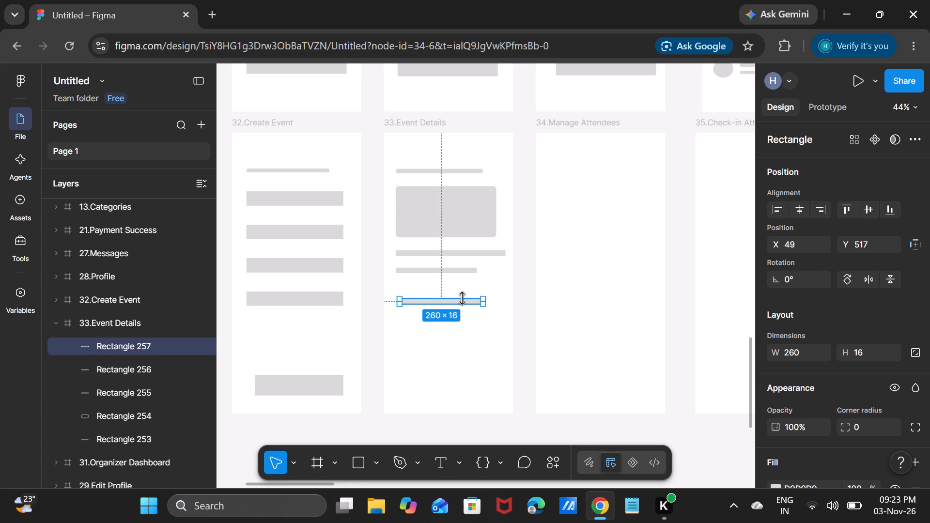
click(476, 326)
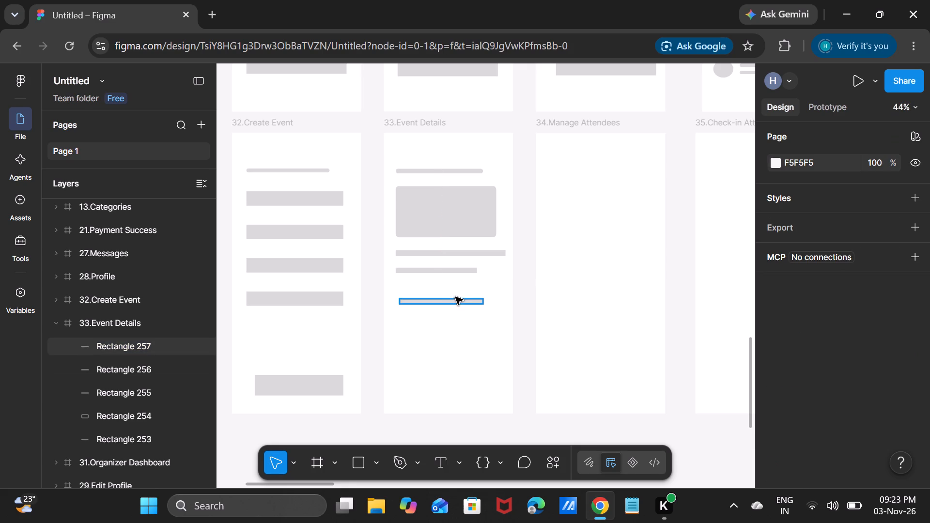
drag(455, 298, 453, 289)
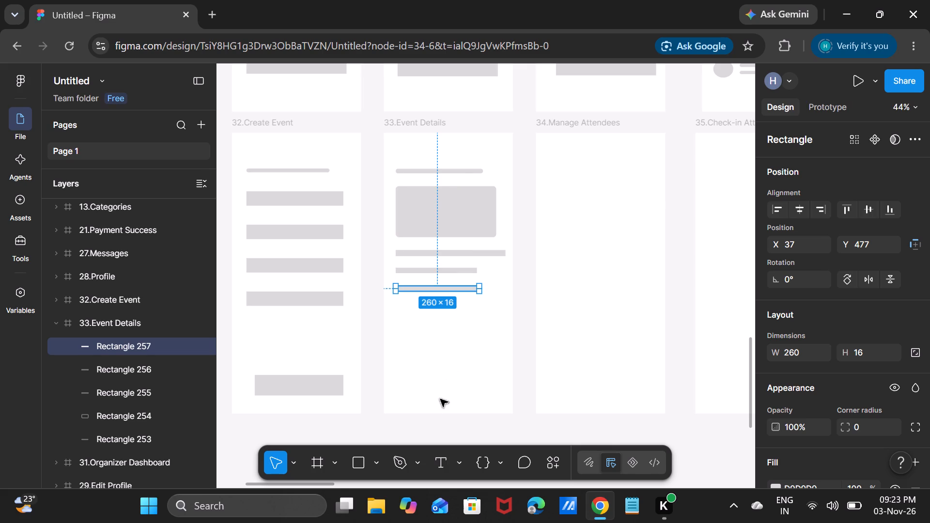
Add a fourth text bar about 222 × 19 below the third one, left-aligned with it at X 37, Y 529.
click(367, 462)
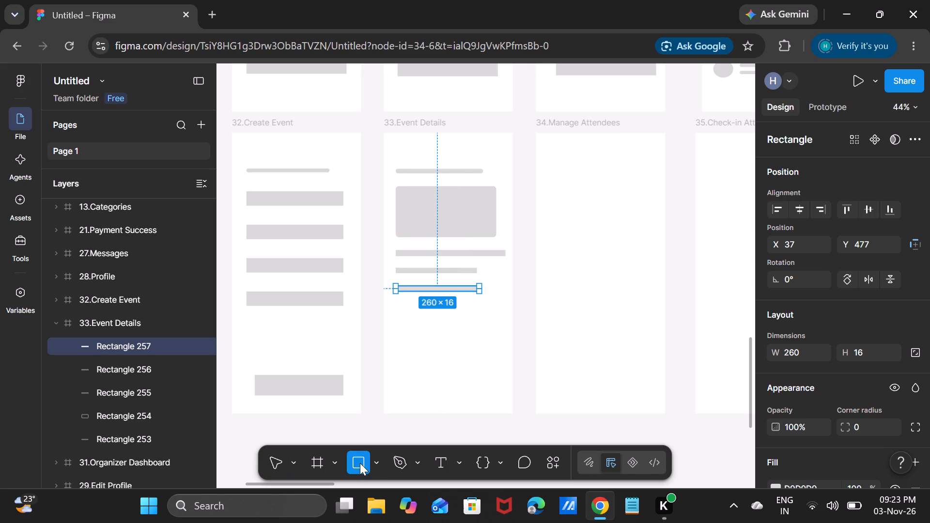
drag(400, 303, 442, 311)
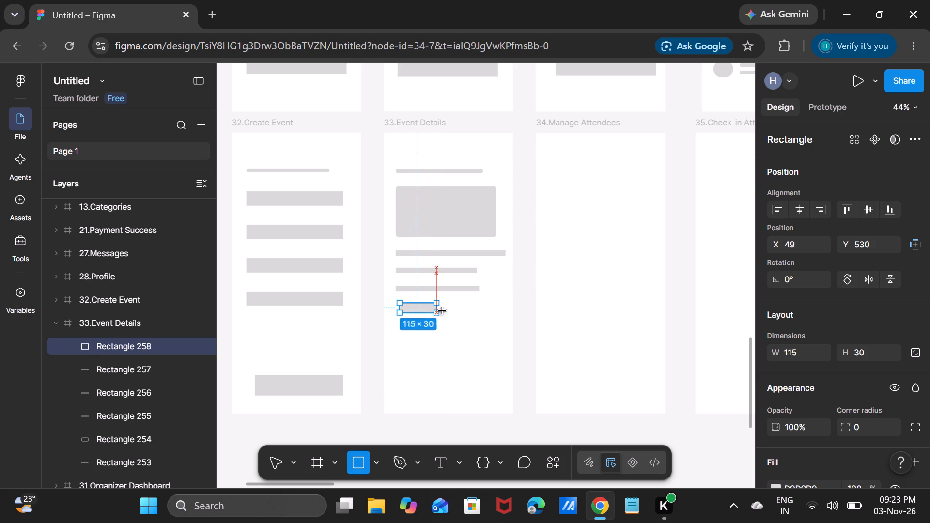
drag(442, 311, 471, 308)
click(468, 336)
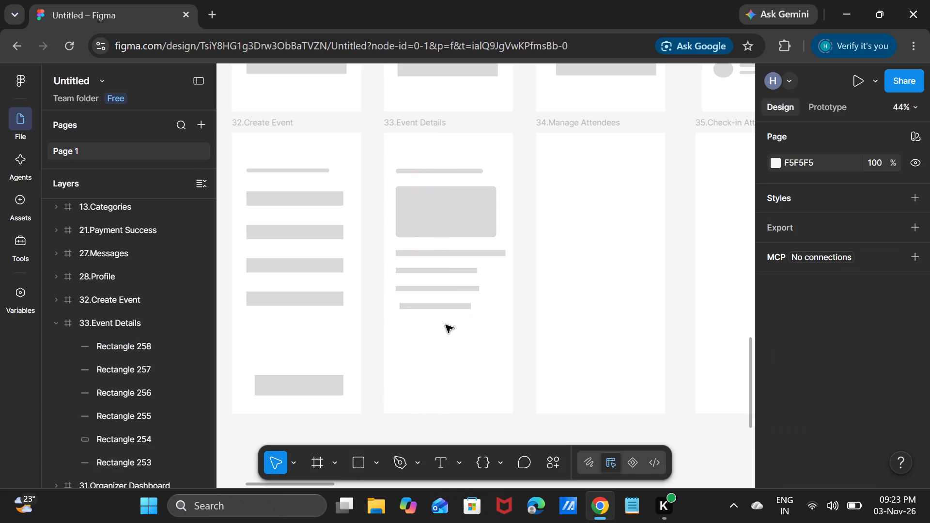
click(436, 305)
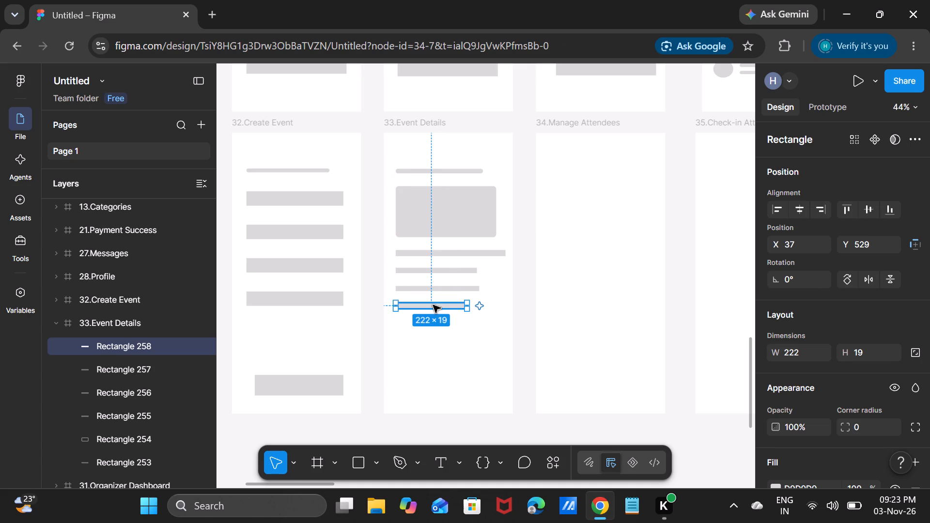
click(431, 348)
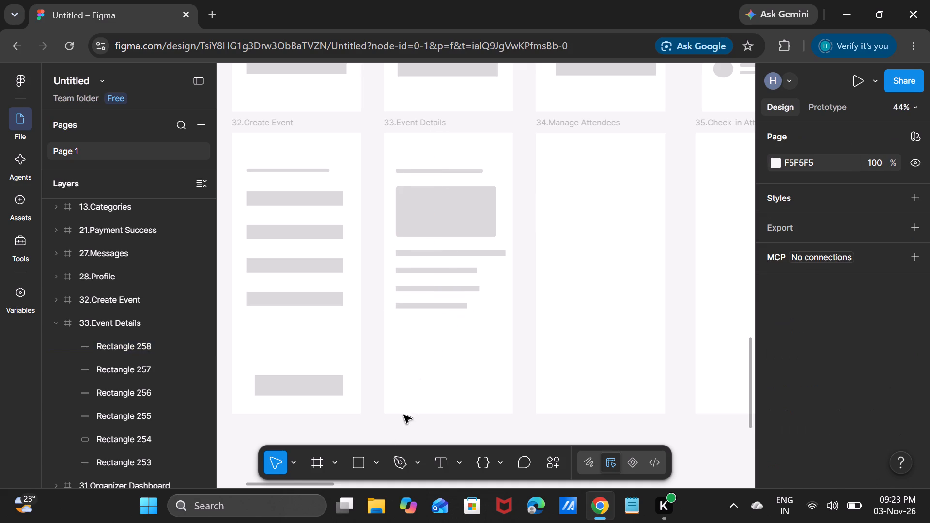
Add a fifth text bar about 296 × 16 below the fourth one, left-aligned with it at X 37, Y 584.
click(358, 460)
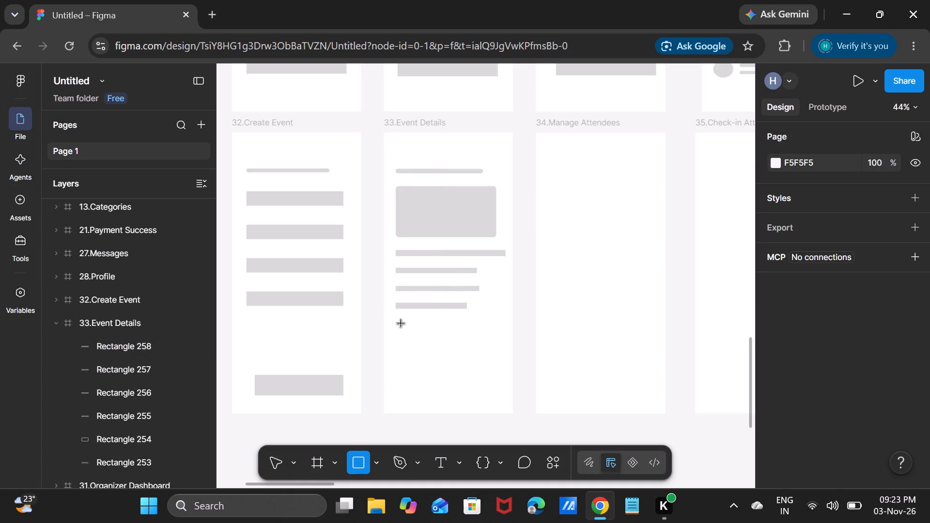
drag(401, 323, 487, 327)
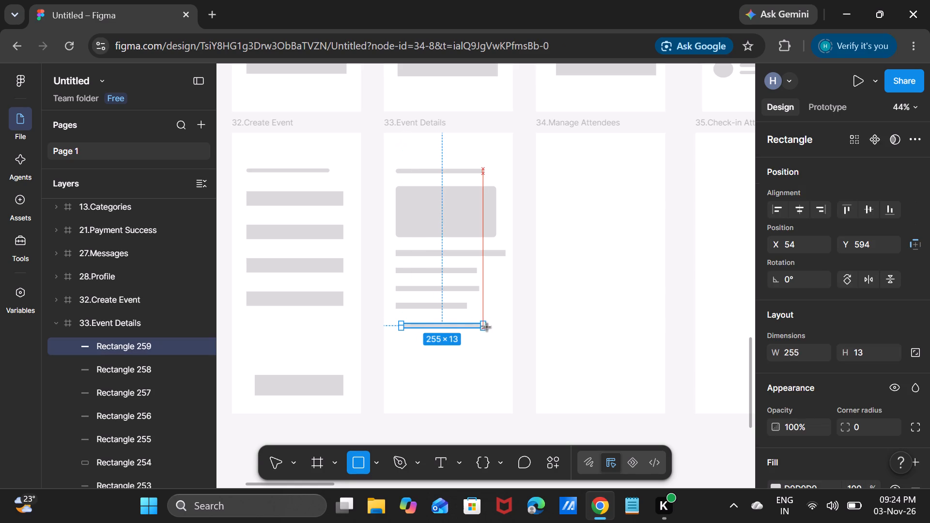
drag(487, 327, 493, 328)
click(473, 347)
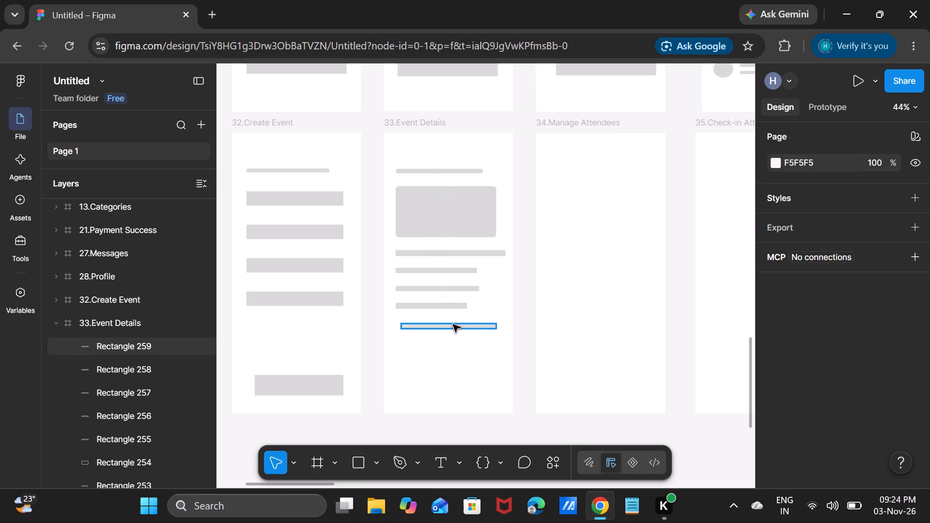
drag(449, 323, 445, 321)
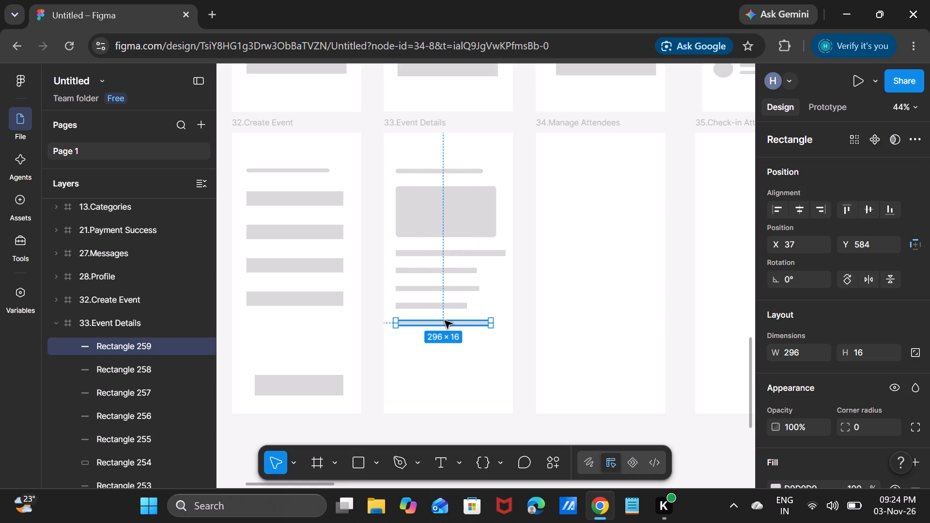
Set the corner radius of the first text bar, directly below the image placeholder, to 110.
click(474, 260)
click(477, 252)
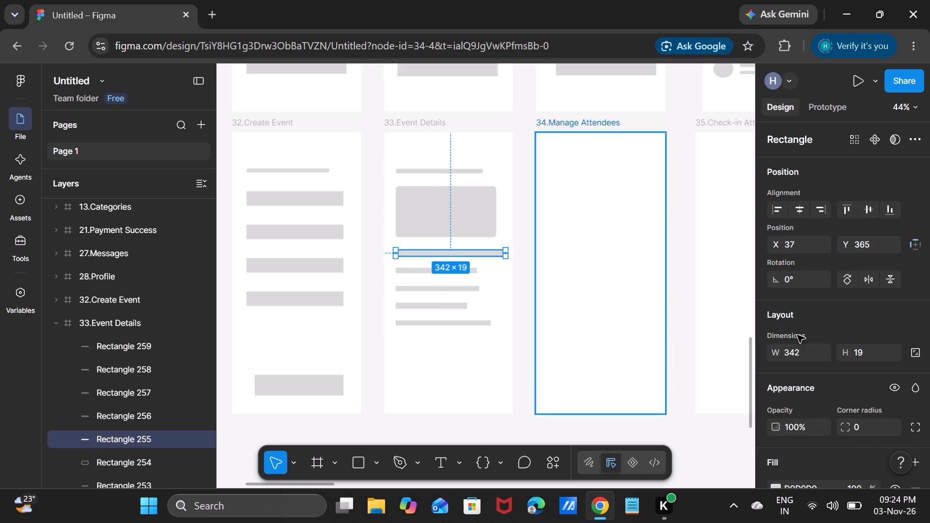
double_click(863, 432)
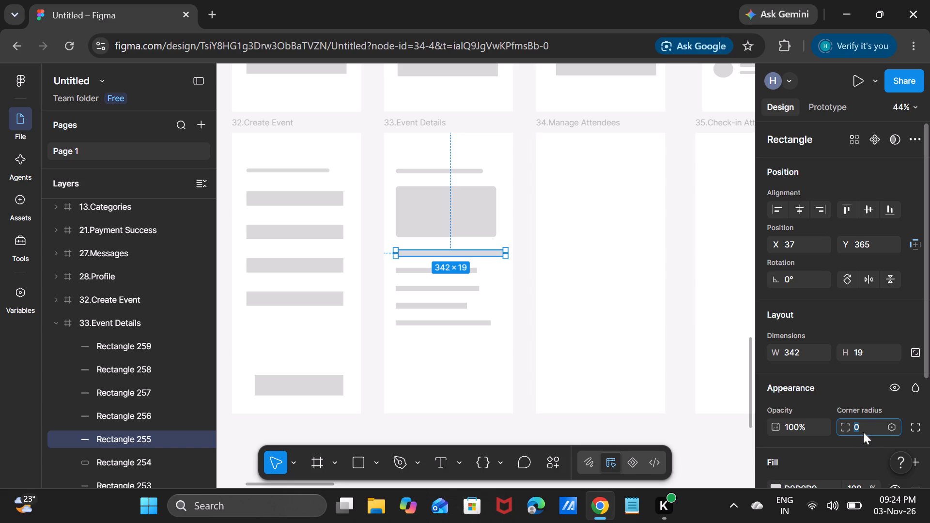
click(863, 432)
text(10)
key(BackSpace)
key(BackSpace)
key(BackSpace)
text(110)
key(Return)
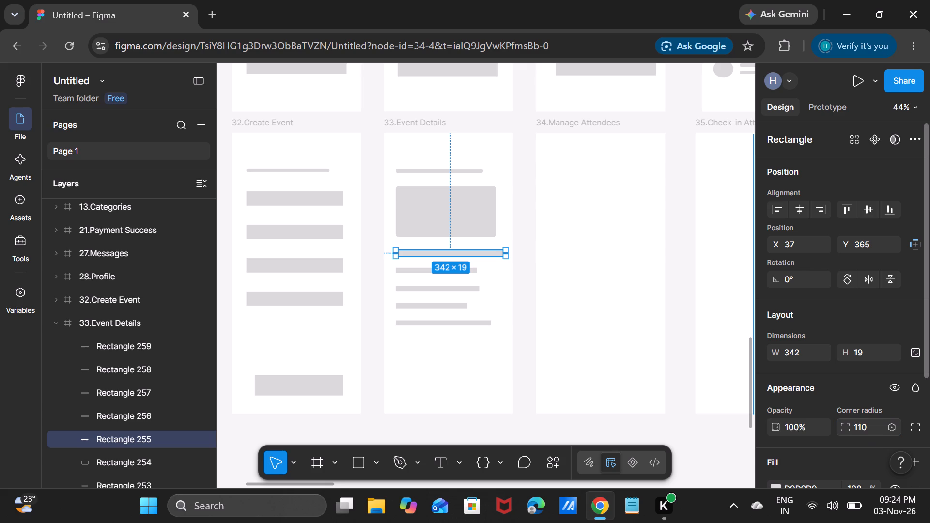
Set the corner radius of the second and third text bars below the image placeholder in 33.Event Details to 10.
click(471, 273)
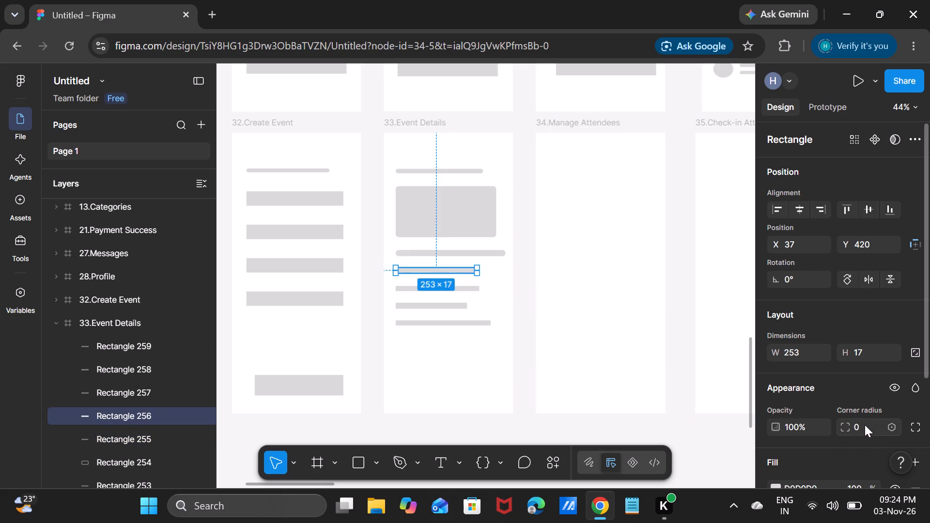
double_click(865, 425)
text(10)
key(Return)
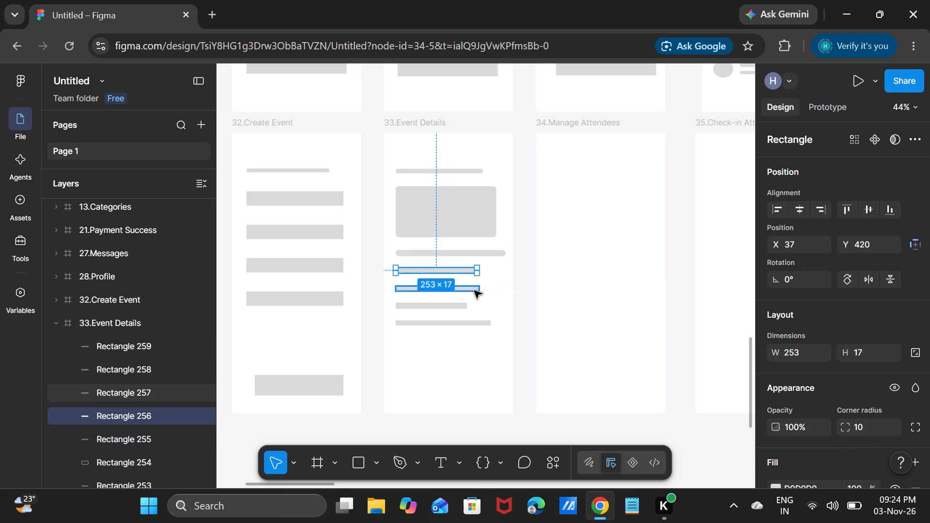
click(474, 291)
double_click(863, 417)
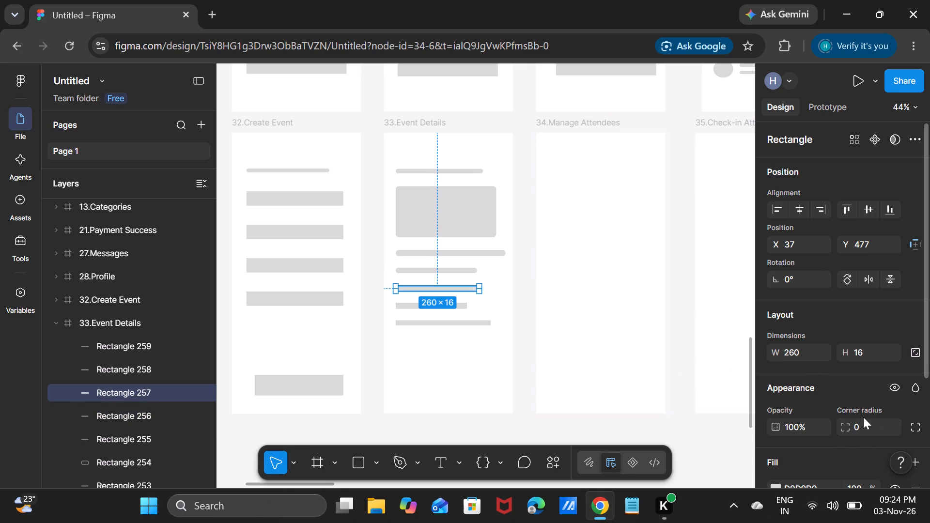
double_click(859, 426)
text(10)
key(Return)
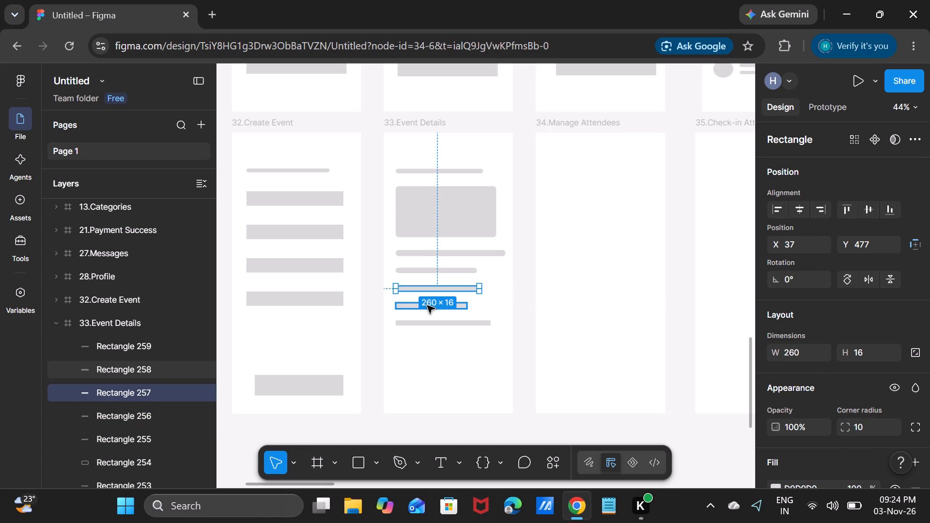
Set the corner radius of the fourth and fifth text bars in 33.Event Details to 10.
double_click(432, 307)
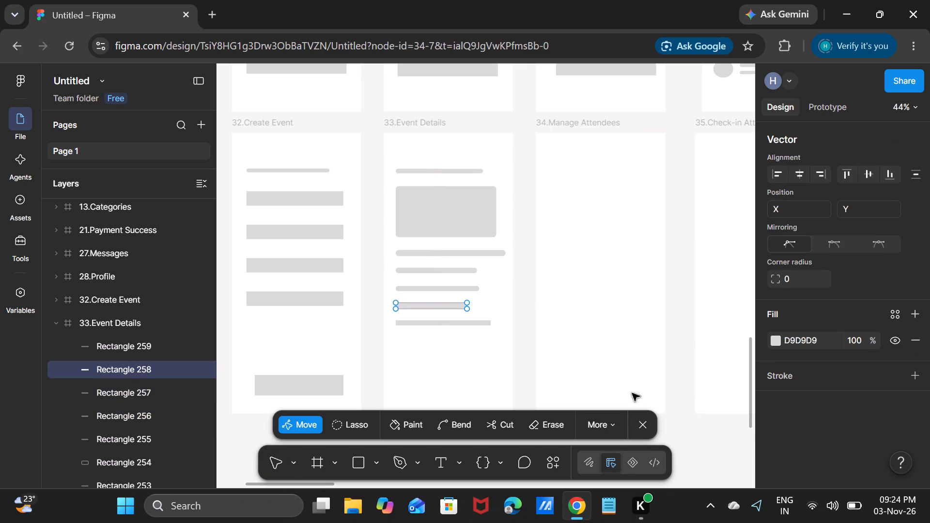
click(641, 421)
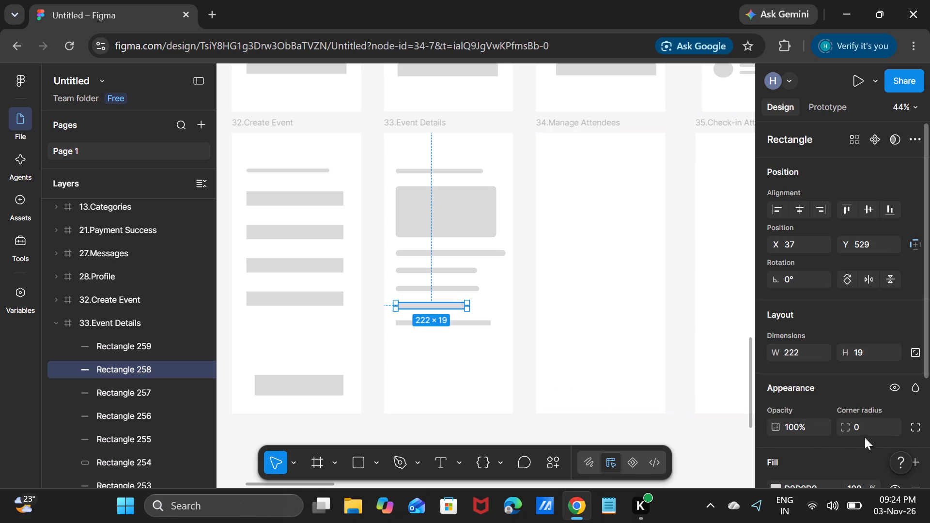
double_click(856, 423)
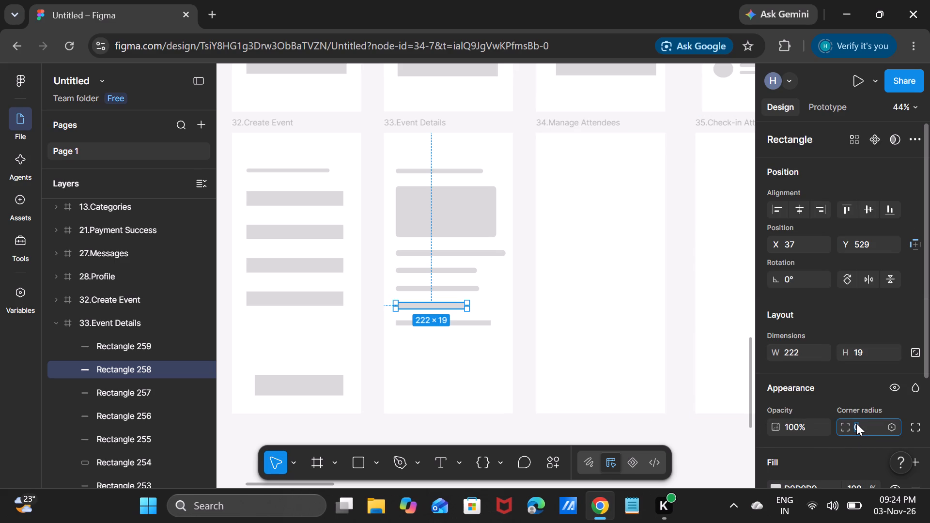
text(10)
key(Return)
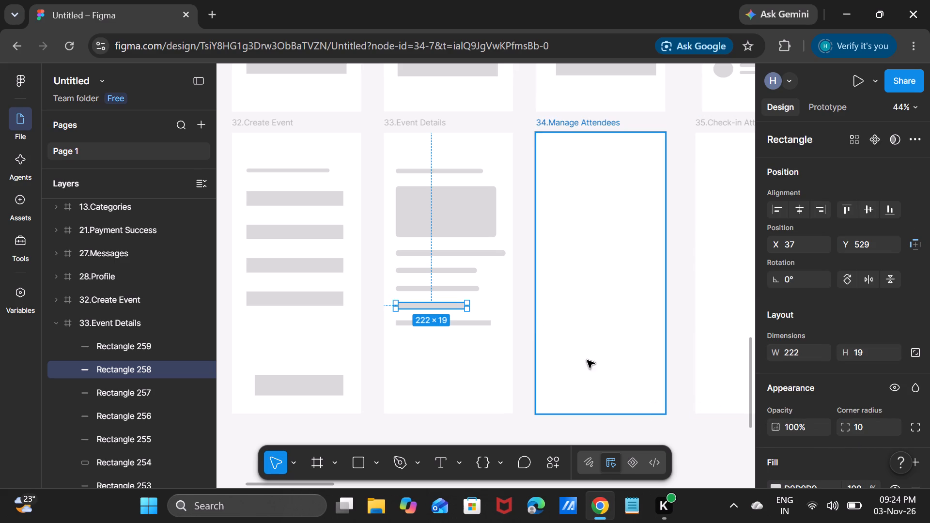
double_click(484, 324)
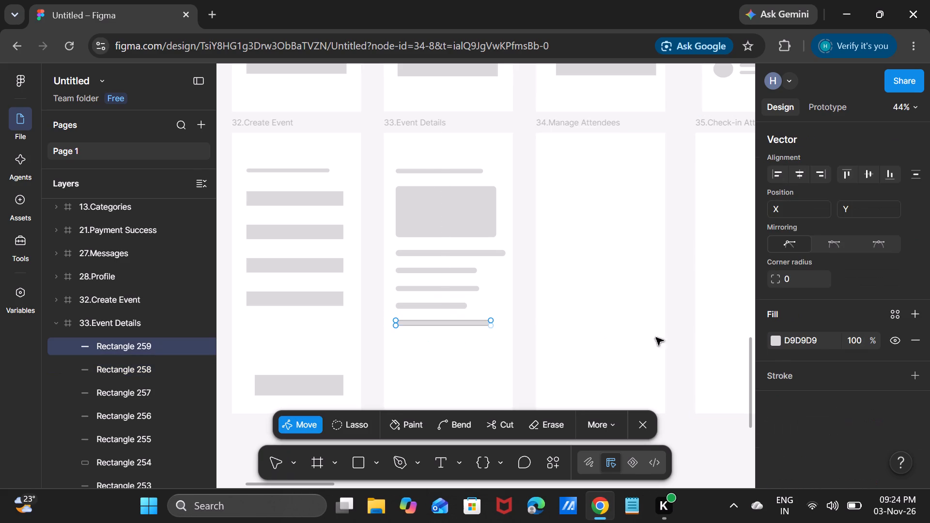
click(649, 421)
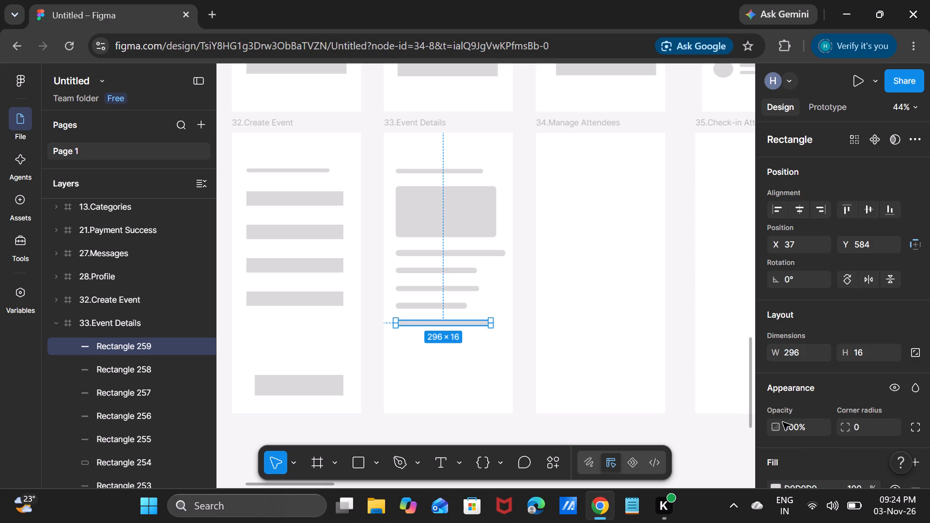
double_click(863, 429)
text(10)
key(Return)
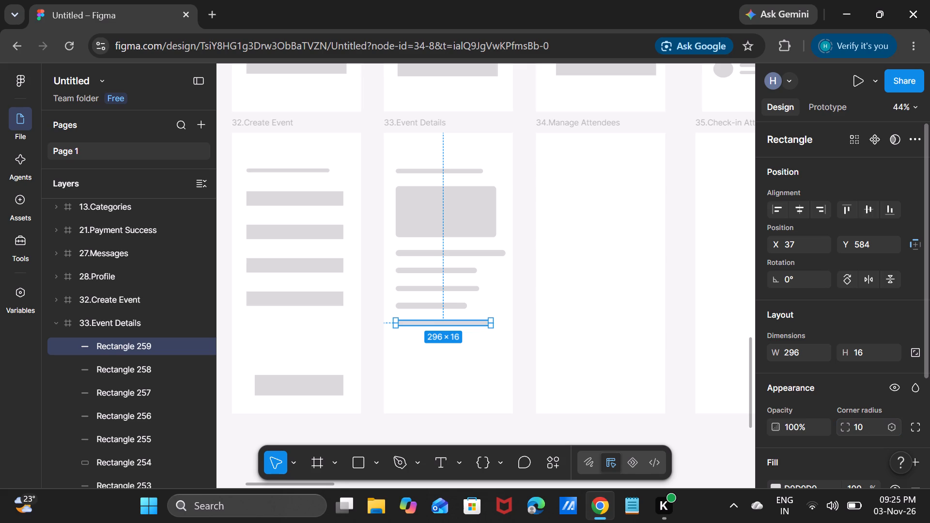
Add a title bar about 280 × 18 near the top of the 34.Manage Attendees frame at about X 35, Y 103.
click(360, 468)
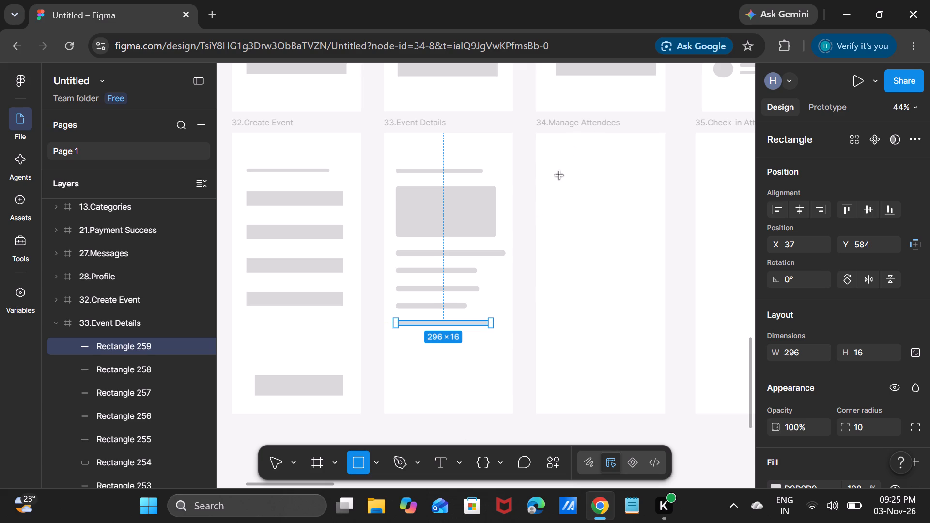
drag(559, 175, 628, 171)
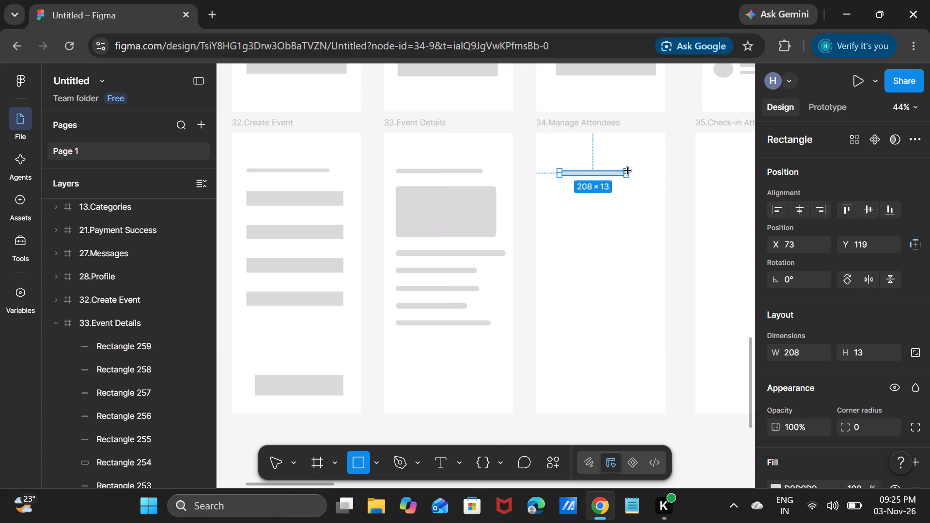
drag(628, 171, 650, 169)
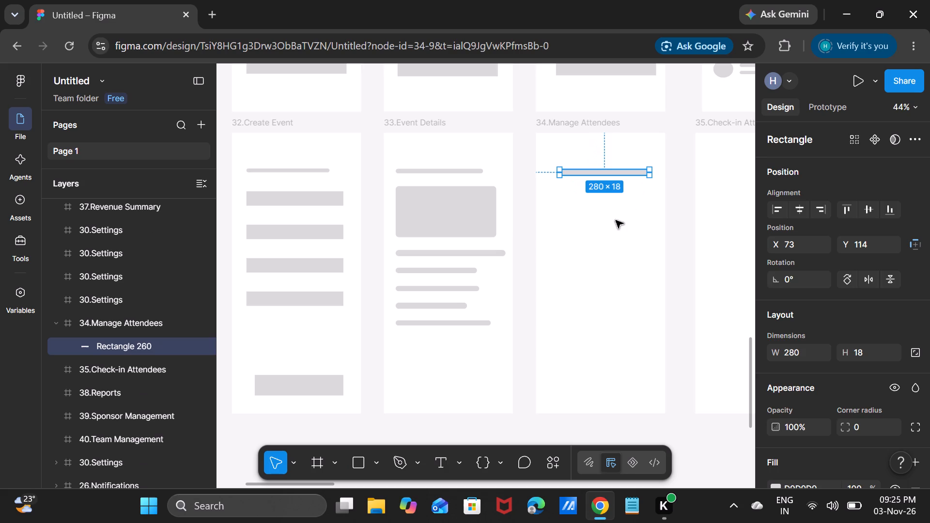
click(616, 220)
drag(589, 172, 577, 169)
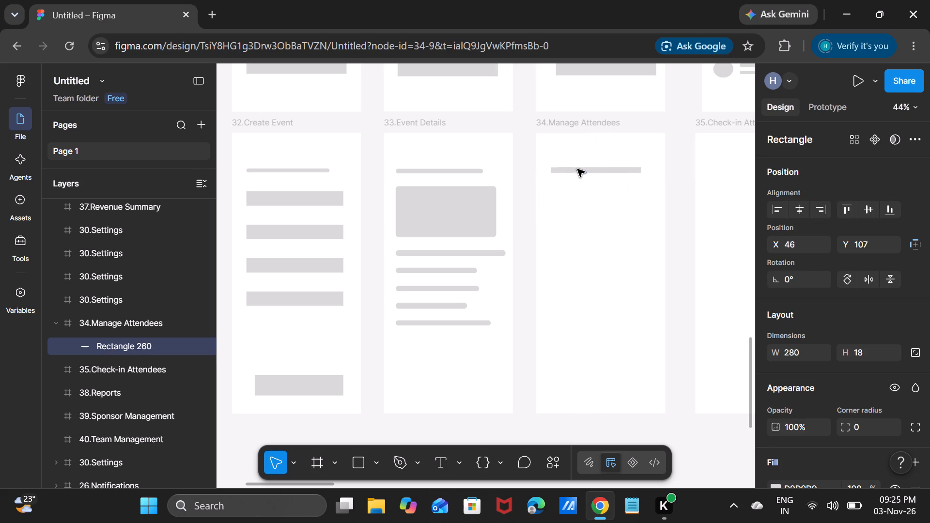
drag(577, 169, 576, 169)
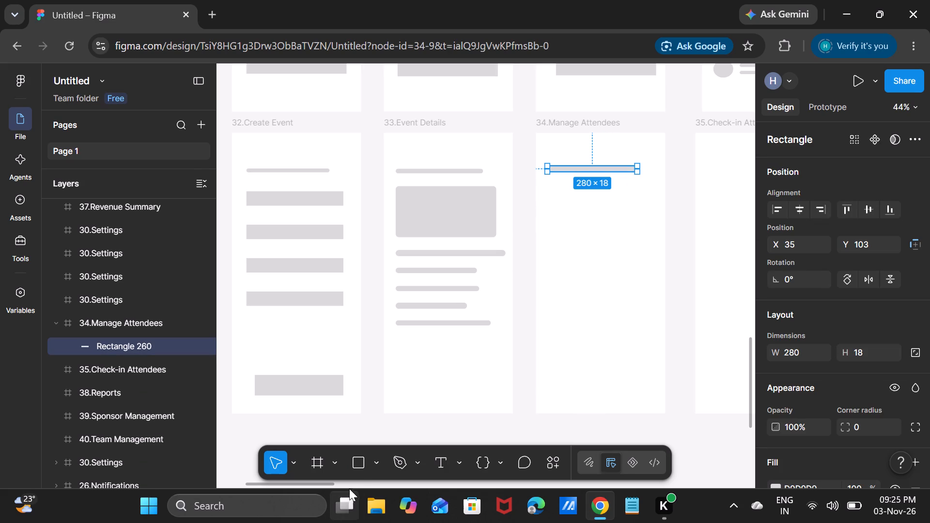
Draw an avatar ellipse about 79 × 86 below the title bar in 34.Manage Attendees at about X 59, Y 216.
click(373, 470)
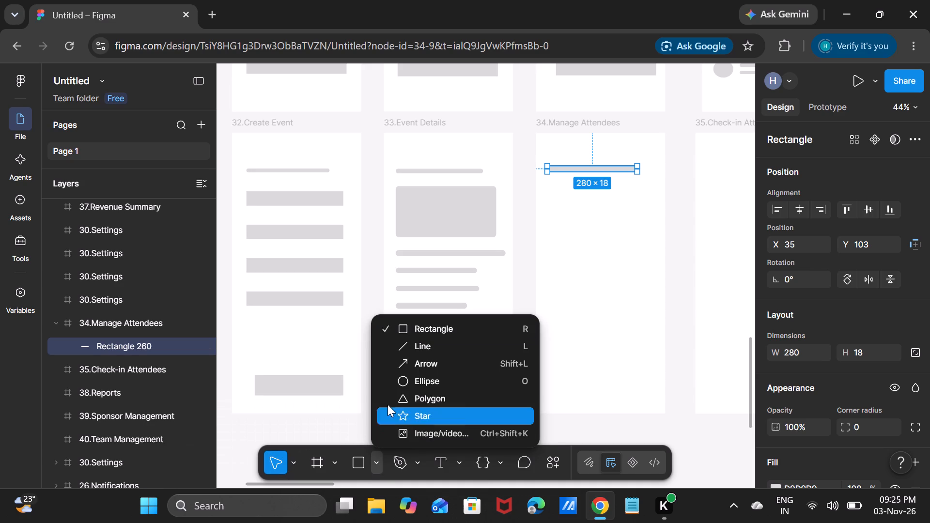
click(399, 385)
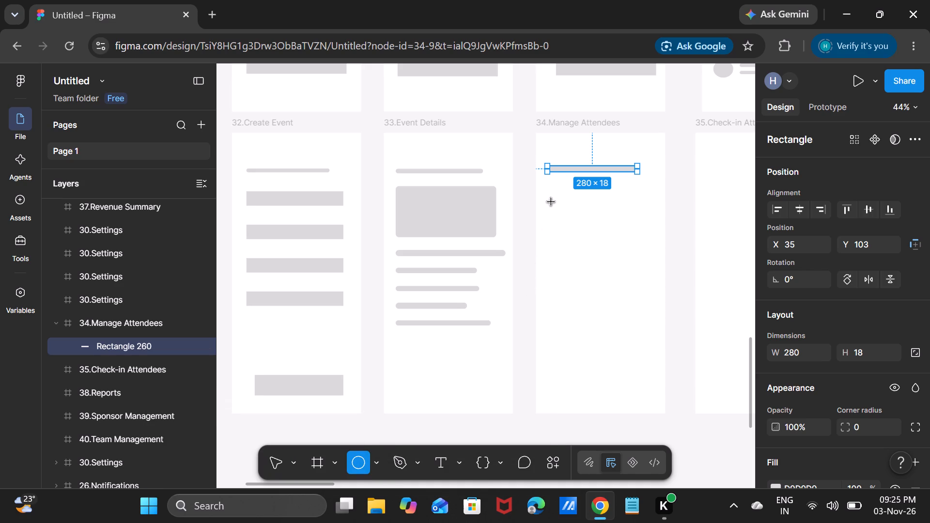
drag(555, 202, 571, 219)
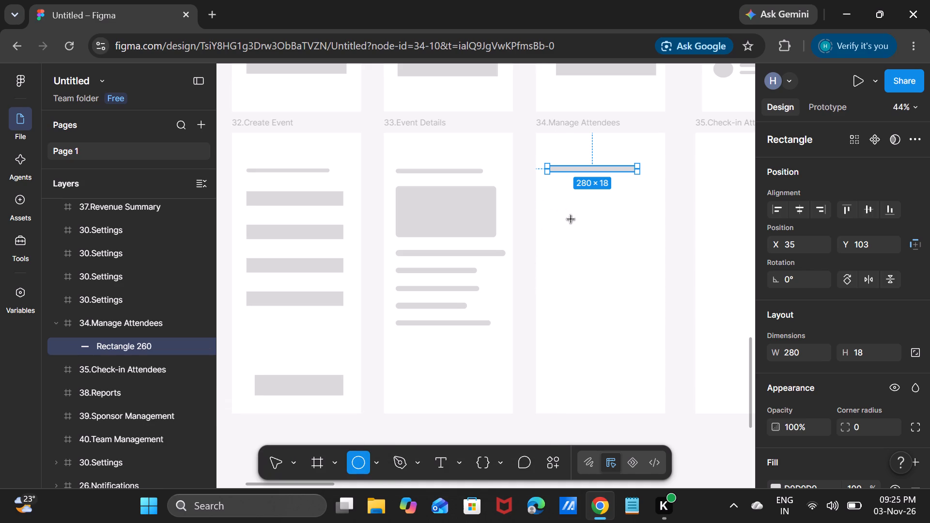
drag(571, 219, 575, 223)
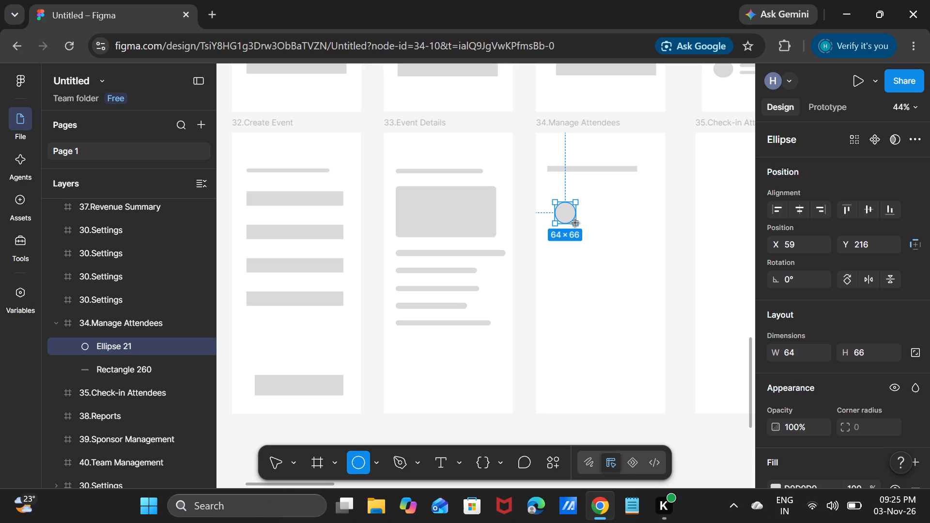
drag(575, 223, 581, 230)
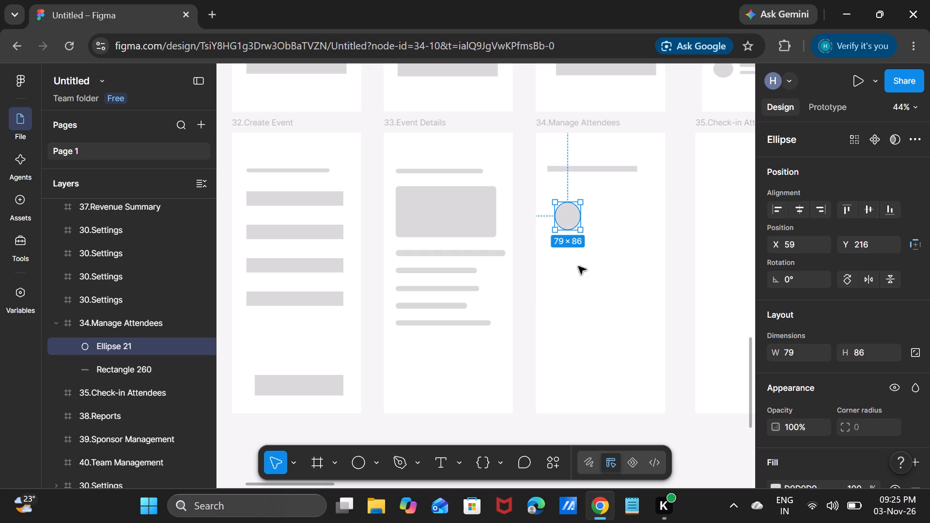
click(578, 266)
Duplicate the avatar ellipse in place, directly over the original at X 59, Y 216.
click(566, 214)
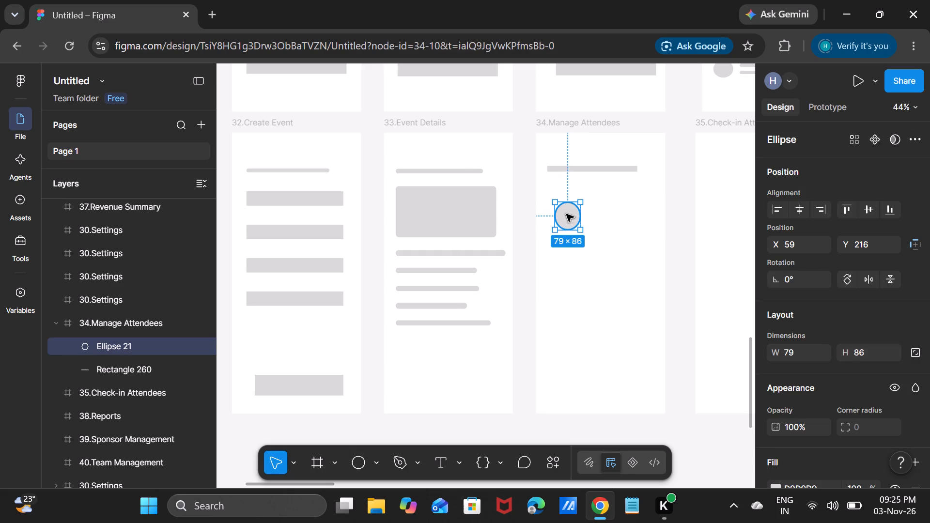
key(ctrl+c)
key(ctrl+v)
click(566, 214)
drag(566, 214, 562, 228)
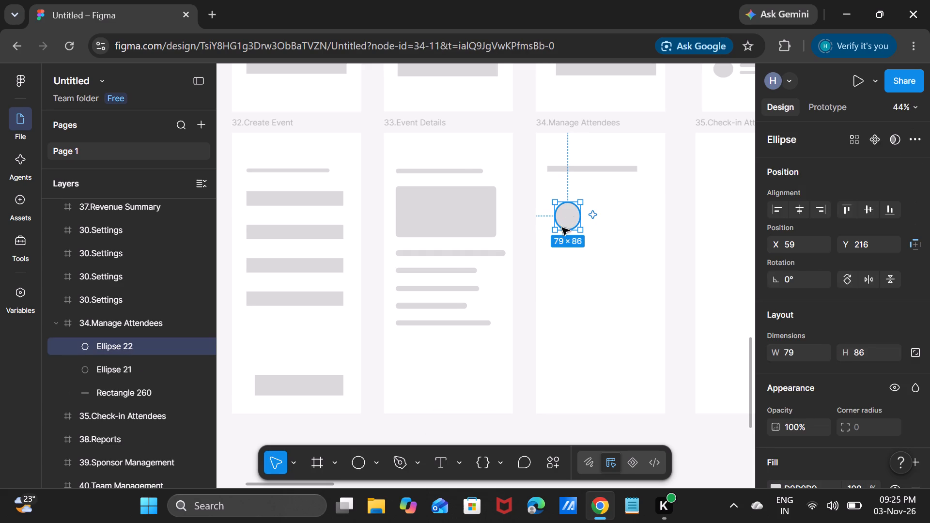
drag(562, 228, 567, 256)
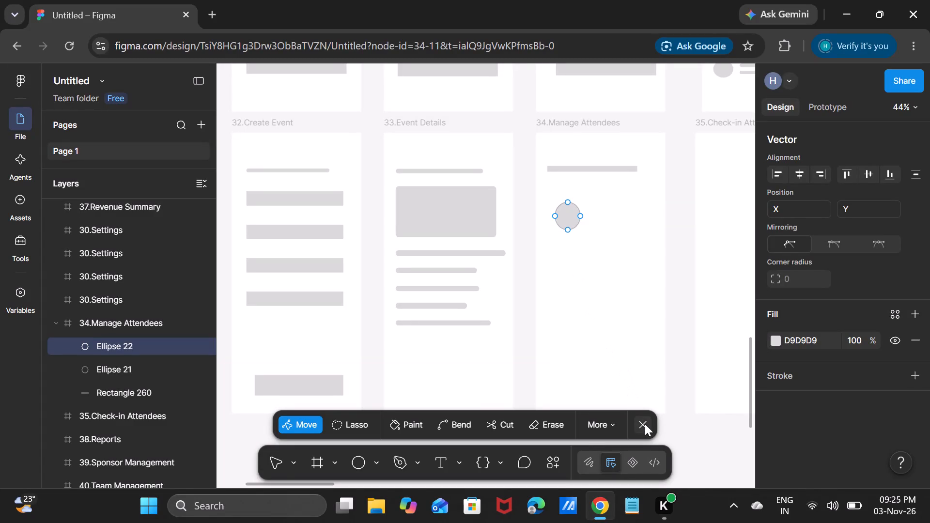
click(645, 424)
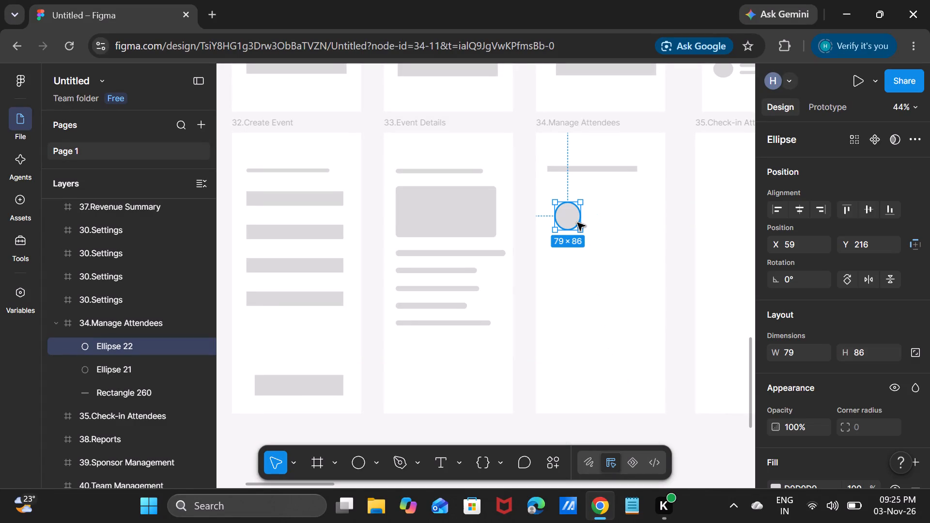
Duplicate the avatar ellipse again and place the copy below it, left-aligned at X 59, Y 372.
key(ctrl+c)
key(ctrl+v)
drag(568, 222, 568, 229)
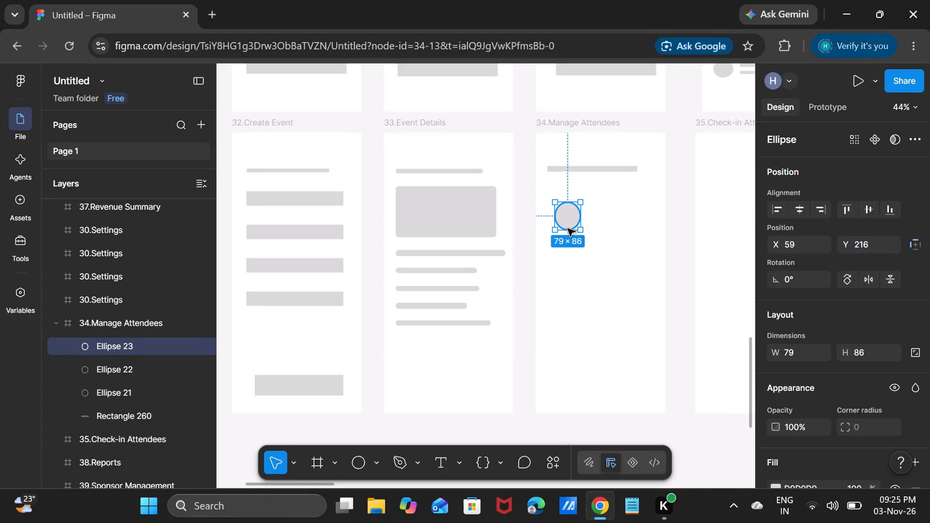
drag(568, 229, 567, 272)
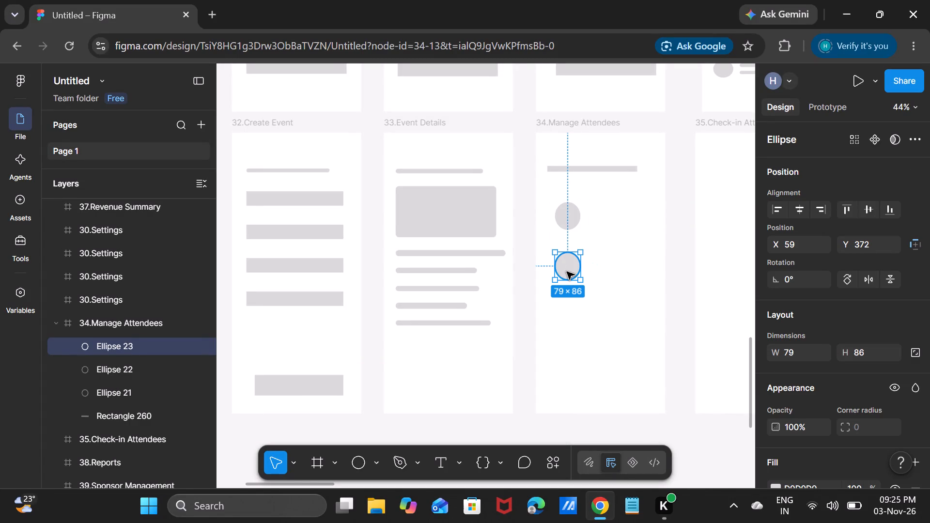
Add two more copies of the avatar ellipse down the same column at X 59, Y 553 and X 59, Y 734.
key(ctrl+c)
key(ctrl+v)
drag(562, 274, 570, 336)
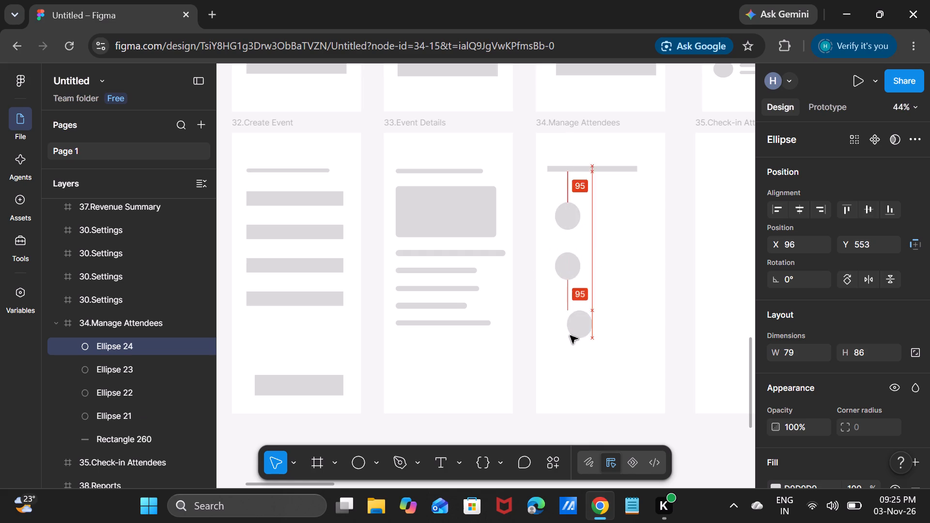
drag(570, 336, 561, 333)
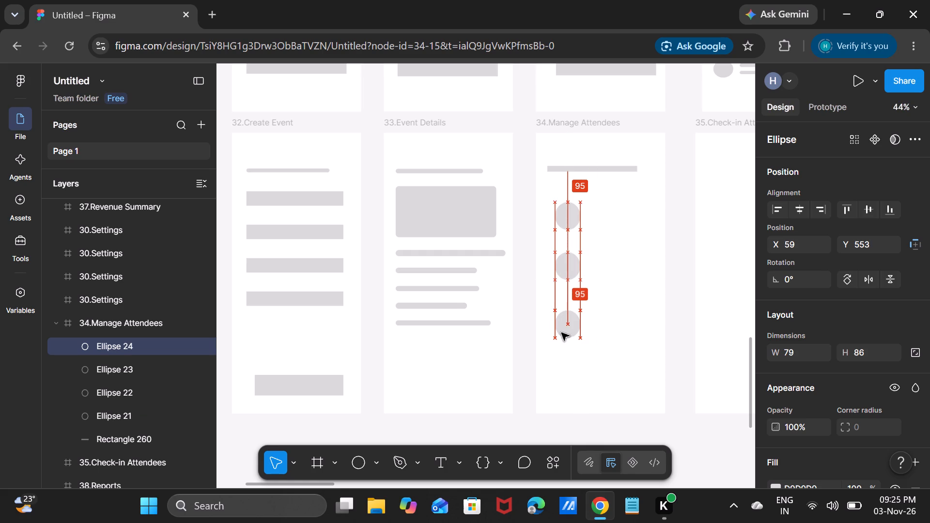
drag(561, 333, 561, 332)
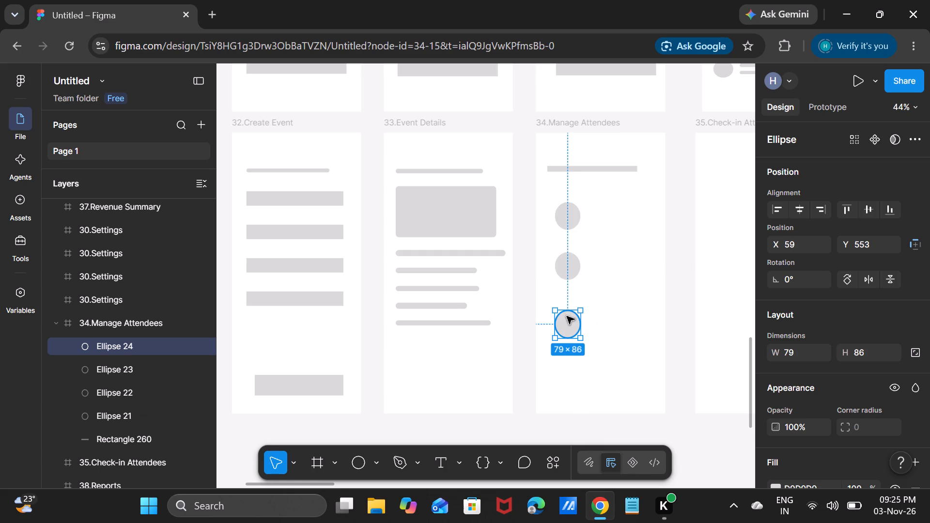
key(ctrl+v)
drag(564, 267, 563, 384)
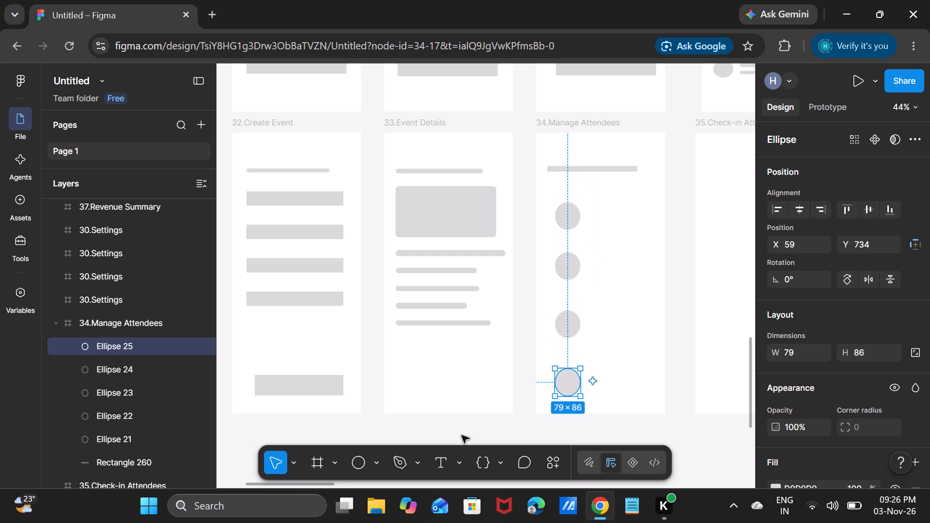
Draw a text bar rectangle about 209 × 18 beside the first avatar in 34.Manage Attendees, at about X 163, Y 241.
click(374, 468)
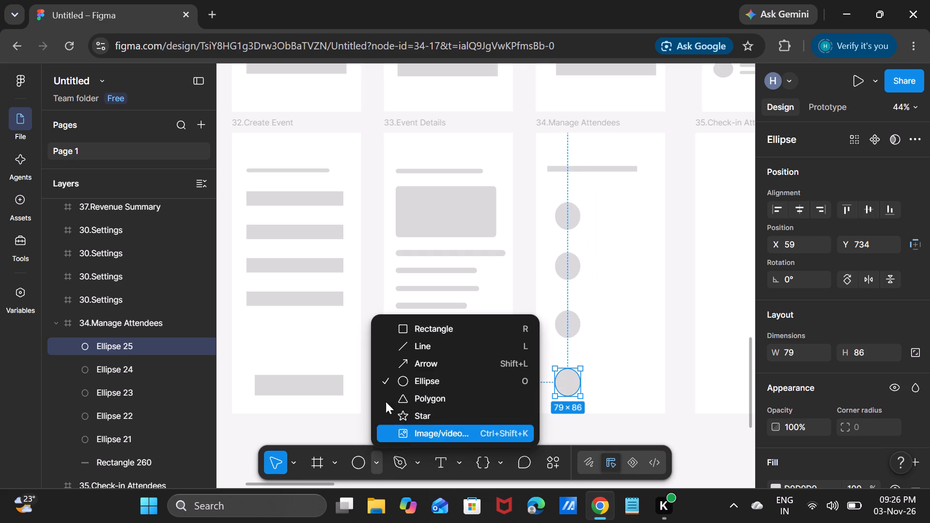
click(401, 332)
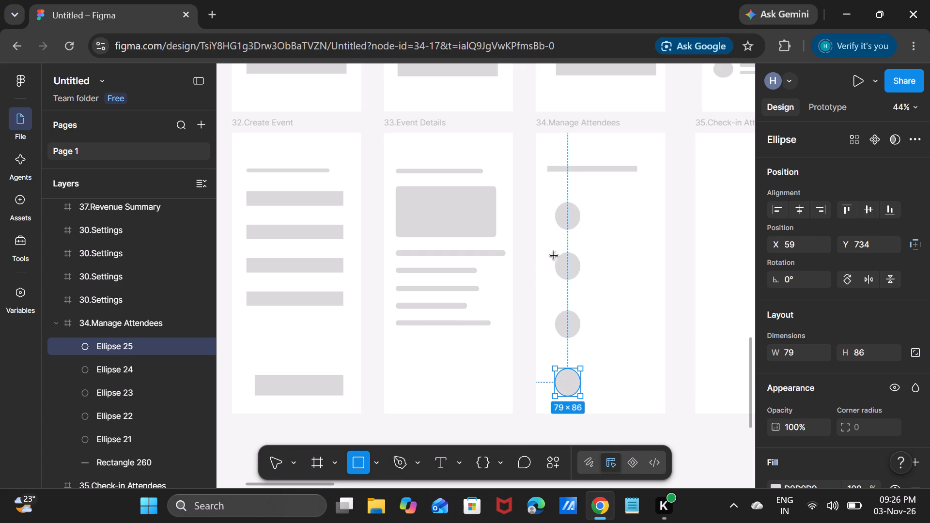
drag(589, 210, 650, 214)
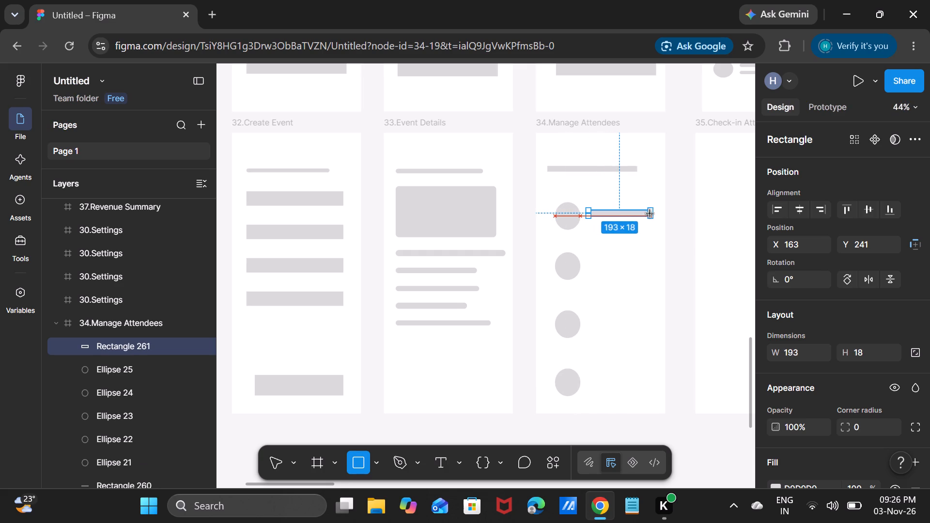
drag(650, 214, 654, 213)
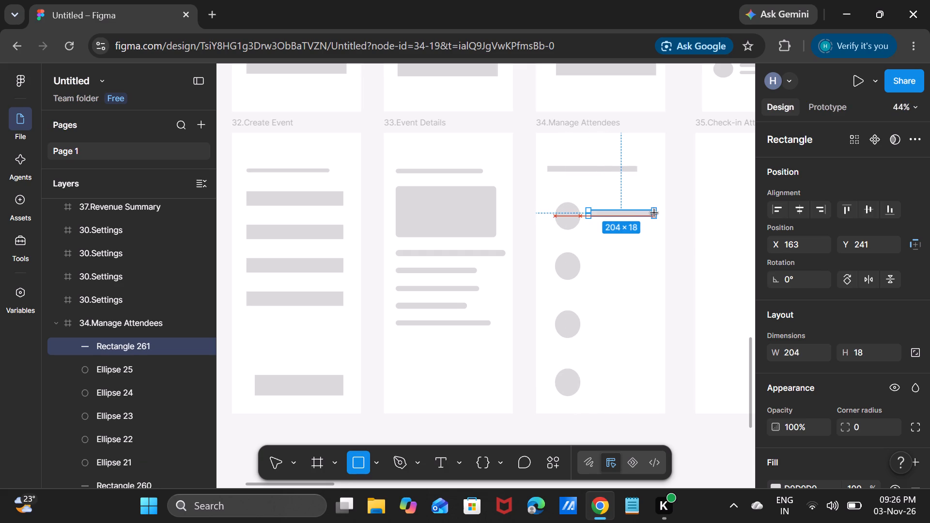
drag(654, 213, 655, 214)
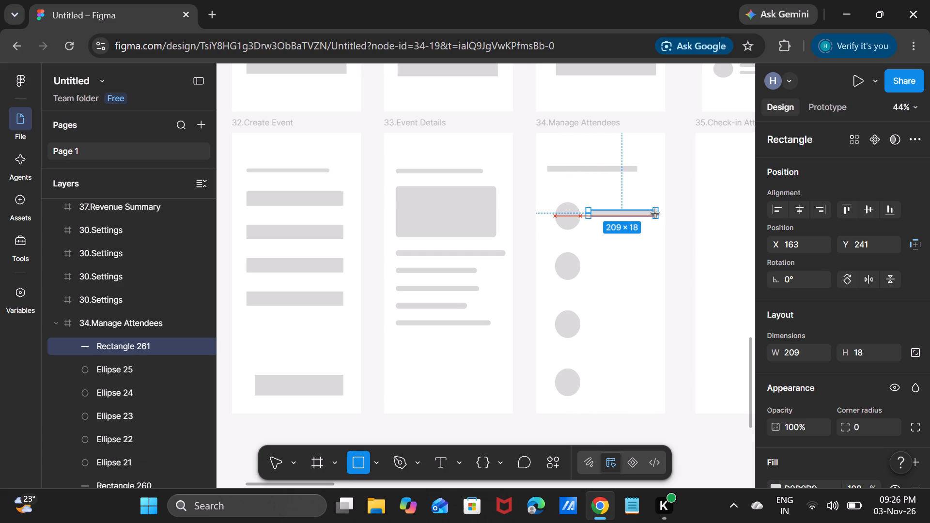
drag(655, 214, 655, 214)
click(620, 260)
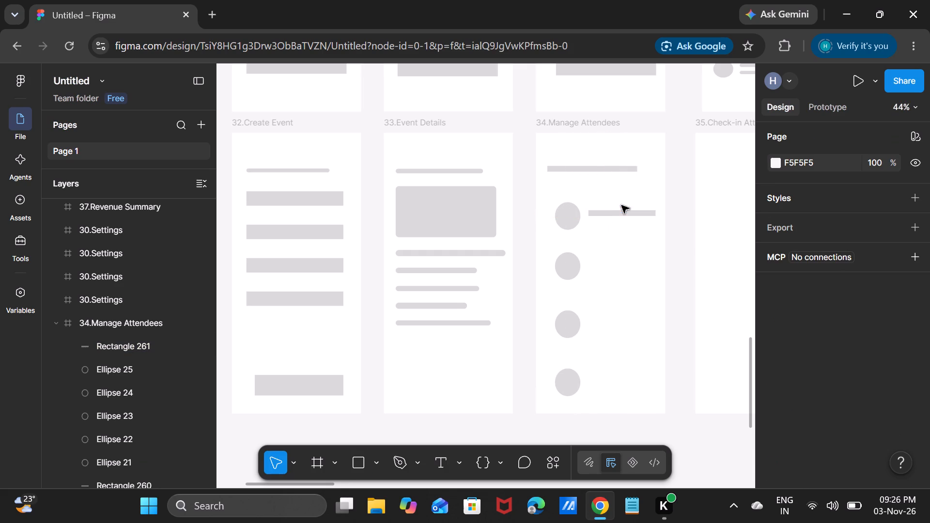
click(622, 214)
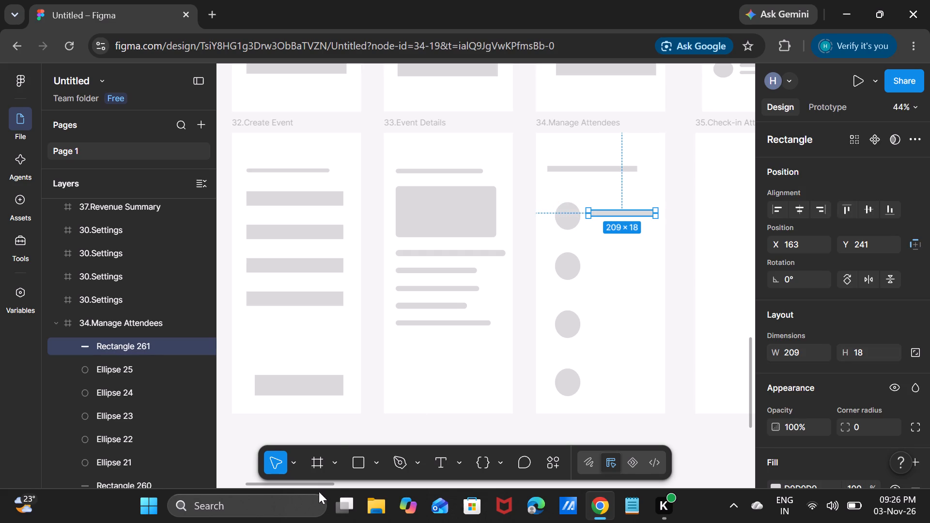
Draw a shorter text bar rectangle about 165 × 18 beneath the first bar, at about X 170, Y 284.
click(355, 464)
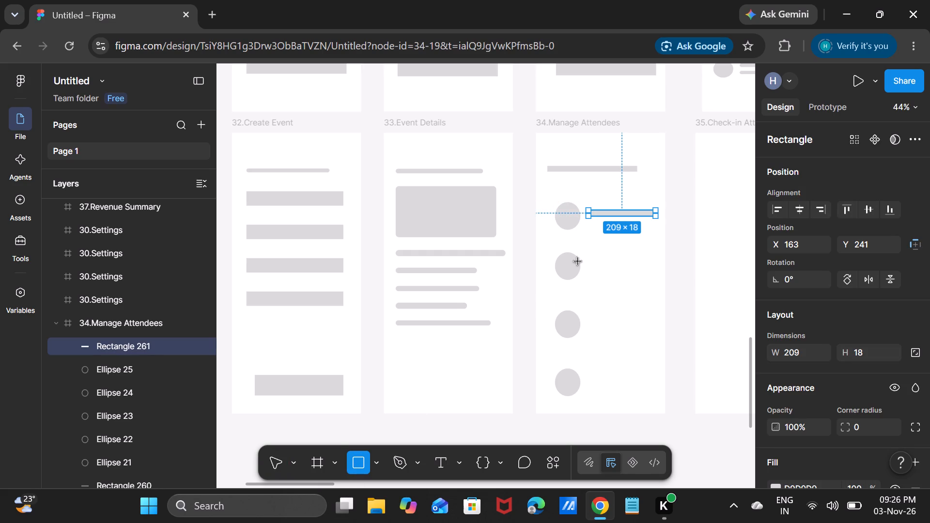
drag(590, 224, 653, 229)
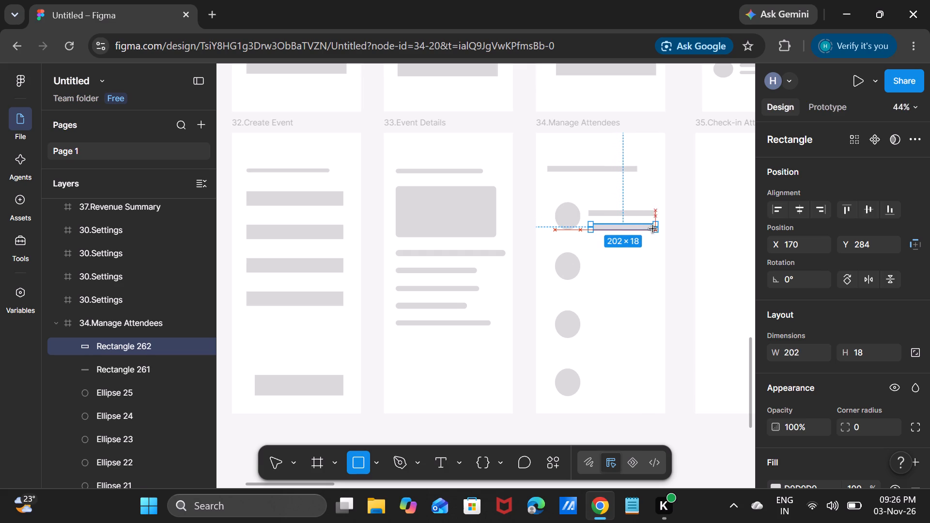
drag(653, 229, 644, 229)
Set the height of both text bars beside the first avatar to 10.
click(621, 208)
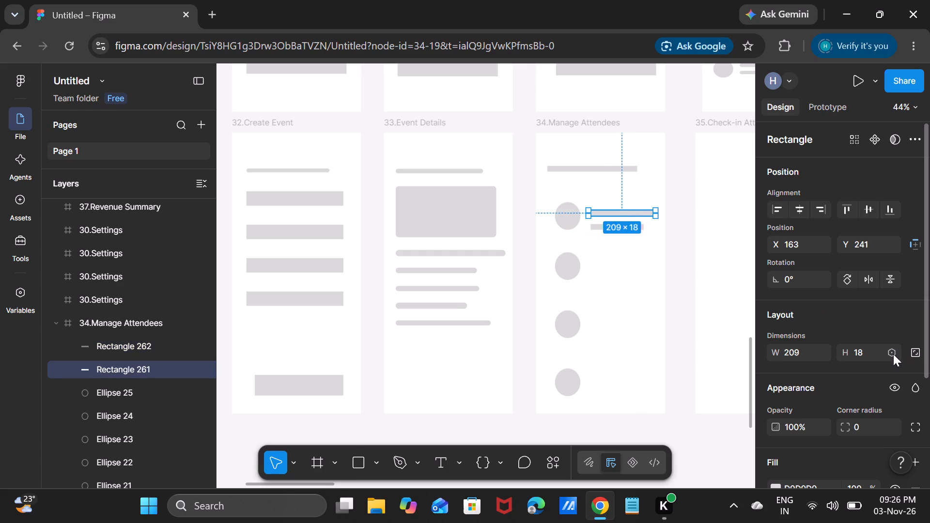
double_click(868, 350)
text(10)
key(Return)
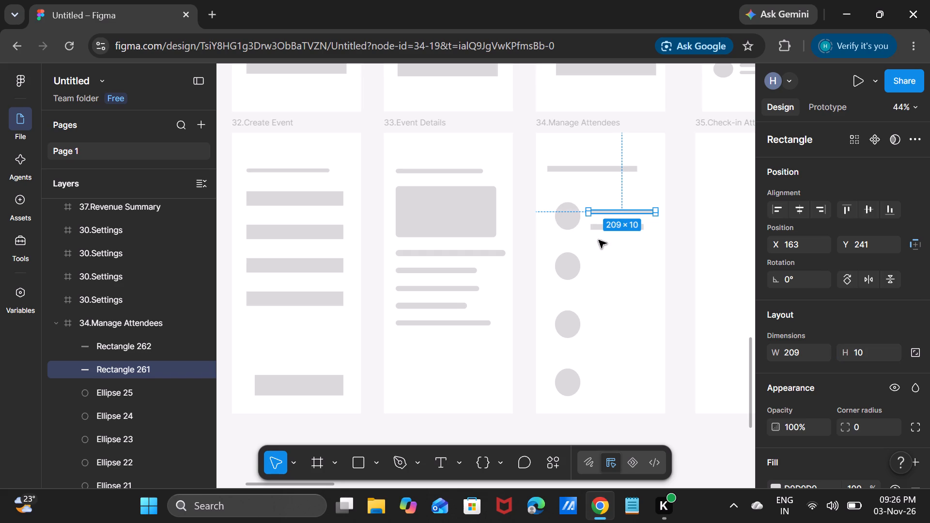
click(598, 228)
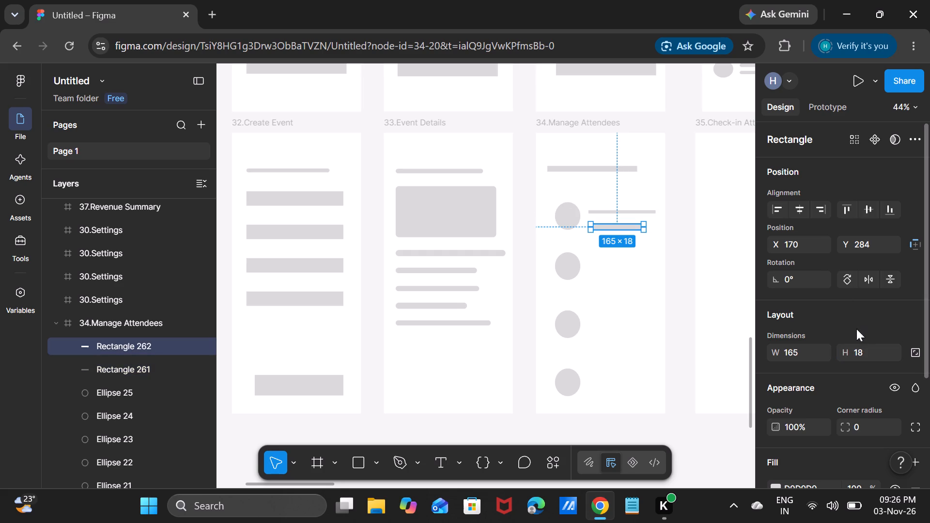
double_click(862, 348)
text(10)
key(Return)
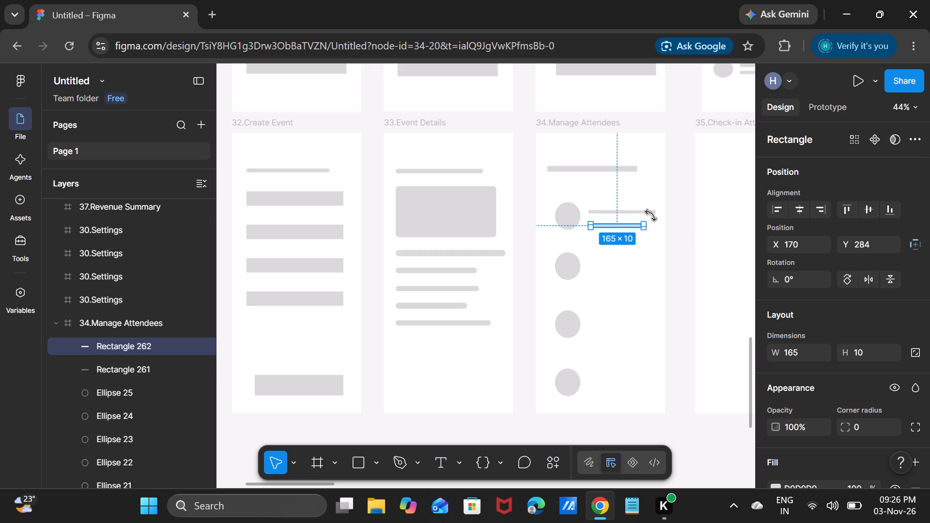
Move the two text bars closer to the first avatar, the upper to about X 148, Y 230 and the lower to X 150, Y 259.
drag(648, 210, 637, 208)
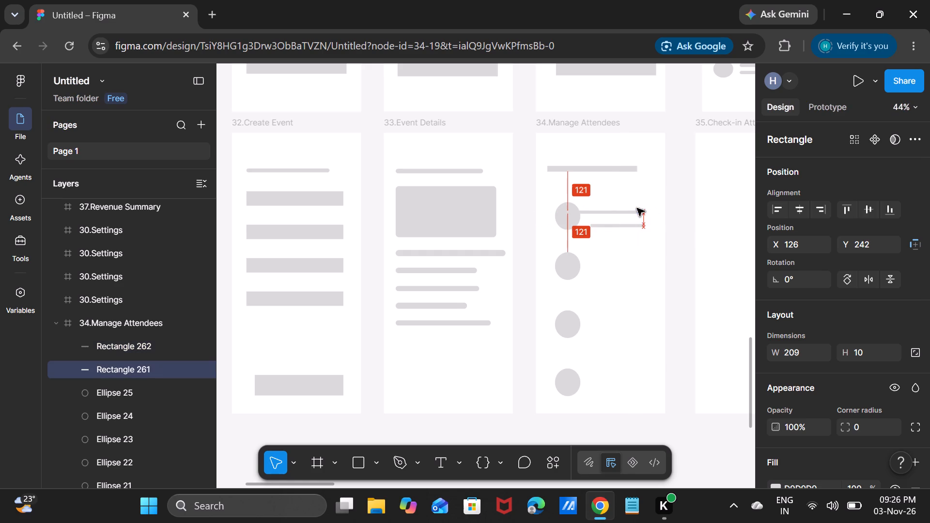
drag(637, 208, 644, 206)
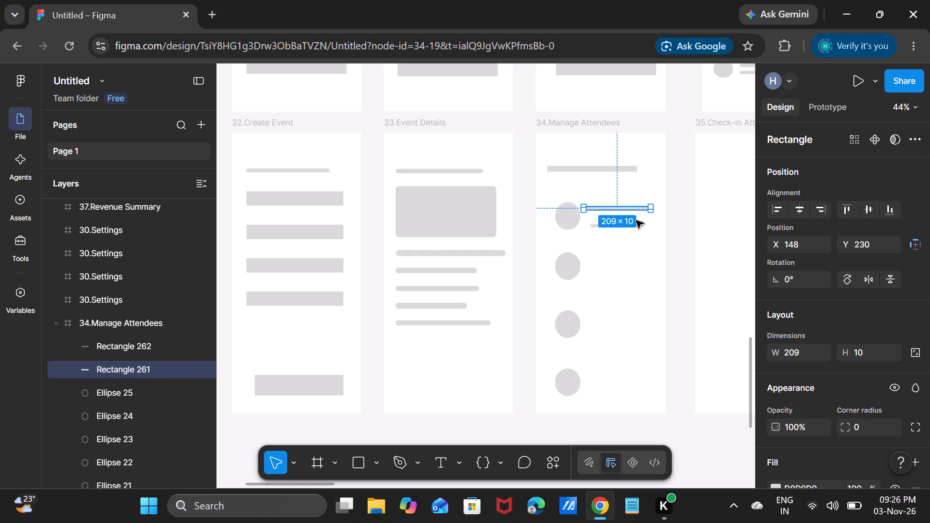
drag(636, 225, 631, 220)
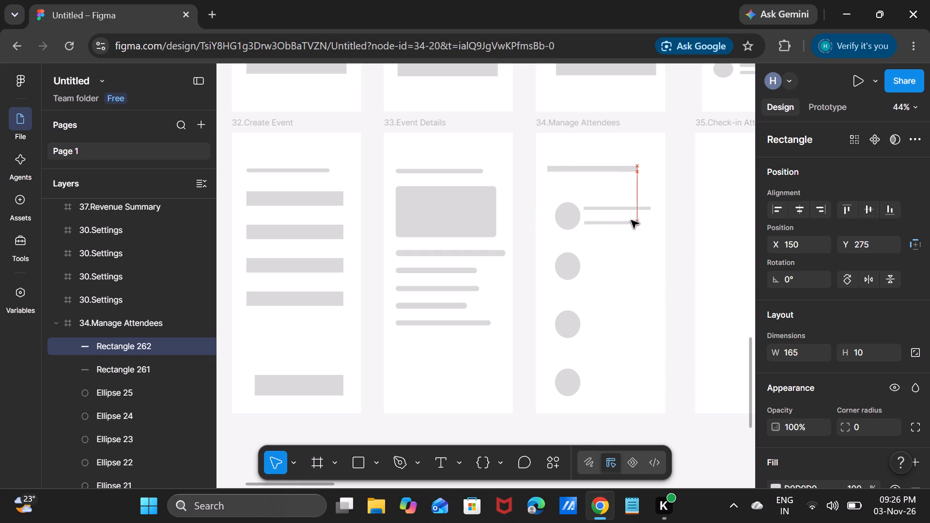
drag(631, 220, 629, 219)
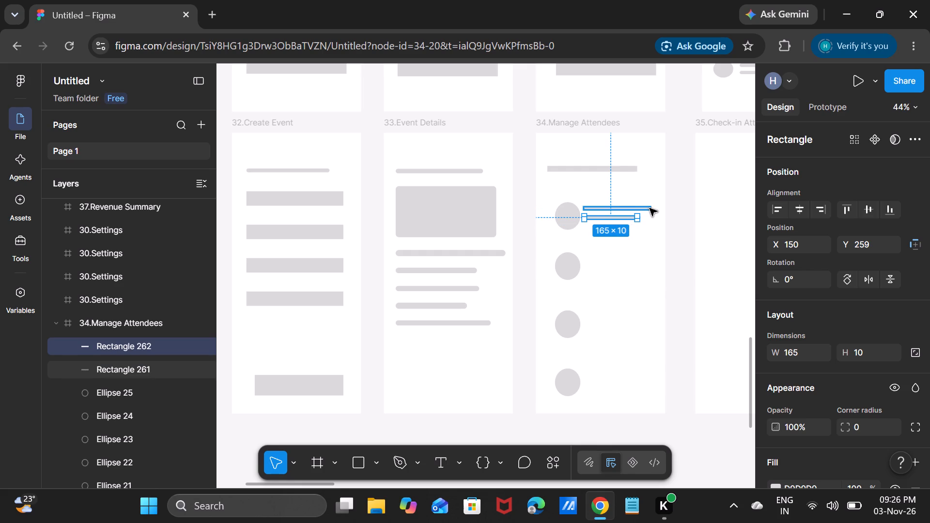
Round both text bars beside the first avatar with a corner radius of 5.
click(650, 208)
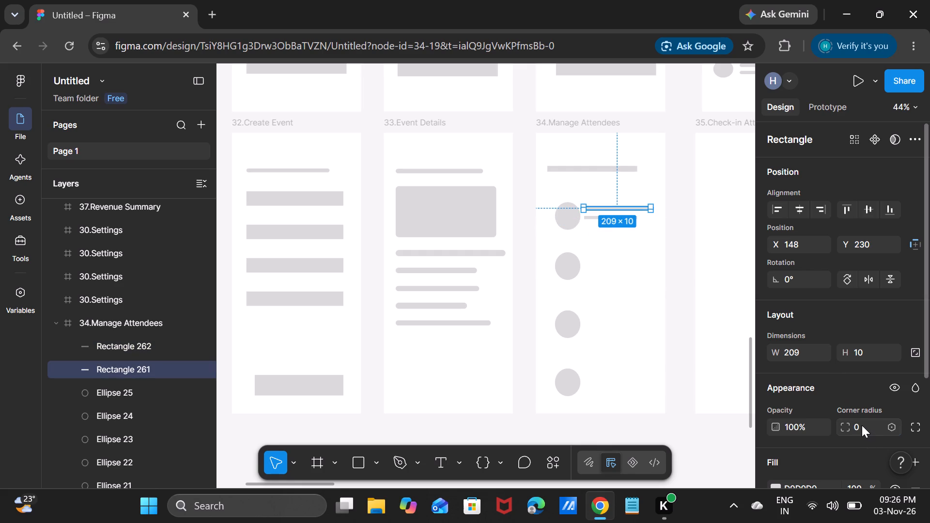
double_click(862, 425)
key(5)
key(Return)
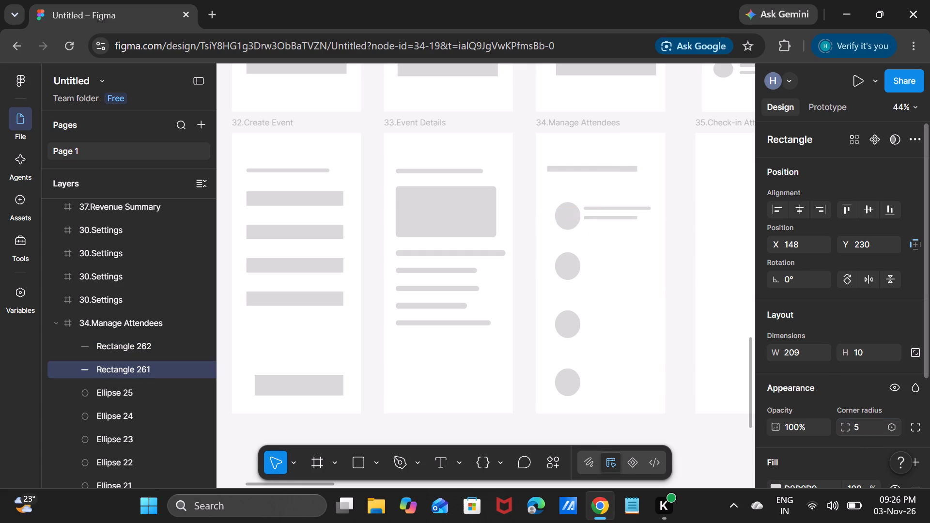
click(593, 221)
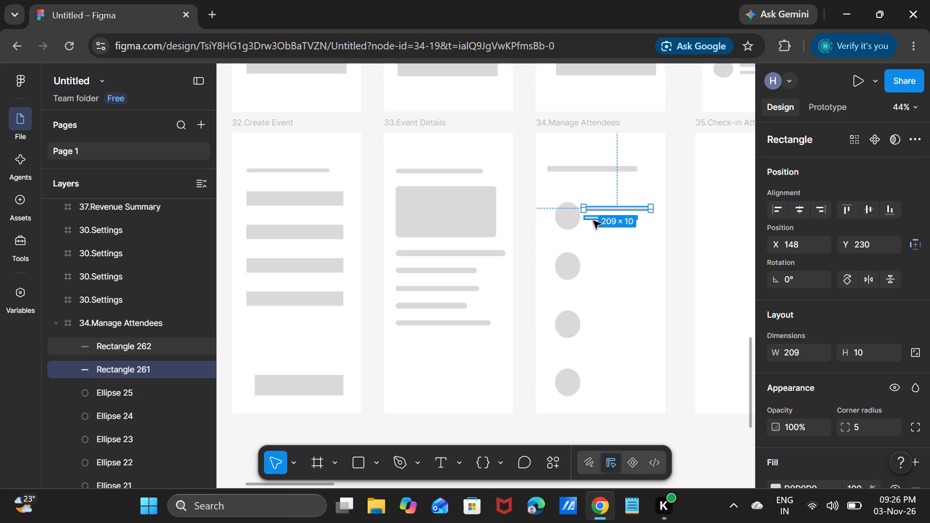
double_click(866, 412)
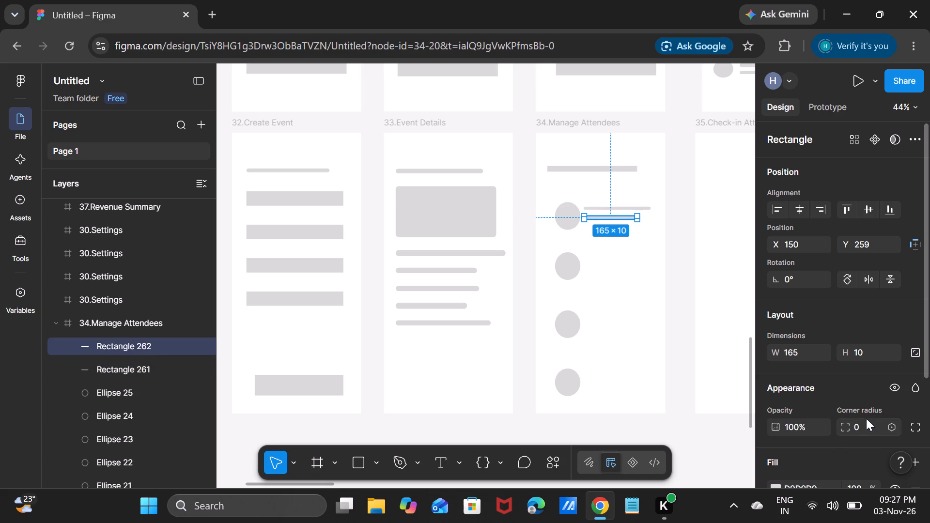
double_click(865, 423)
key(5)
key(Return)
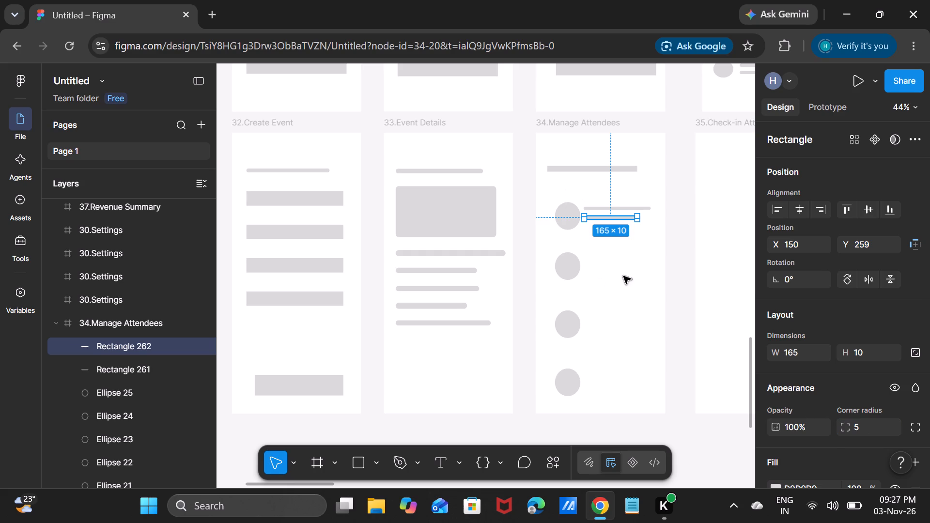
click(623, 276)
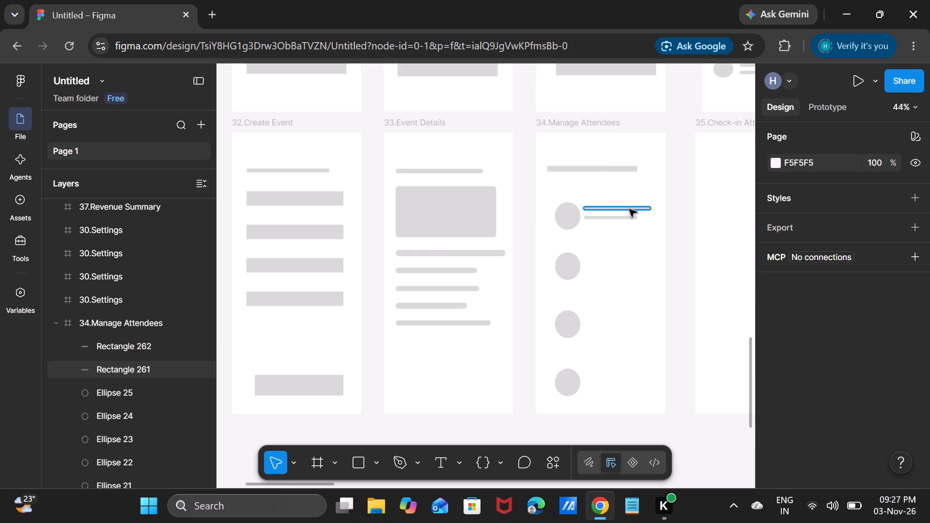
Align the upper text bar at X 150, Y 228 and place a copy of it beside the second avatar at X 150, Y 393.
key(ctrl+c)
key(ctrl+v)
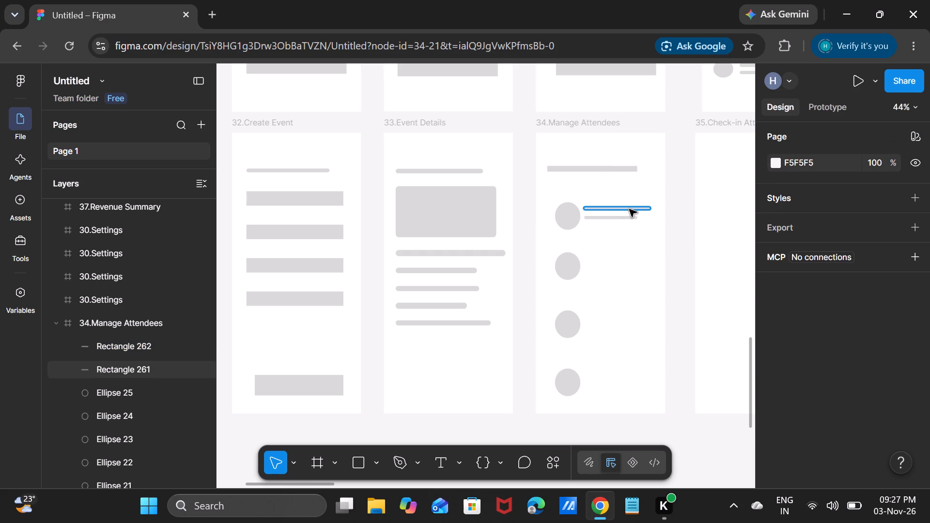
click(629, 209)
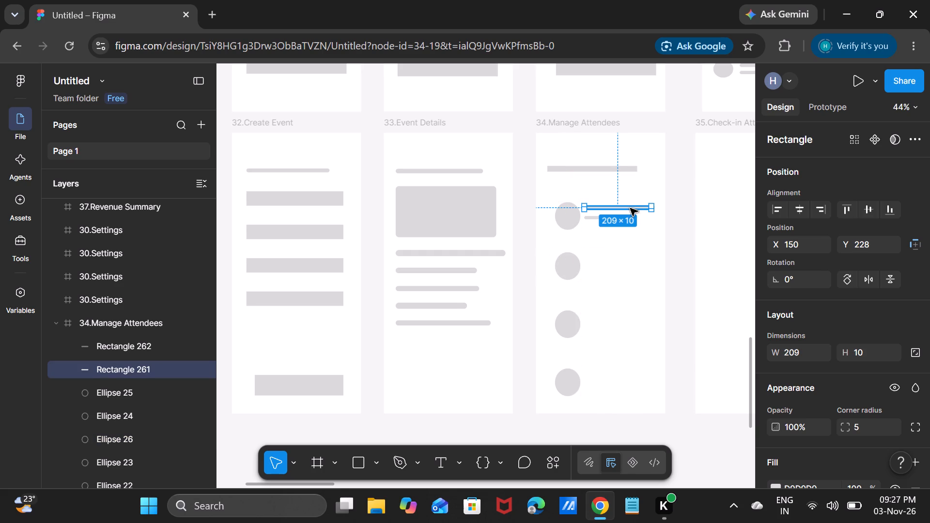
key(ctrl+c)
key(ctrl+v)
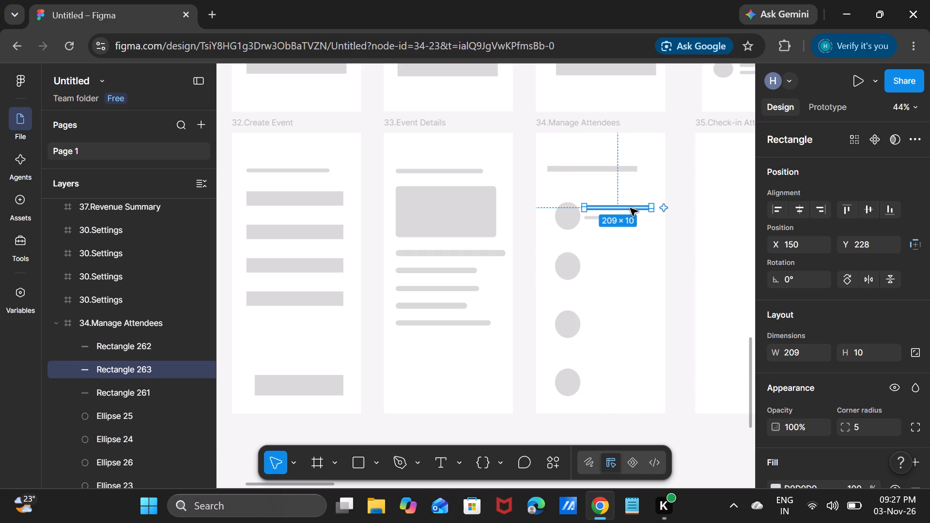
drag(630, 208, 627, 257)
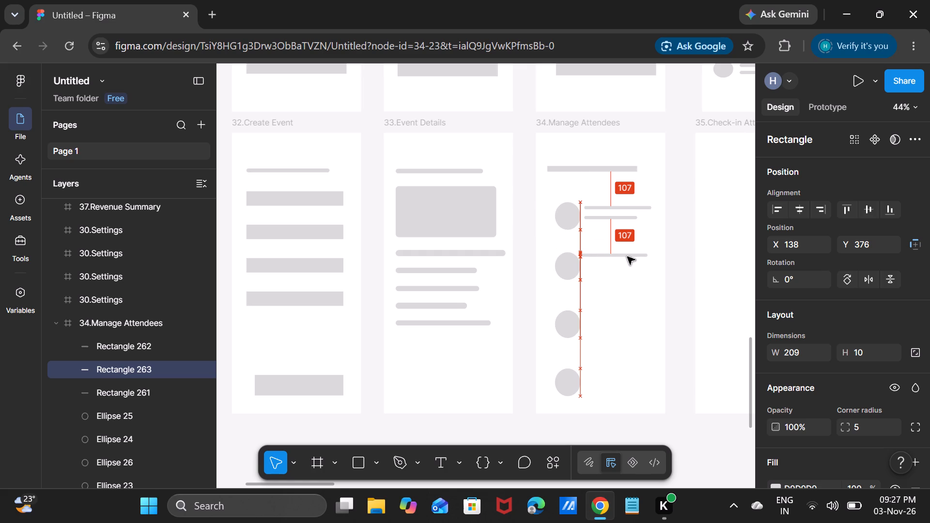
drag(627, 257, 629, 261)
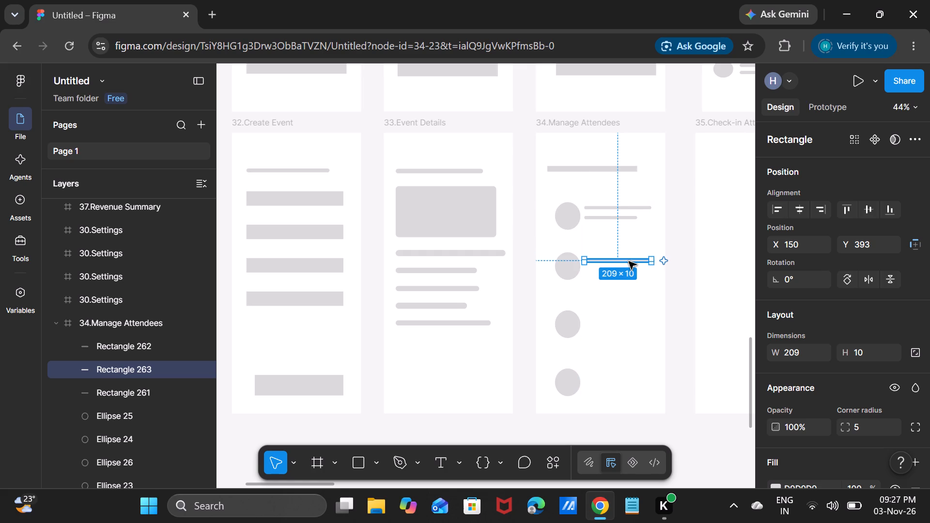
Place copies of the upper text bar beside the third and fourth avatars, at about X 150, Y 558 and X 150, Y 746.
key(ctrl+v)
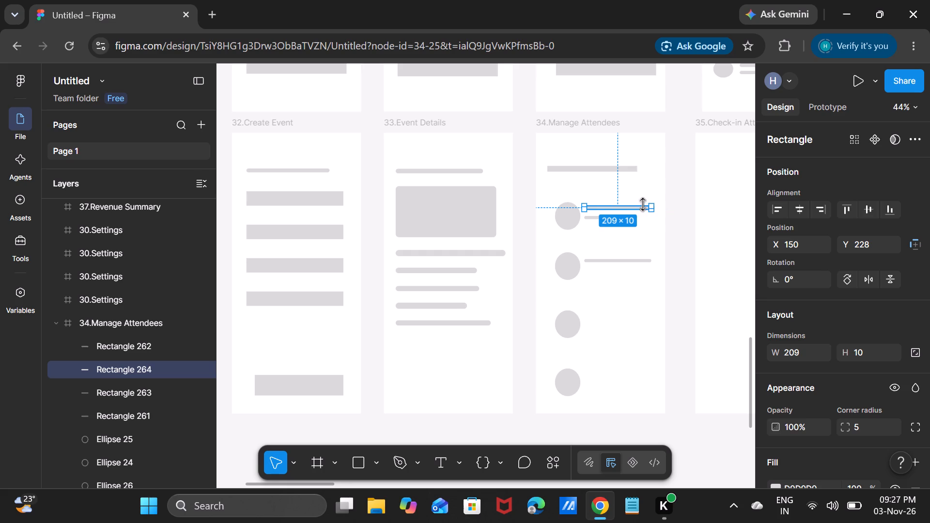
drag(644, 206, 655, 228)
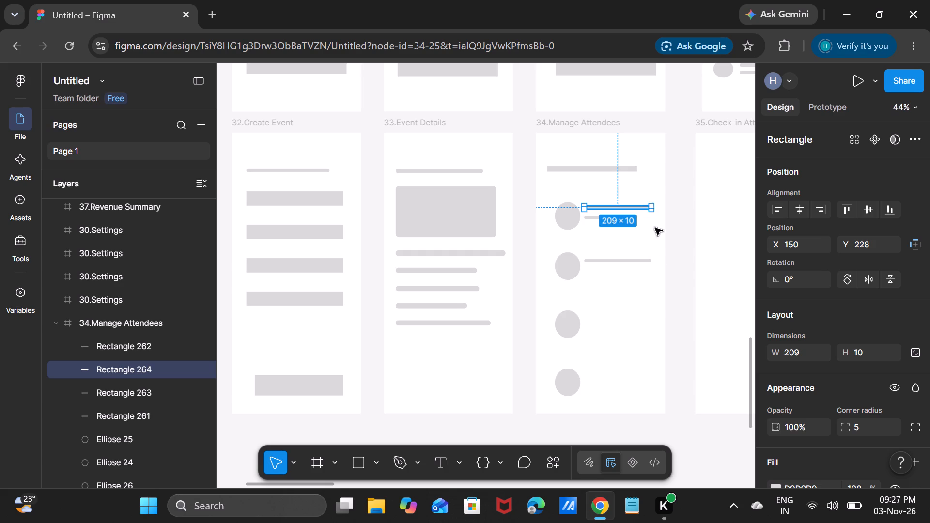
drag(655, 228, 646, 315)
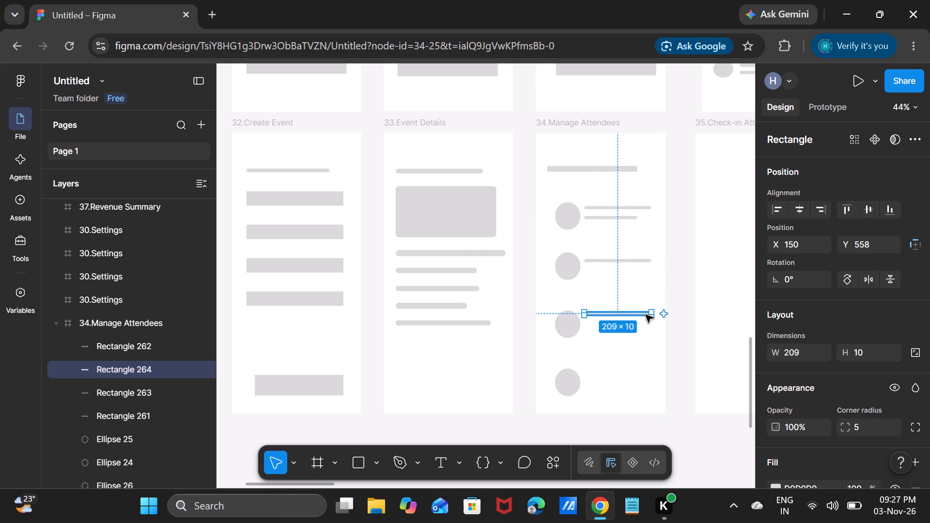
key(ctrl+v)
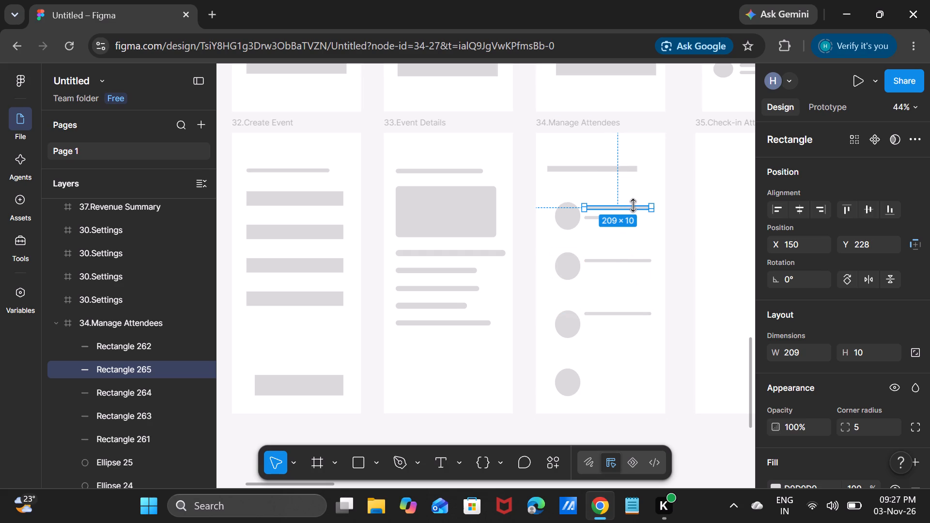
drag(640, 206, 659, 389)
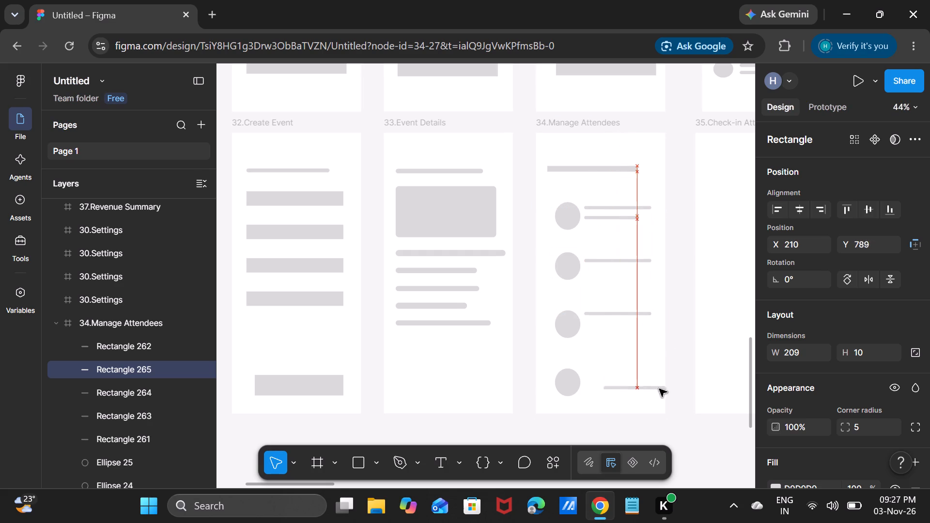
drag(659, 389, 643, 372)
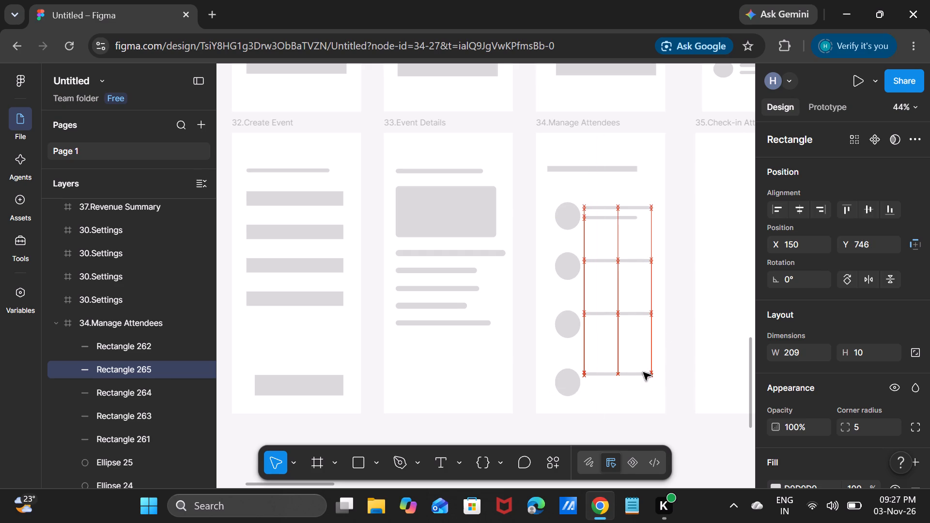
drag(643, 372, 643, 371)
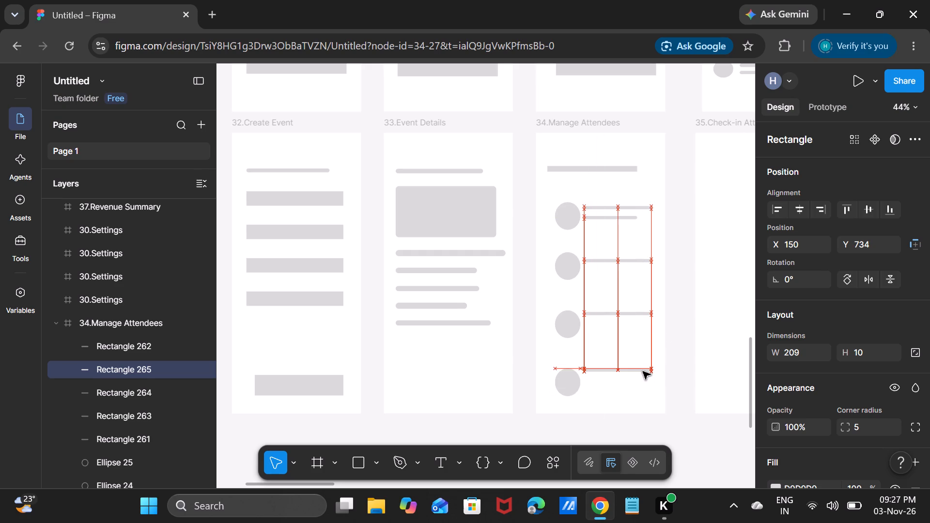
drag(643, 371, 642, 373)
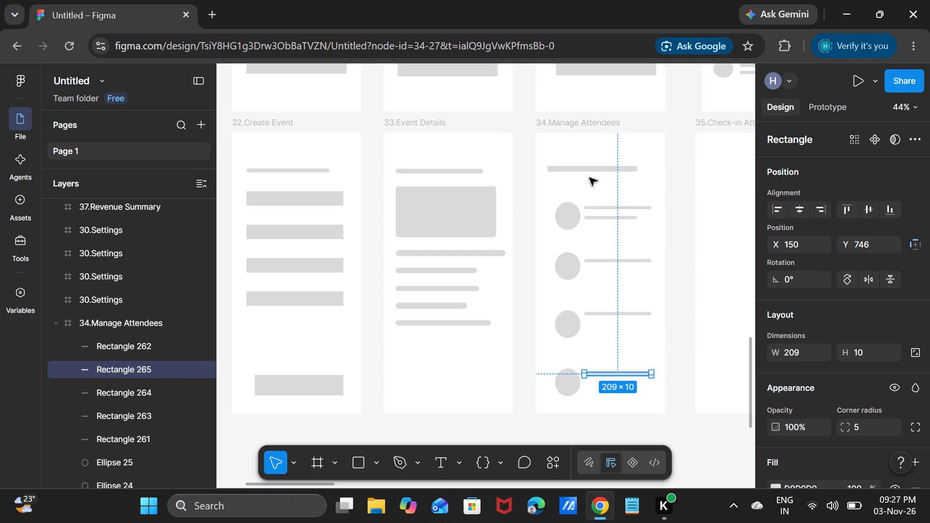
Round the title bar at the top of 34.Manage Attendees with a corner radius of 15.
click(593, 170)
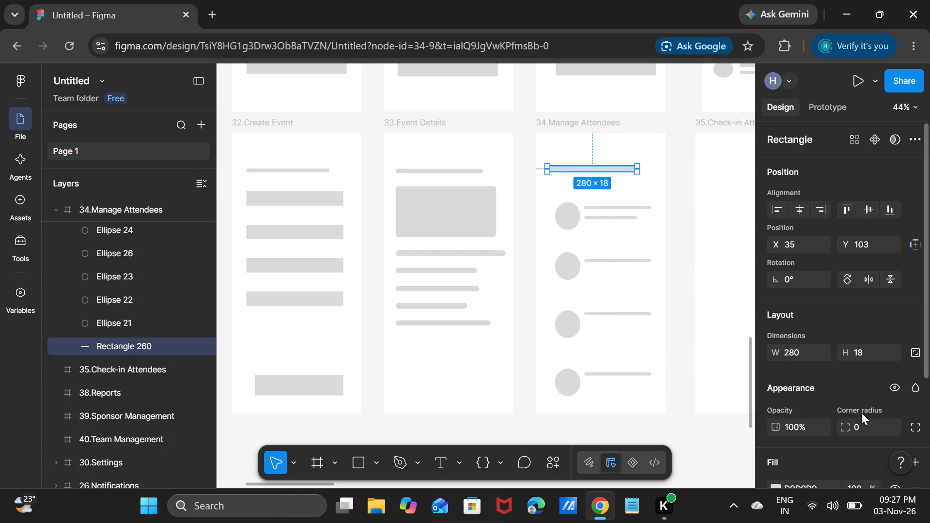
double_click(860, 419)
text(15)
key(Return)
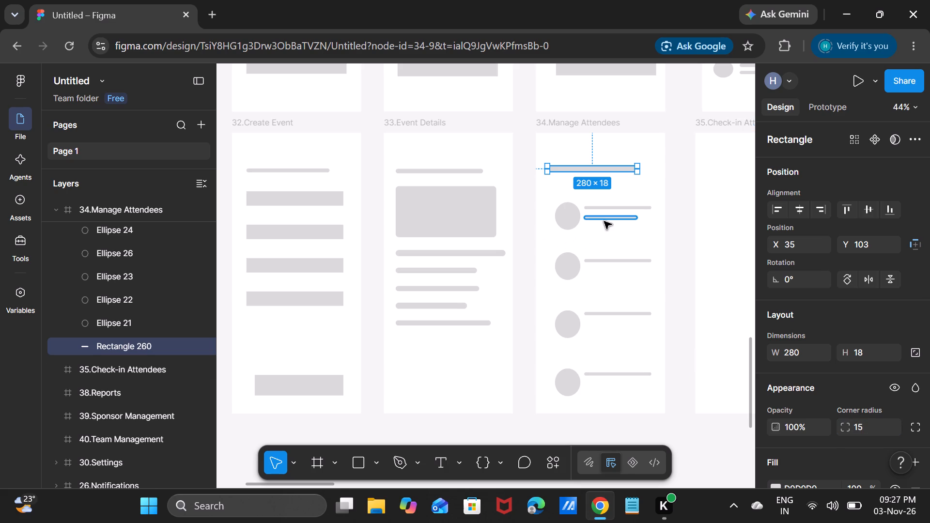
Copy the first avatar's lower text bar beside the other three avatars at X 150, with the second row's at about Y 427 and the third's at Y 596.
click(606, 221)
key(ctrl+c)
key(ctrl+v)
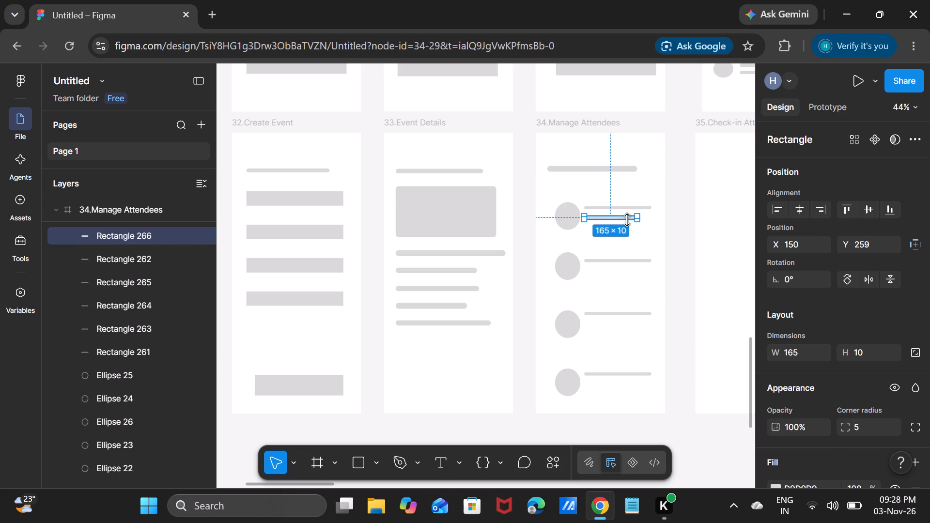
drag(632, 218, 634, 285)
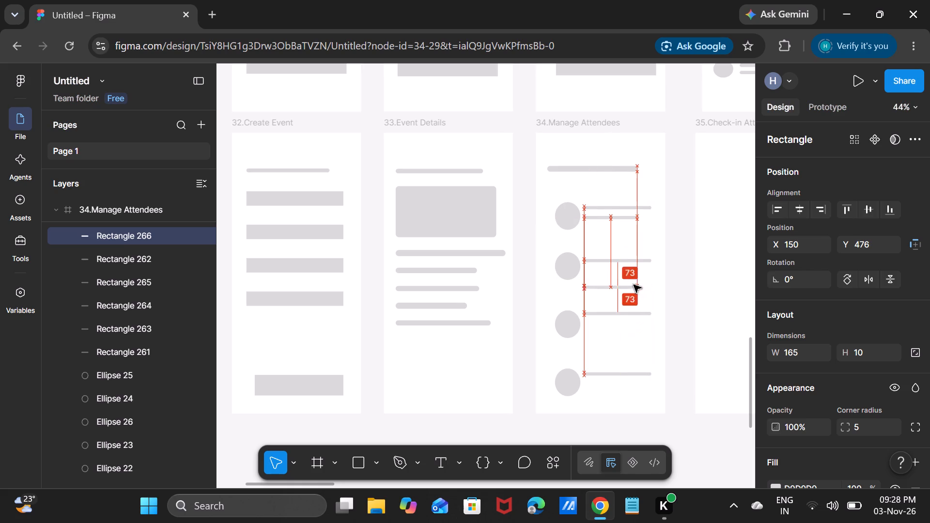
drag(634, 285, 633, 272)
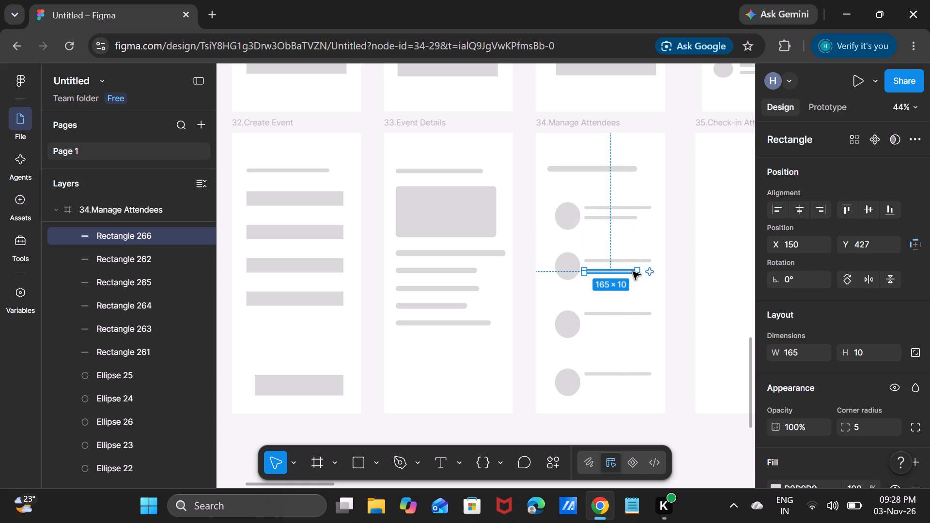
key(ctrl+v)
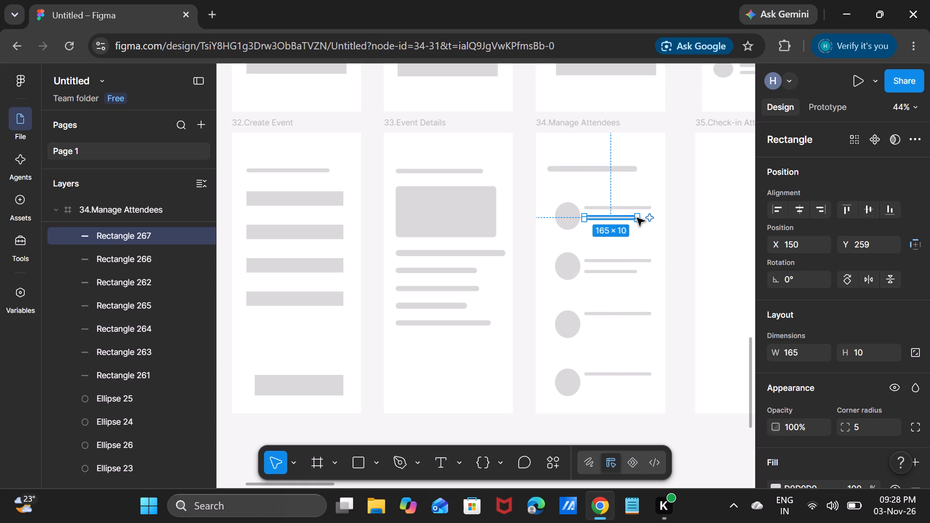
drag(633, 218, 650, 325)
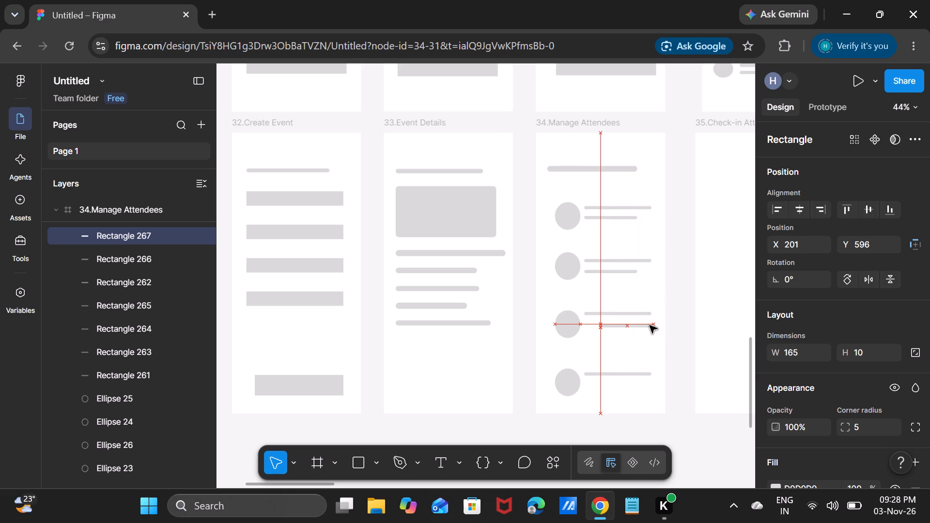
drag(650, 325, 633, 327)
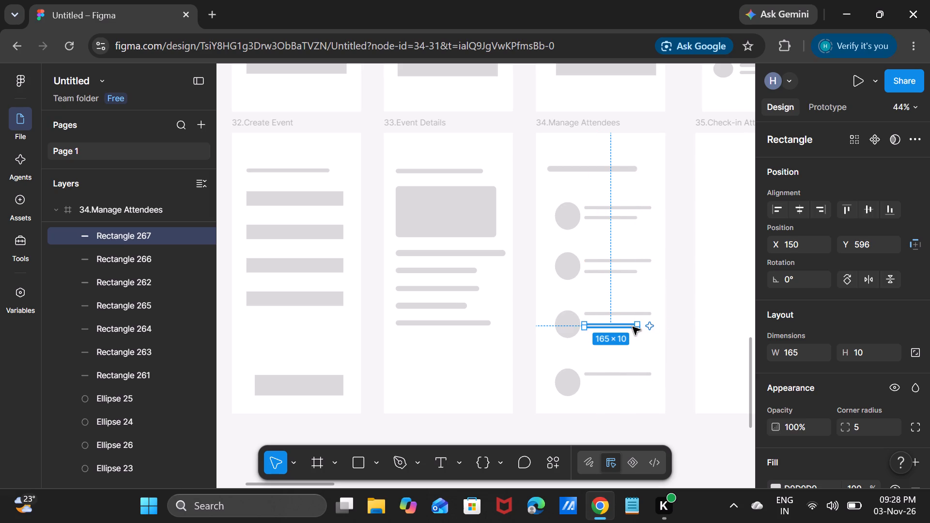
key(ctrl+v)
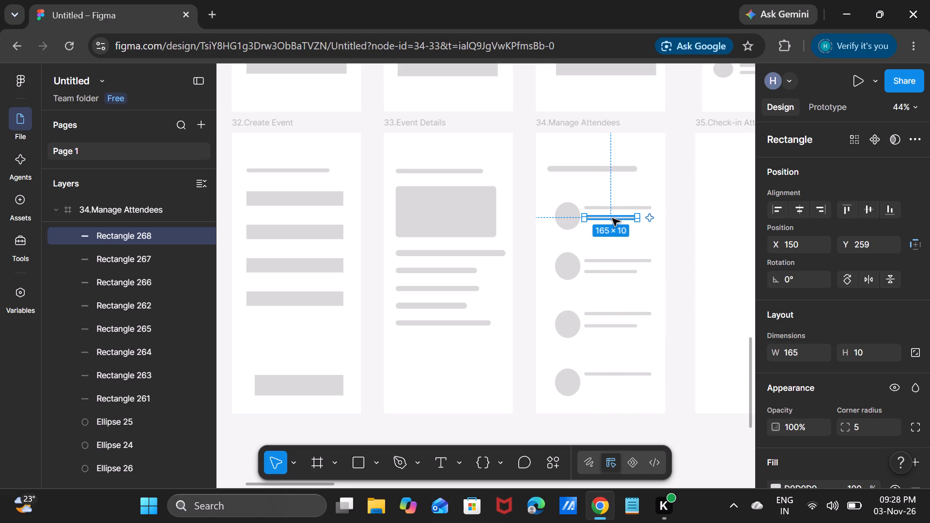
drag(622, 217, 640, 257)
drag(640, 257, 625, 384)
Nudge the lower text bars beside the second and third avatars up to Y 424 and Y 585.
click(604, 218)
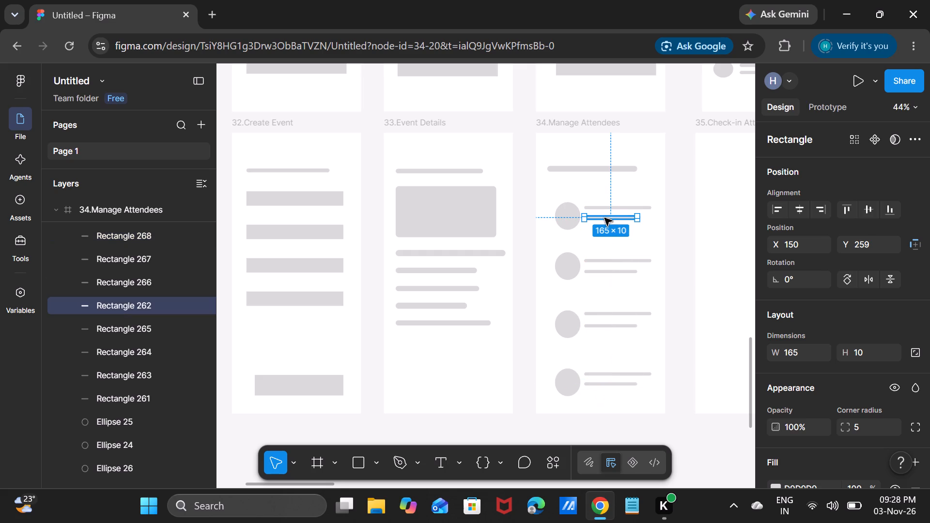
click(617, 275)
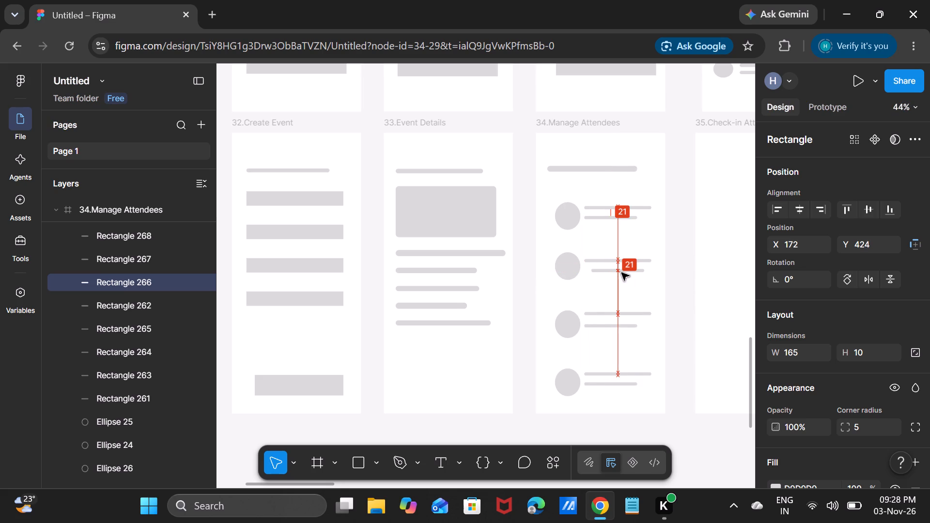
click(615, 323)
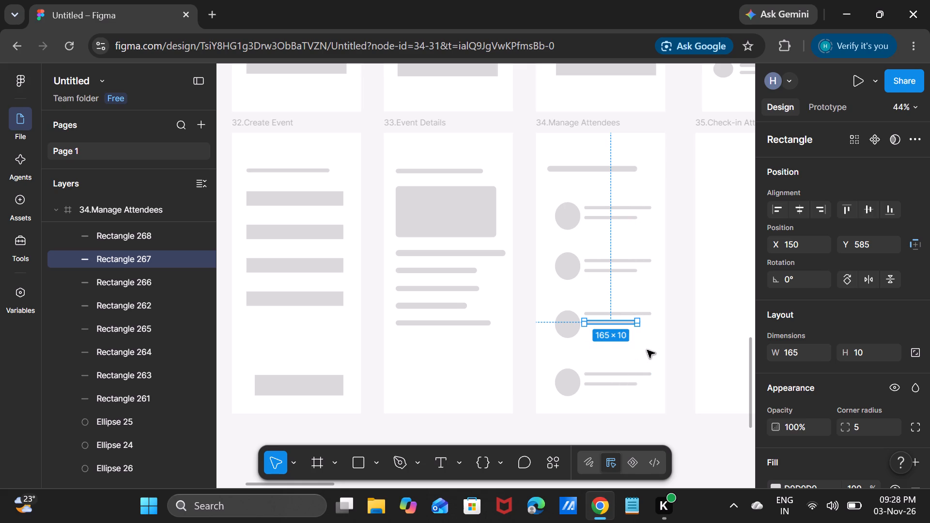
Move the 35.Check-in Attendees frame to about X 1021, Y 3924, between 34.Manage Attendees and 36.Event Analytics.
scroll(651, 345, left, 3)
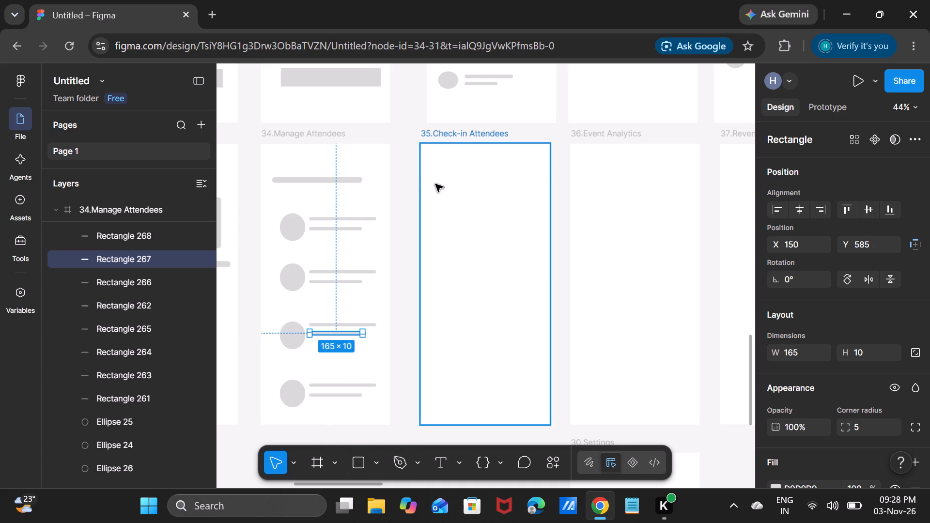
drag(437, 177, 469, 184)
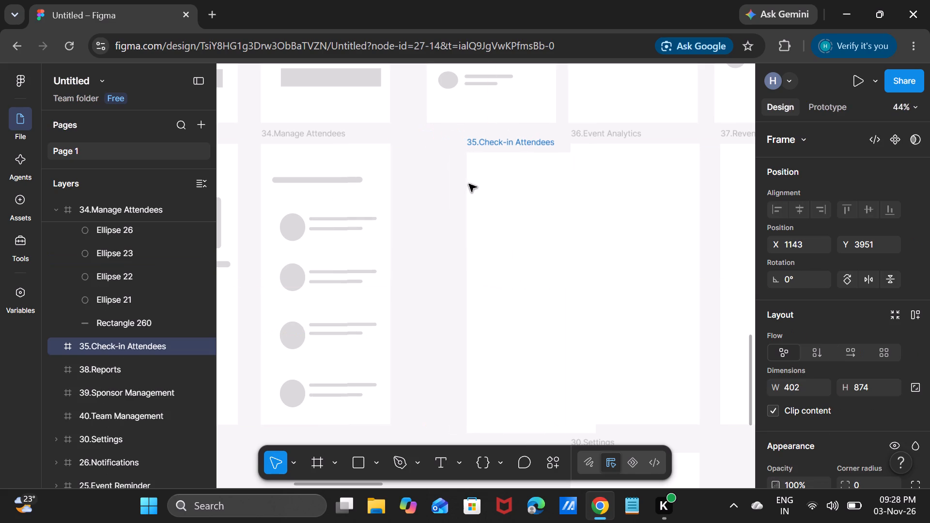
drag(469, 184, 444, 179)
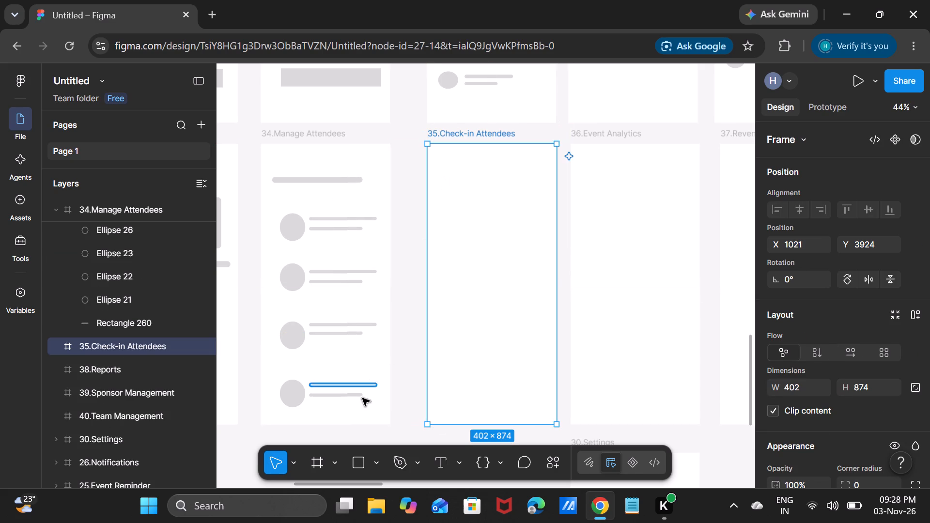
Draw a title bar rectangle about 265 × 16 near the top of 35.Check-in Attendees, at about X 49, Y 103.
click(360, 466)
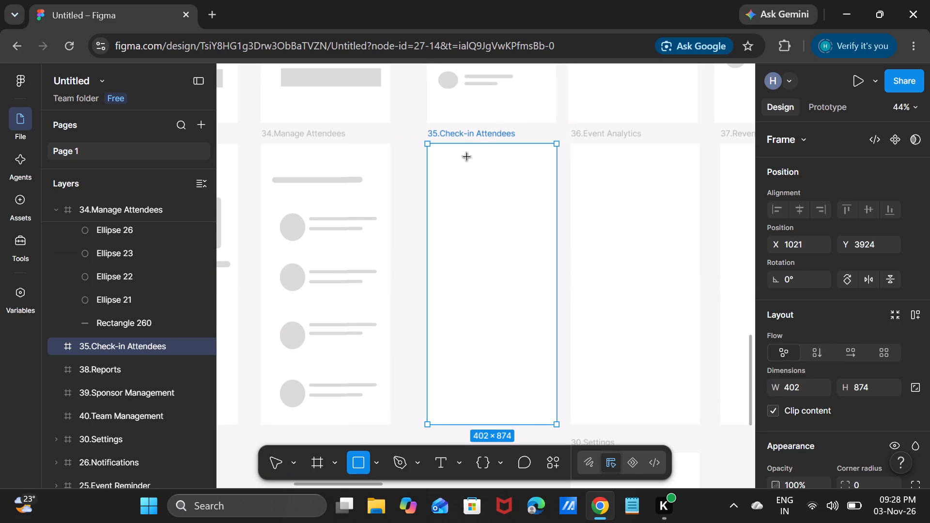
drag(443, 177, 447, 178)
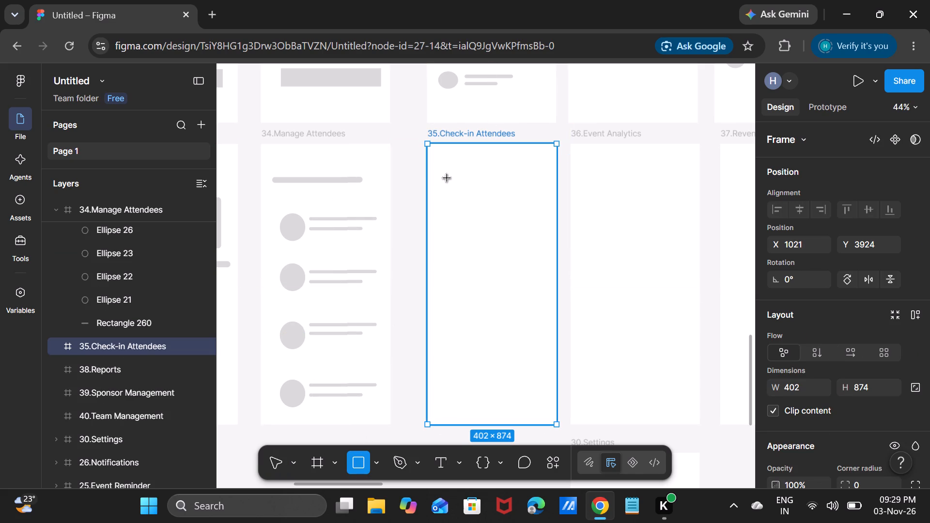
drag(447, 178, 527, 182)
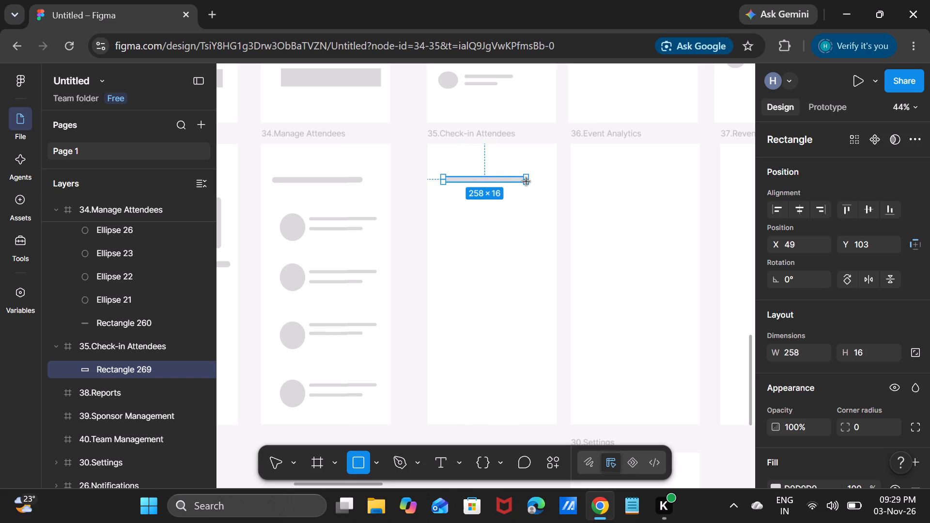
drag(527, 182, 528, 182)
click(478, 260)
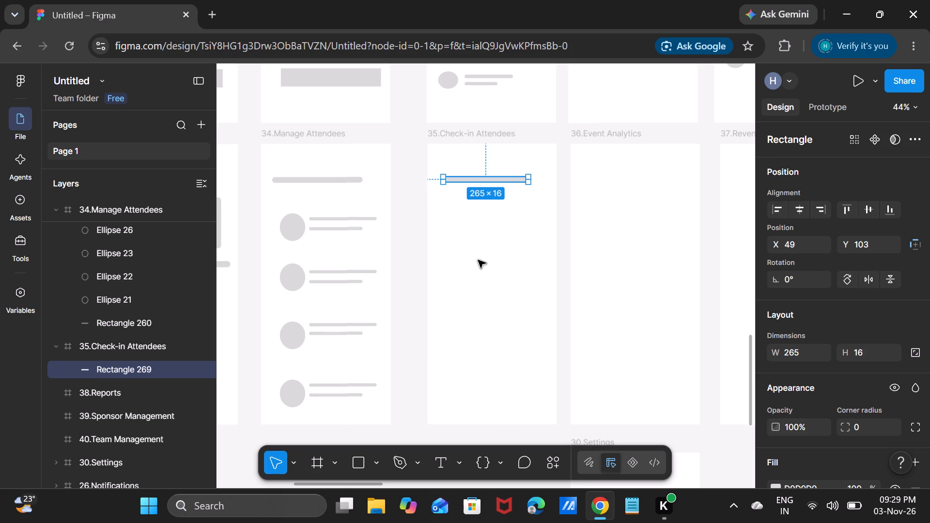
Round the title bar in 35.Check-in Attendees with a corner radius of 10.
click(504, 181)
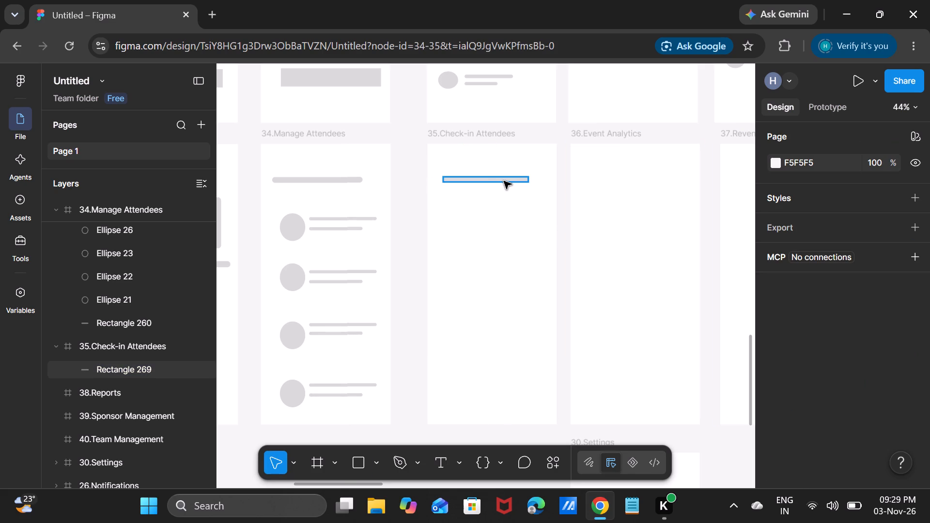
click(870, 429)
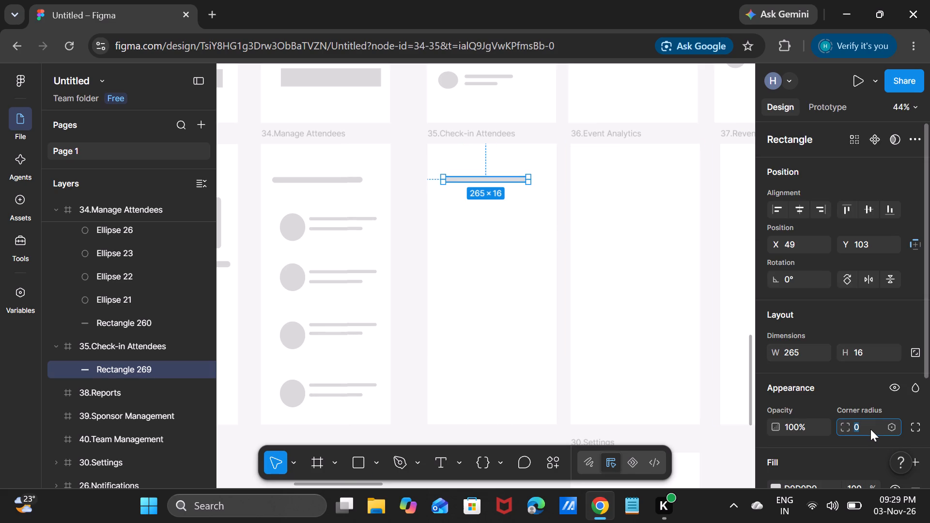
text(10)
key(Return)
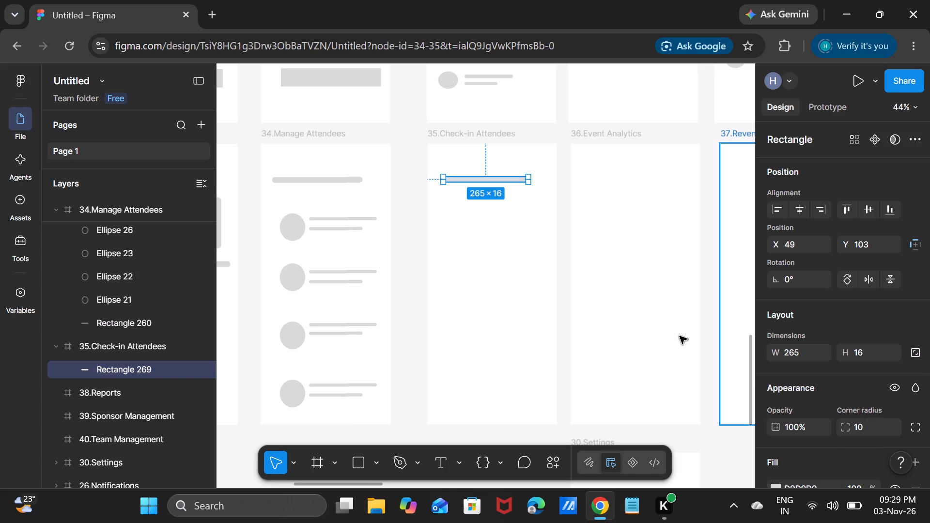
Draw an avatar ellipse about 65 × 63 in 35.Check-in Attendees, below the title bar at about X 63, Y 221.
click(354, 457)
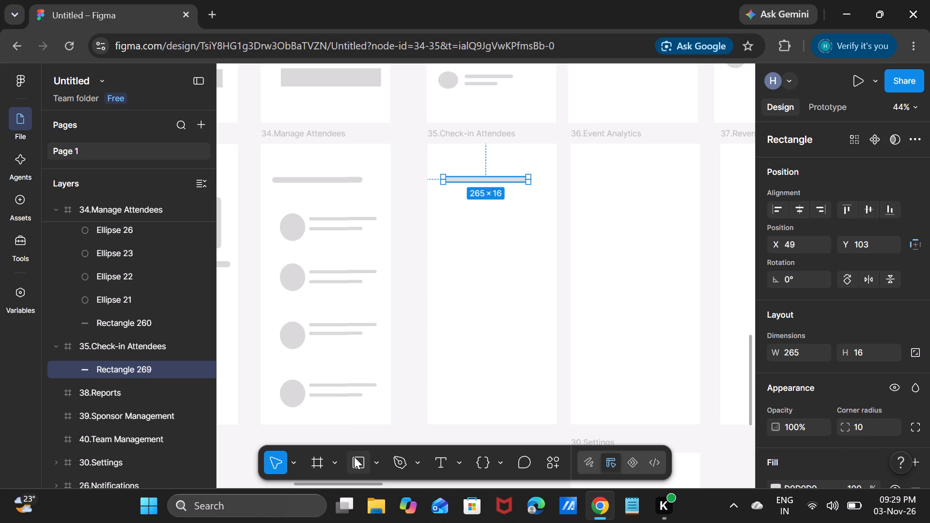
click(377, 469)
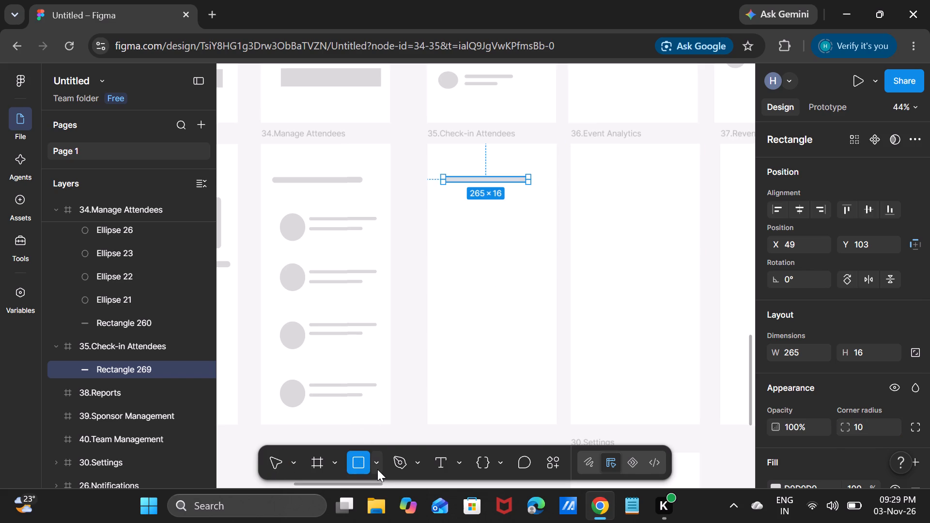
click(387, 387)
drag(448, 214, 463, 233)
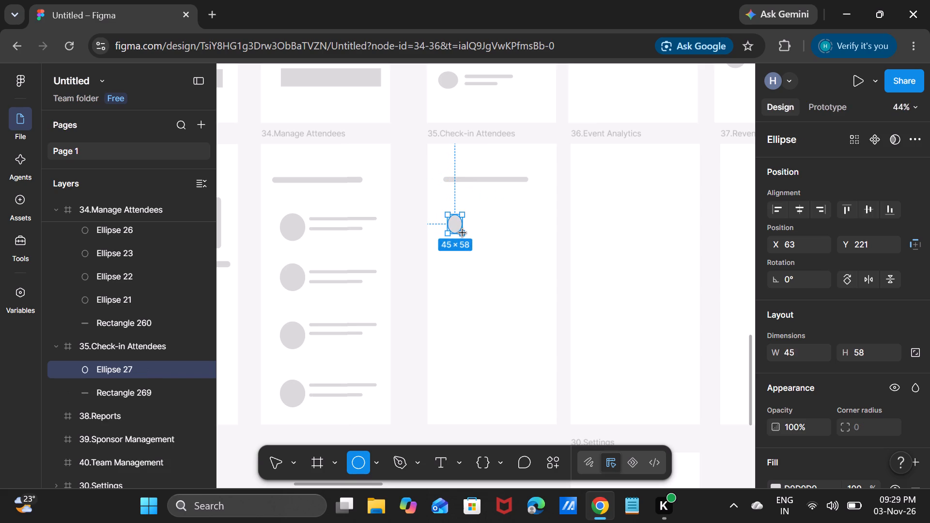
drag(463, 233, 469, 235)
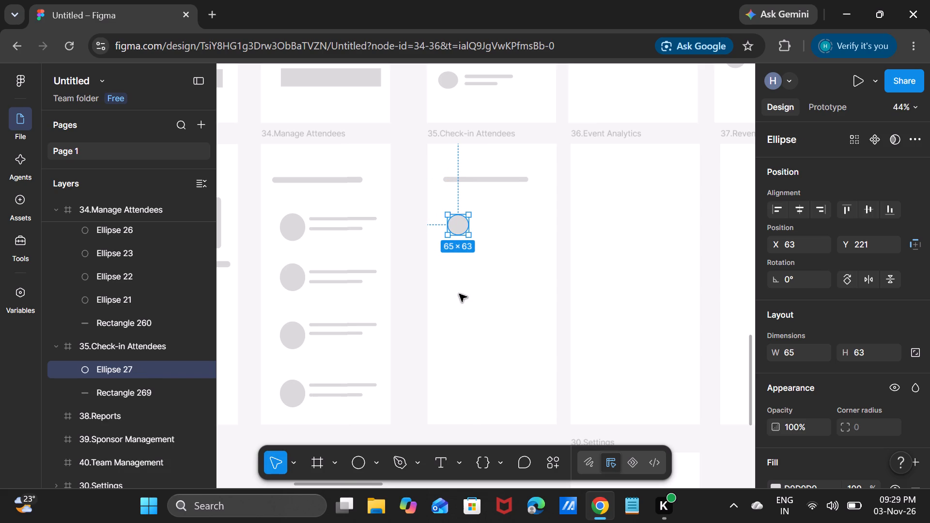
click(459, 294)
Duplicate the avatar ellipse twice straight below the first one, placing the copies at about Y 359 and Y 479.
click(461, 235)
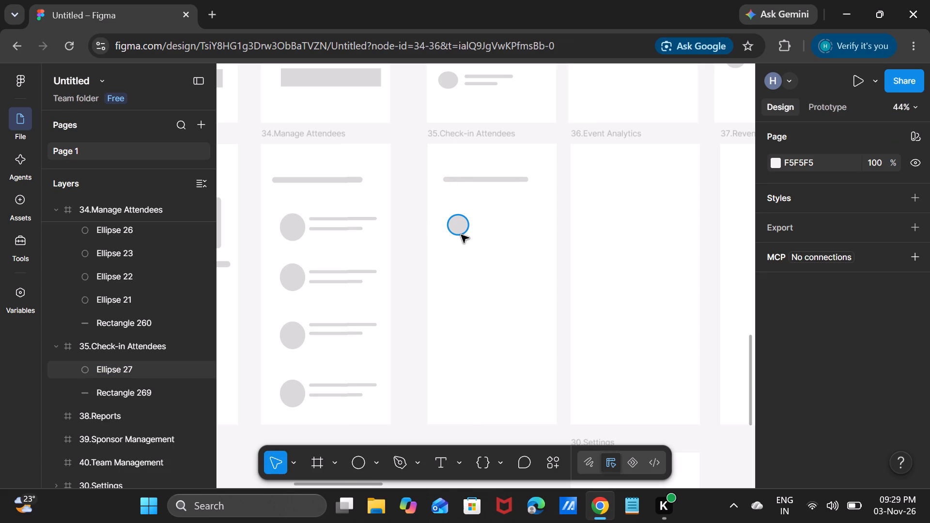
key(ctrl+c)
key(ctrl+v)
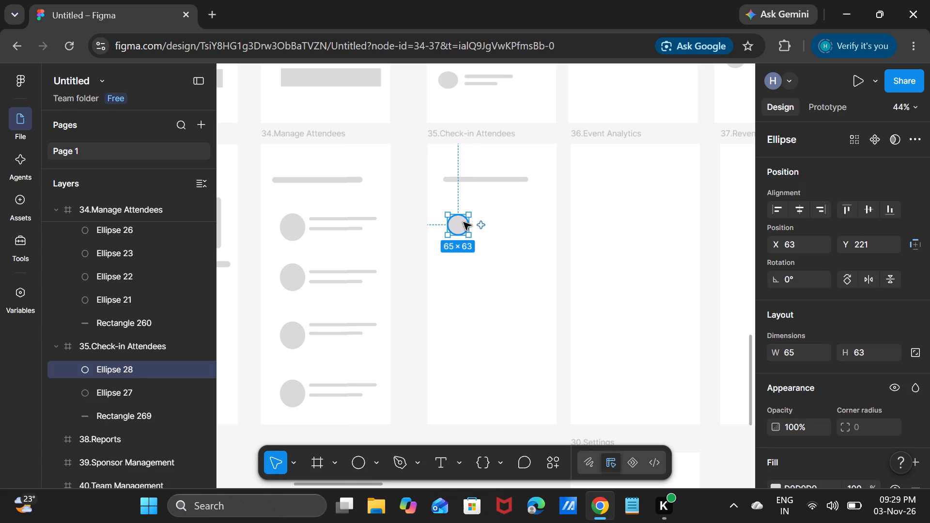
drag(464, 222, 465, 266)
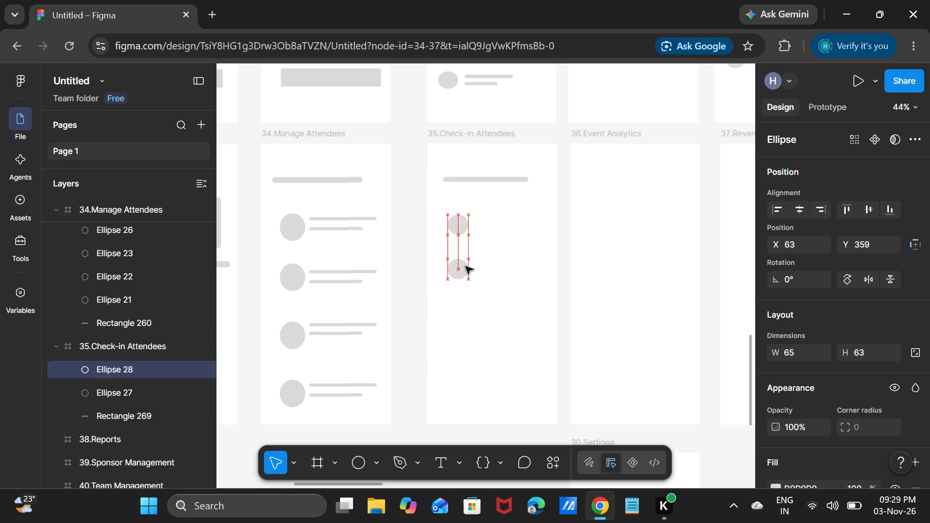
drag(465, 266, 465, 266)
key(ctrl+v)
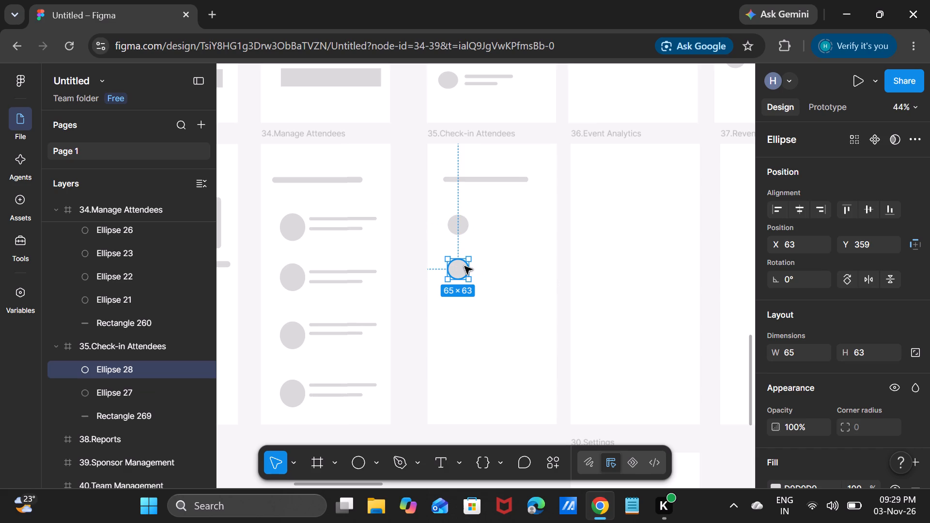
drag(461, 230, 463, 305)
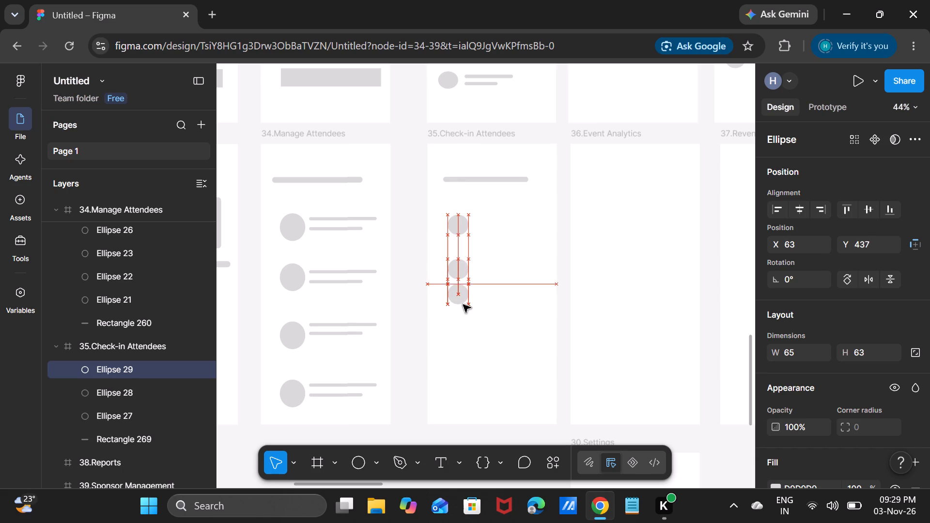
drag(463, 305, 463, 316)
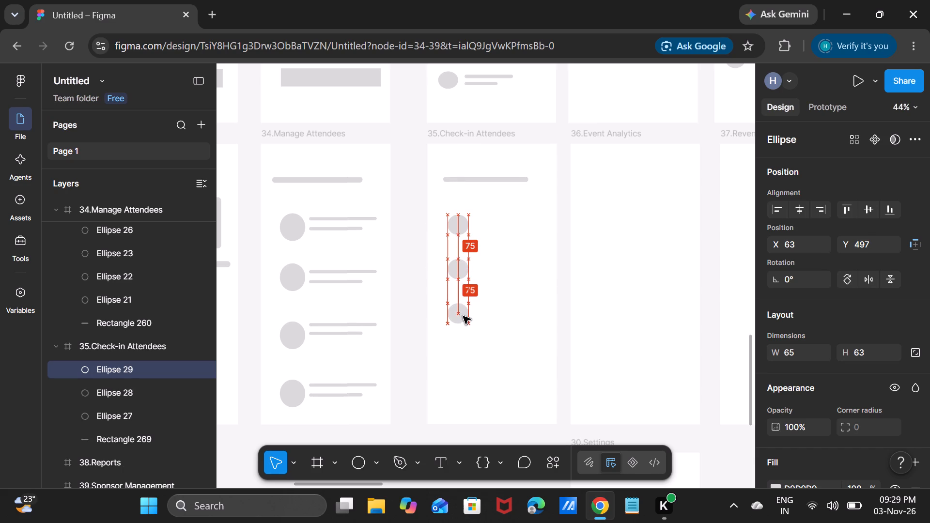
drag(463, 316, 464, 313)
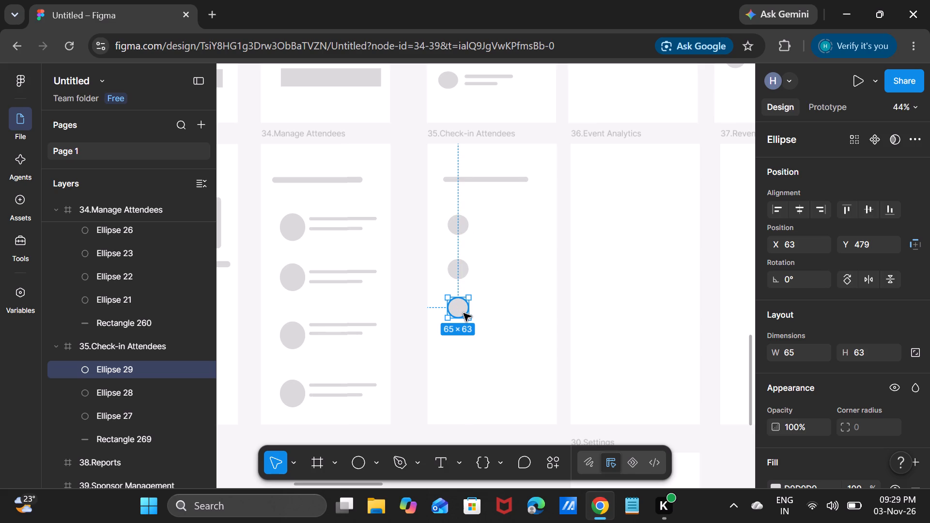
Add fourth and fifth avatar copies at X 63, with the fourth at Y 599 and 57 gaps between the lower avatars.
key(ctrl+v)
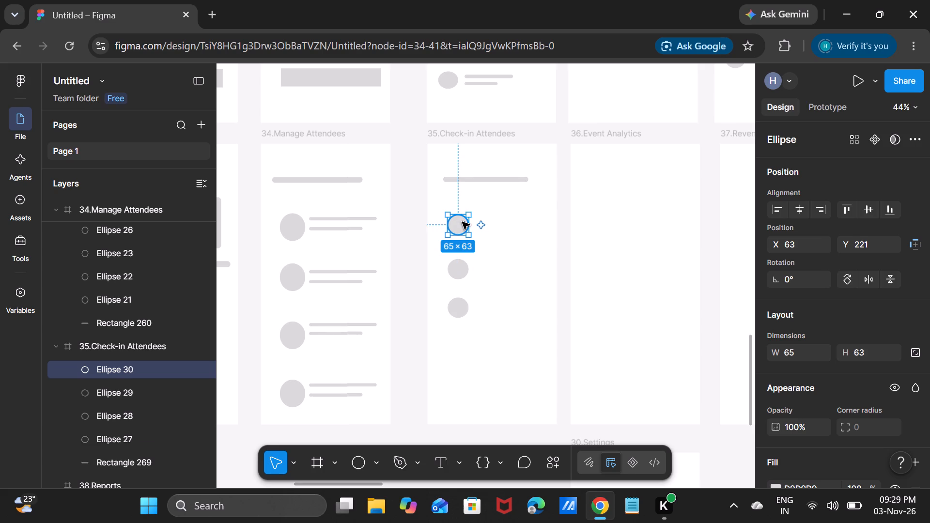
drag(462, 222, 461, 352)
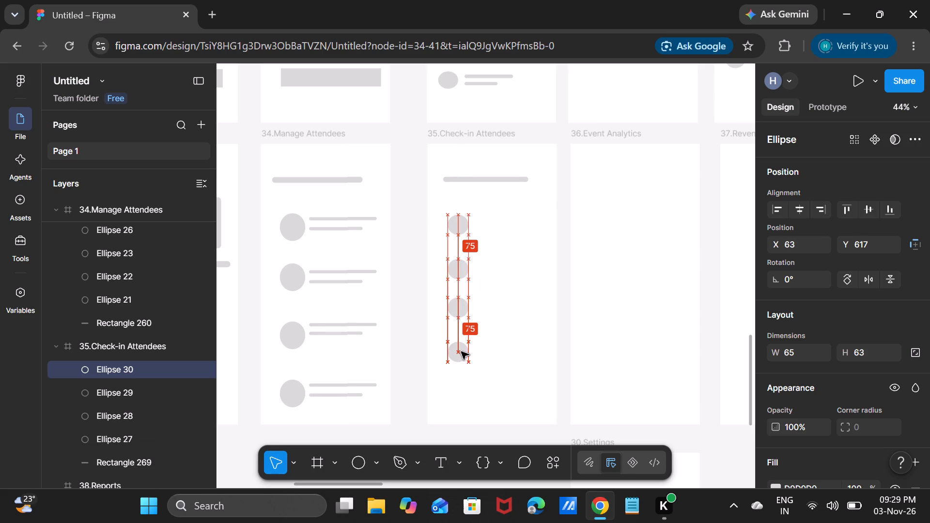
drag(461, 352, 462, 352)
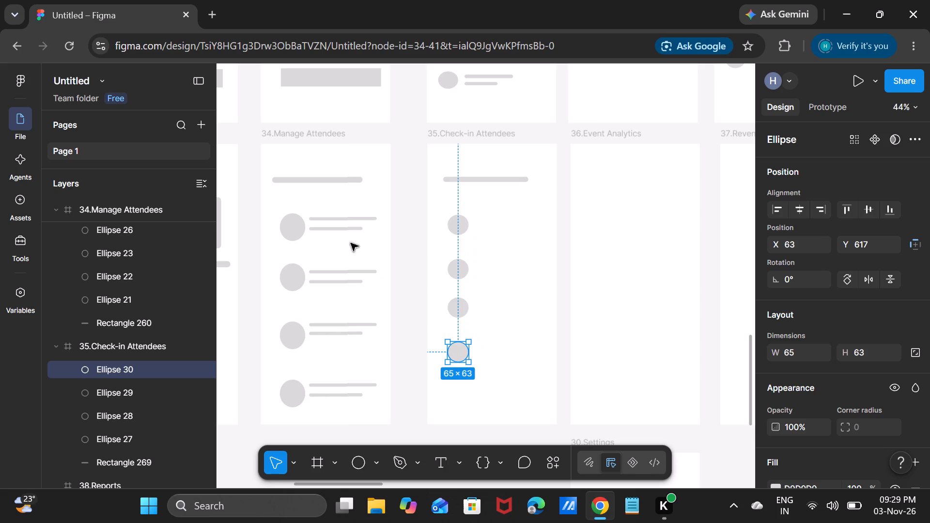
key(ctrl+v)
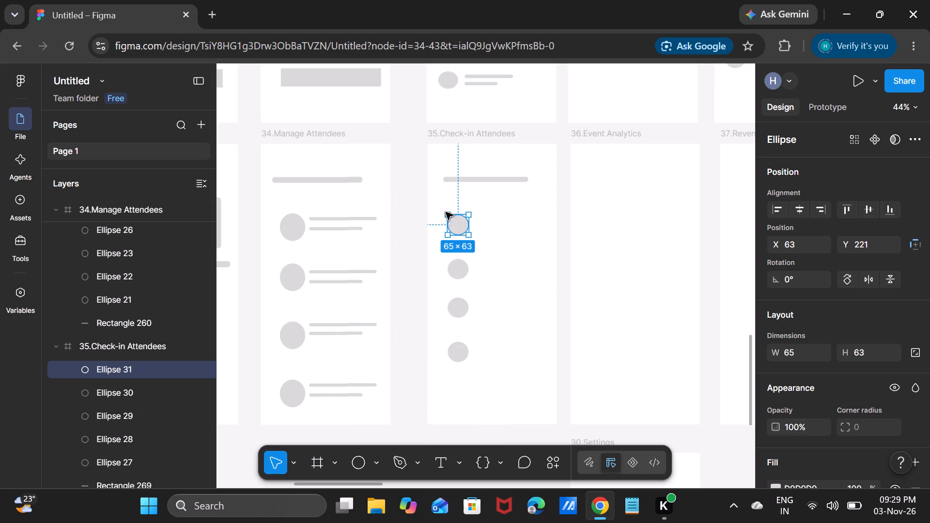
drag(455, 231, 443, 380)
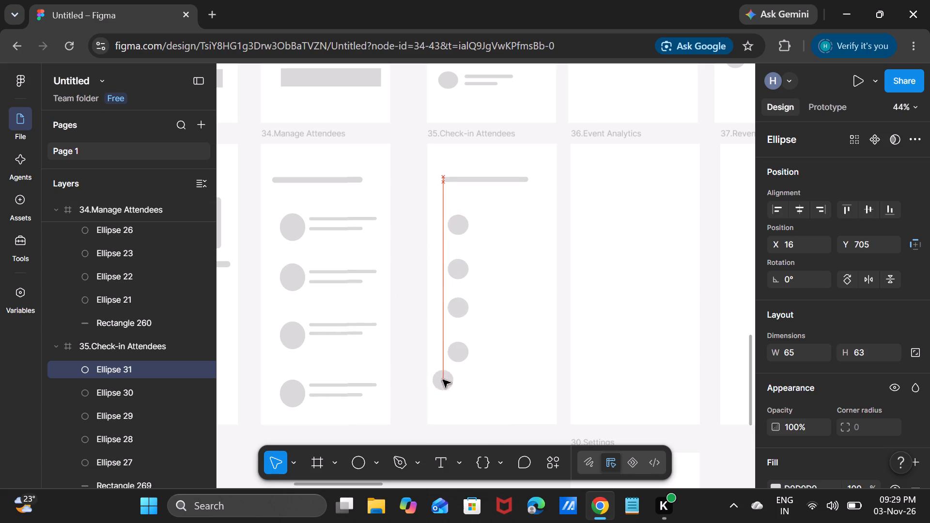
drag(443, 380, 457, 390)
drag(457, 358, 456, 350)
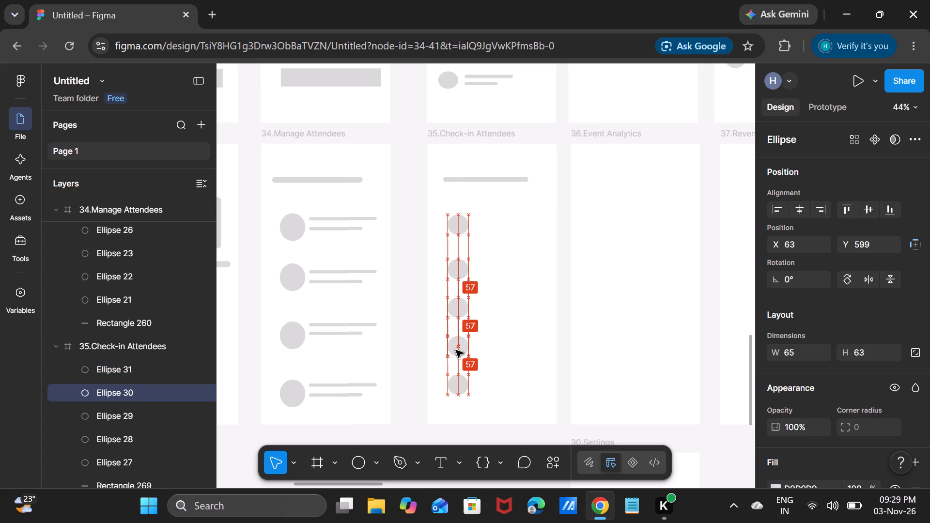
drag(456, 350, 456, 350)
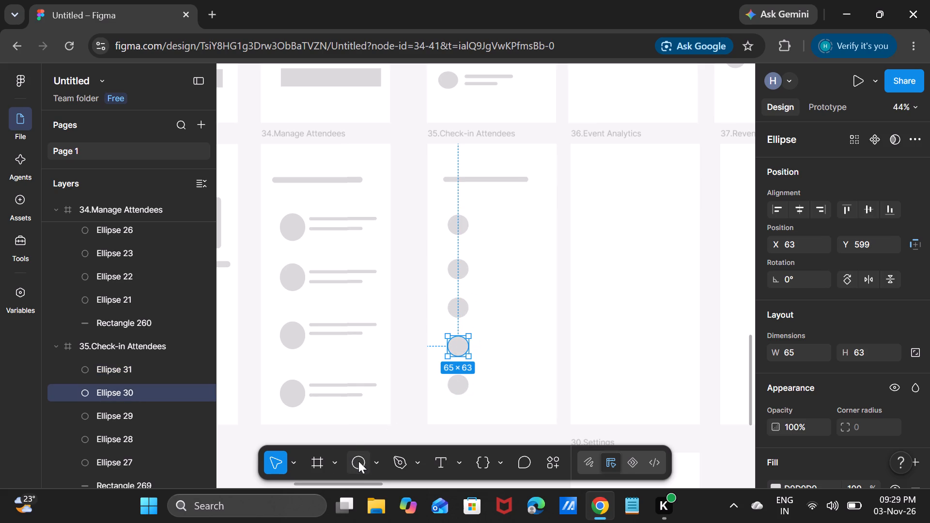
Draw a text bar rectangle about 228 × 17 beside the first avatar, at about X 158, Y 236.
click(374, 460)
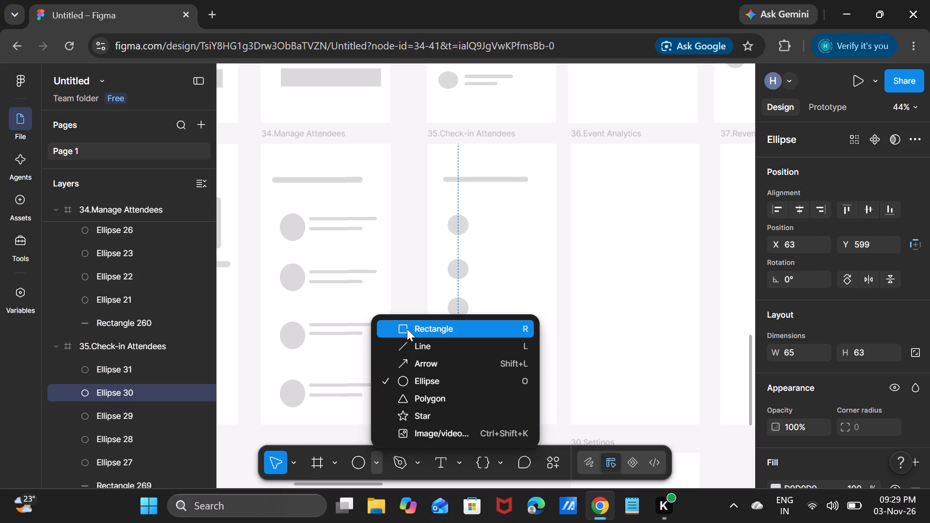
click(407, 329)
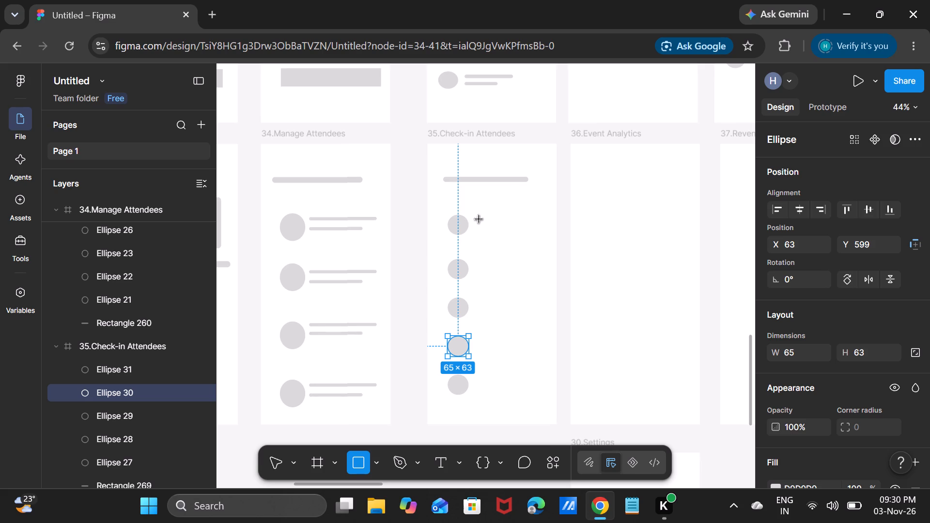
drag(478, 219, 489, 221)
drag(489, 221, 545, 220)
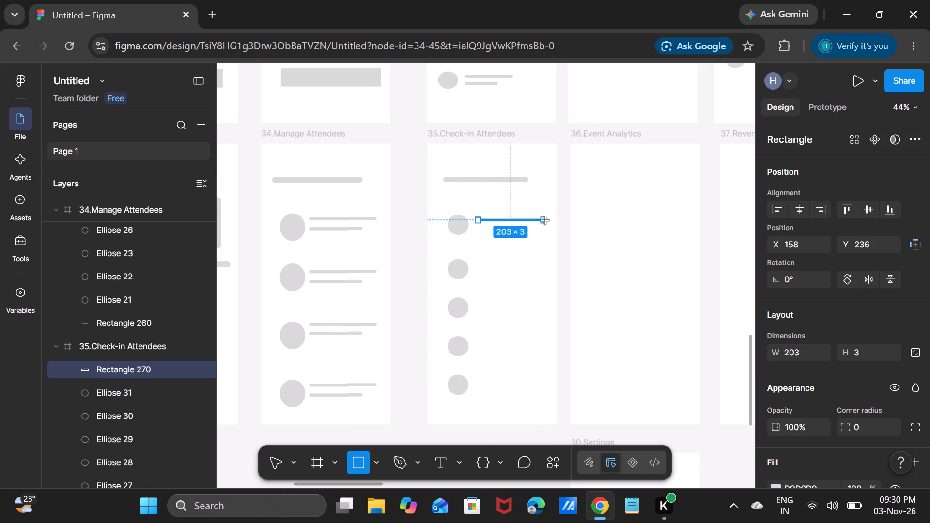
drag(545, 220, 551, 222)
click(530, 269)
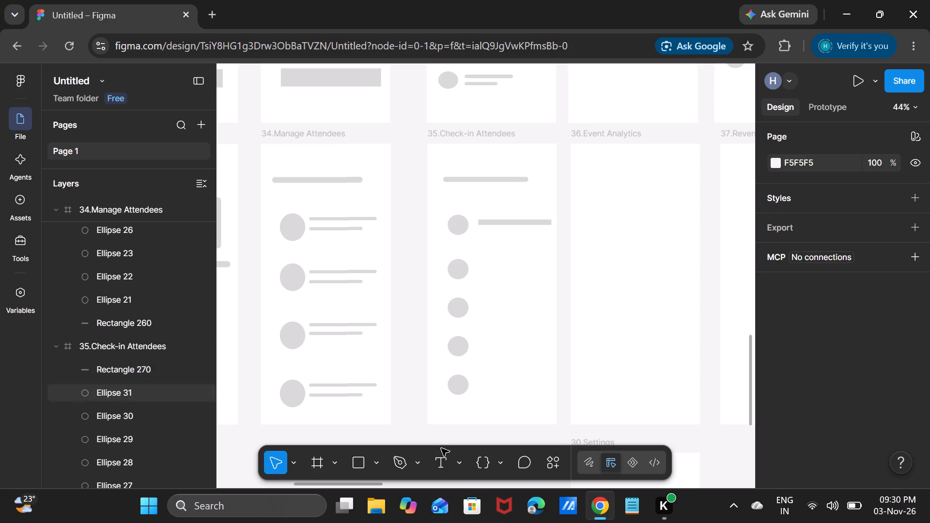
Draw a shorter text bar about 159 × 13 under the first one, at about X 173, Y 284.
click(364, 469)
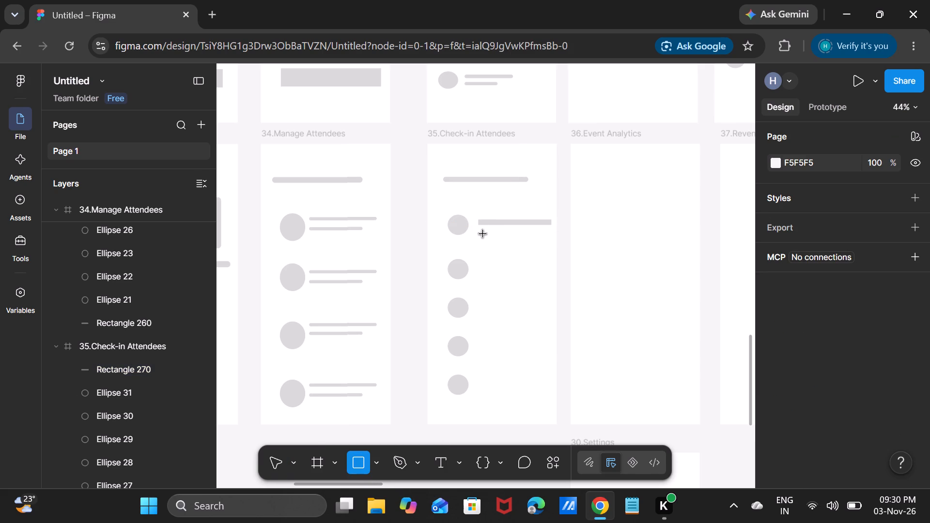
drag(483, 234, 522, 240)
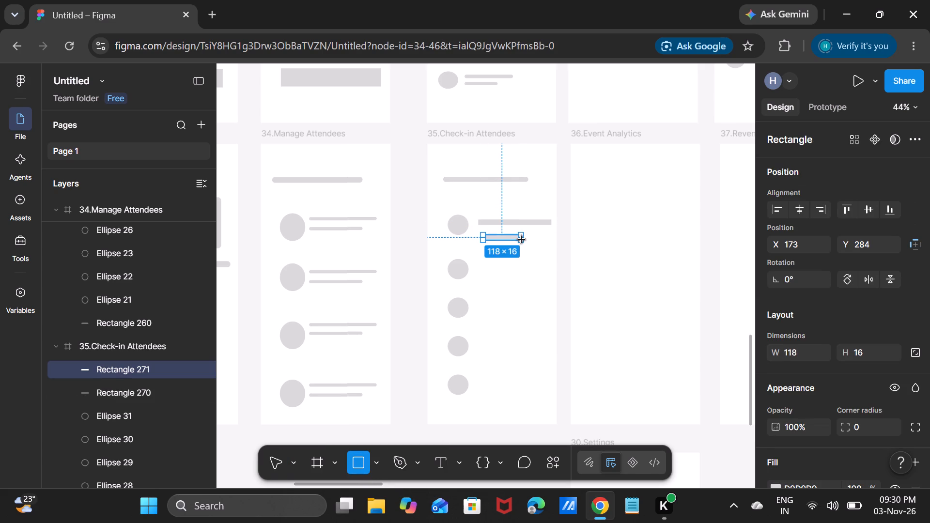
drag(522, 240, 534, 239)
Set the upper text bar's height to 13 and move it closer to the first avatar, at X 139, Y 240.
click(546, 219)
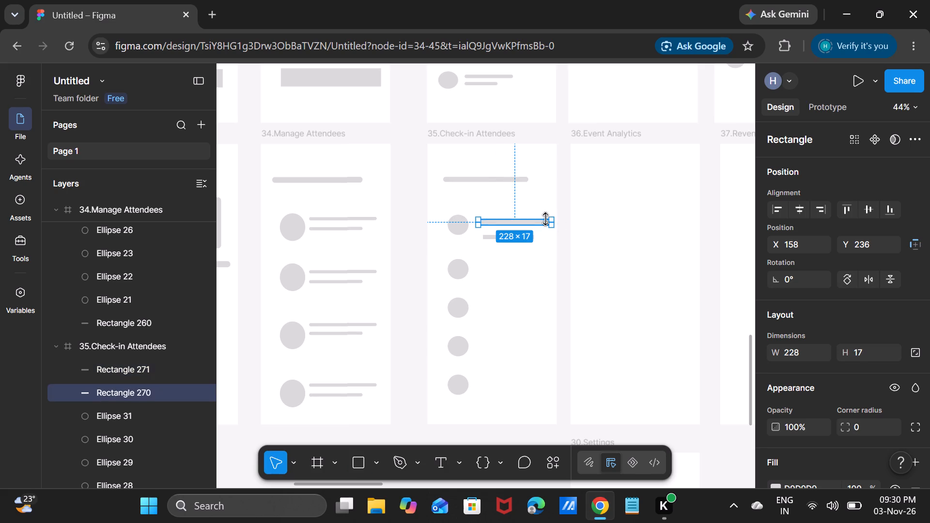
double_click(860, 349)
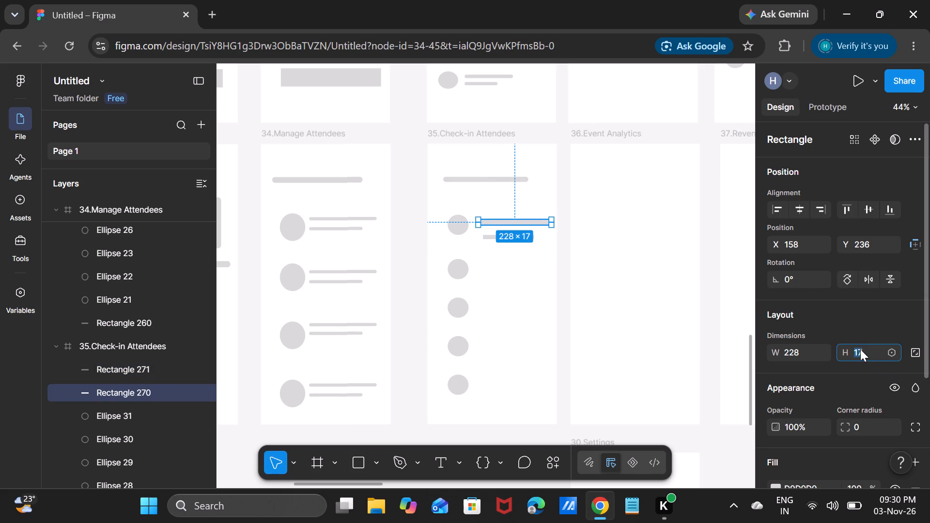
text(13)
key(Return)
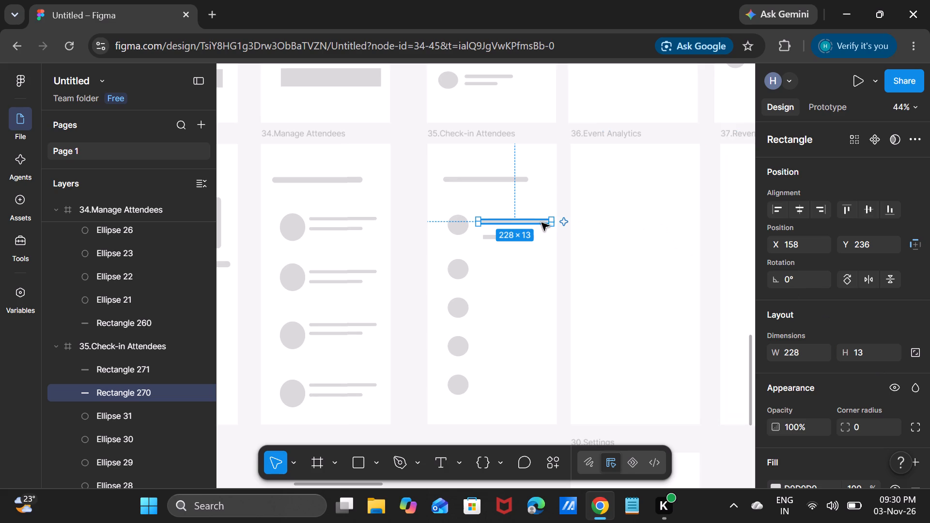
drag(541, 223, 534, 224)
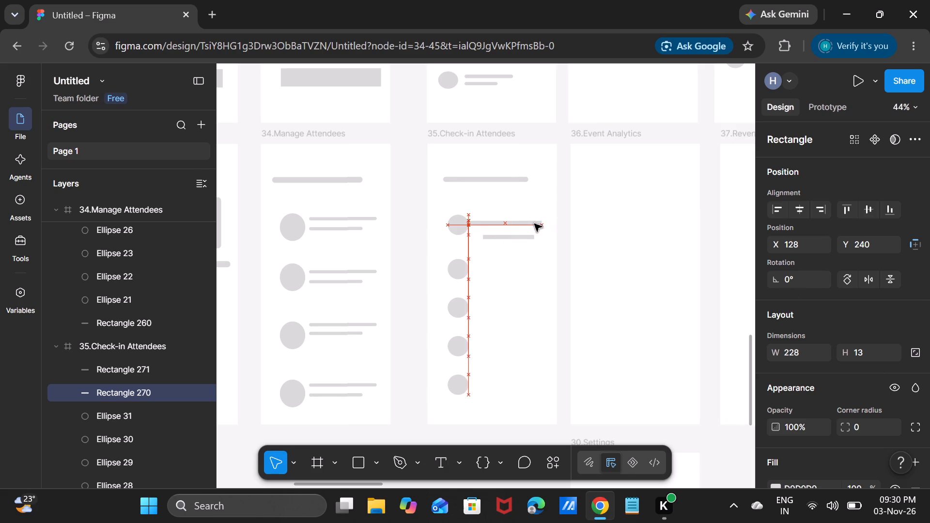
drag(534, 224, 536, 221)
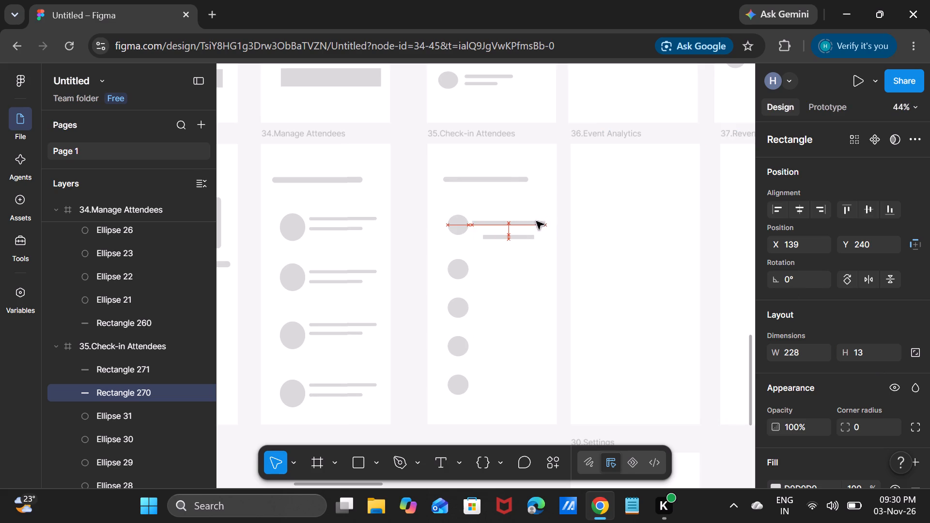
drag(536, 221, 536, 222)
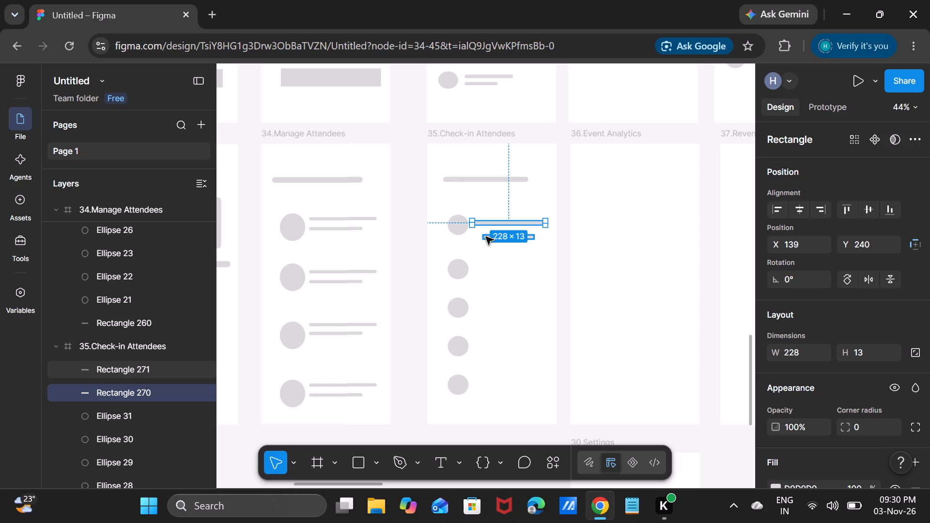
Move the shorter text bar directly under the first avatar's upper bar, left-aligned with it at X 139, Y 271.
click(486, 238)
drag(486, 238, 478, 231)
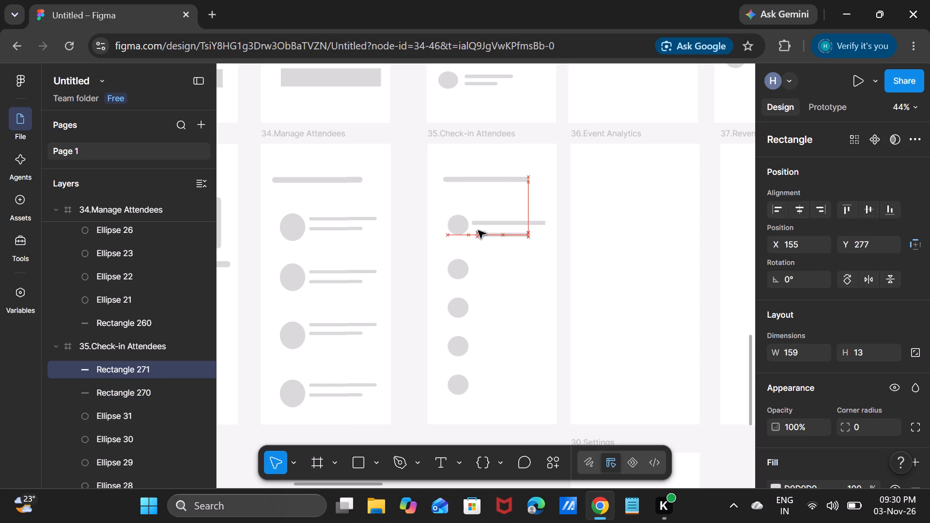
drag(478, 231, 480, 234)
drag(480, 234, 478, 233)
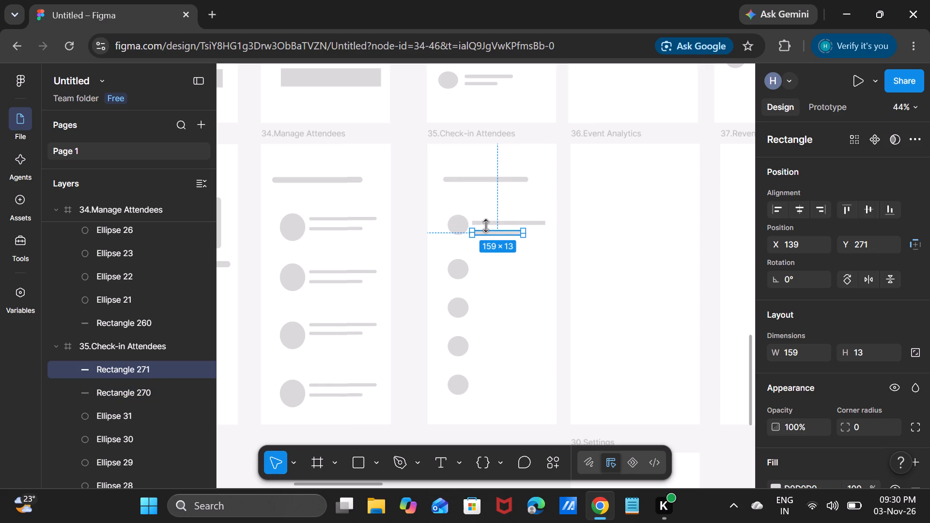
Set the corner radius of both text bars beside the first avatar to 10.
click(490, 221)
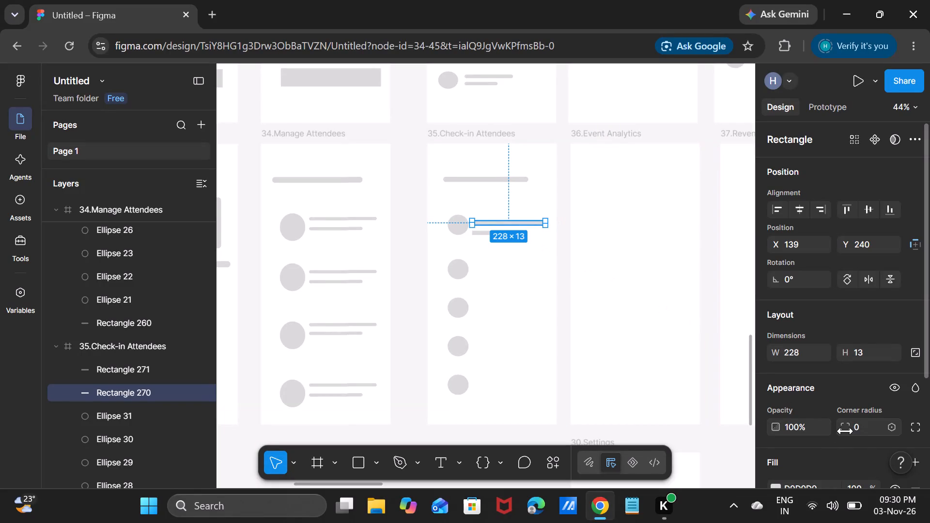
double_click(861, 425)
text(10)
key(Return)
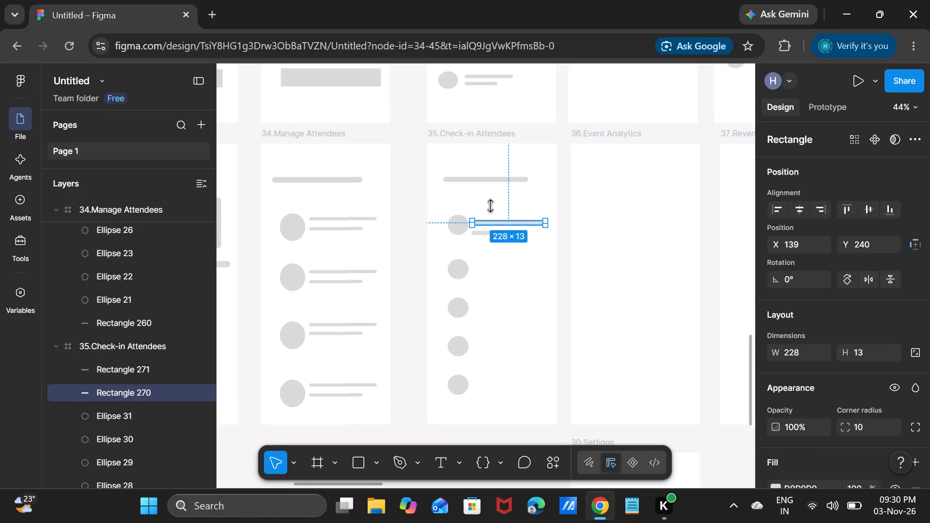
click(484, 233)
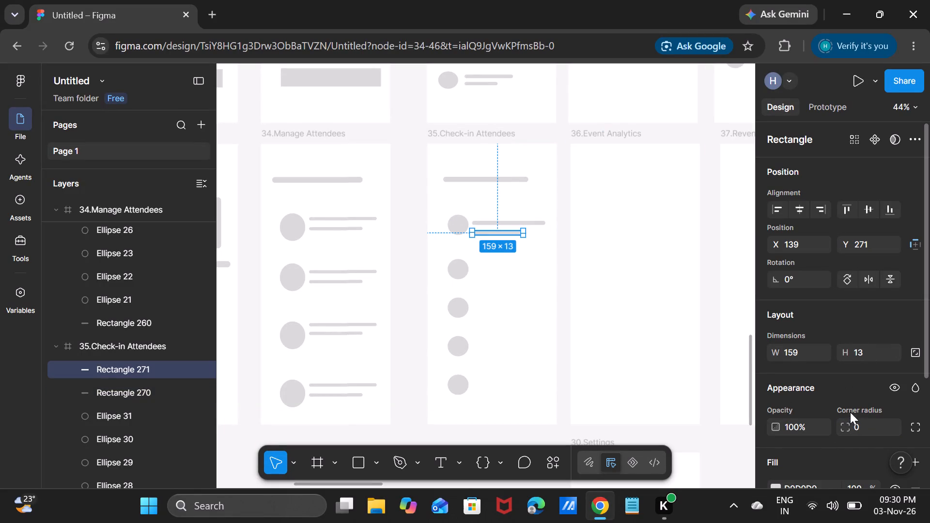
double_click(859, 424)
text(10)
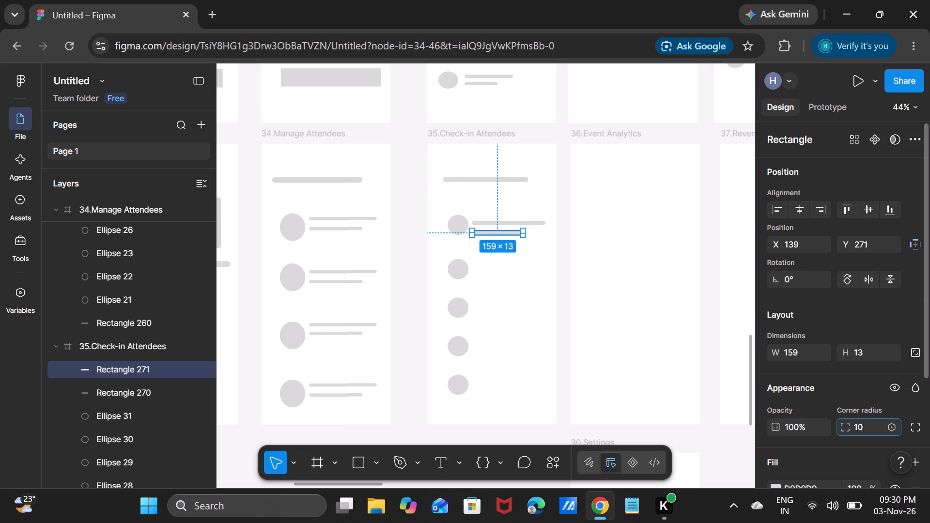
key(Return)
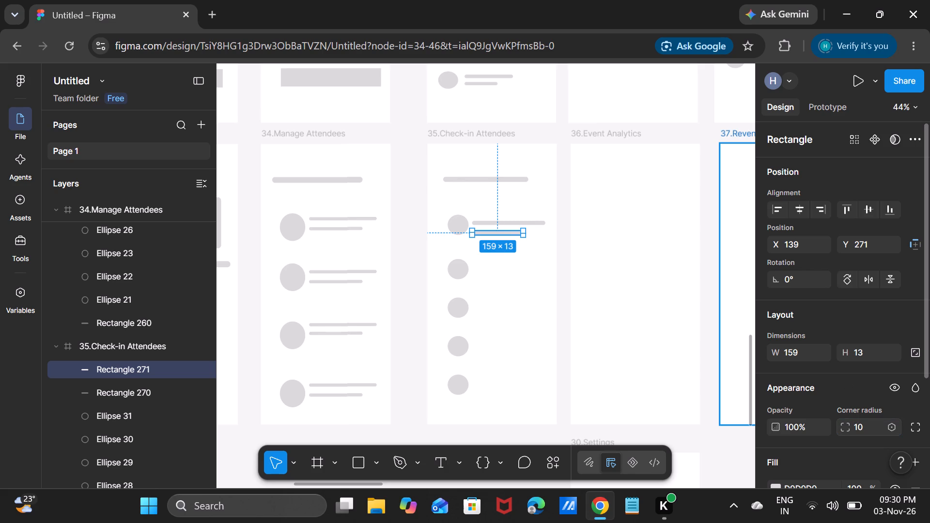
click(558, 323)
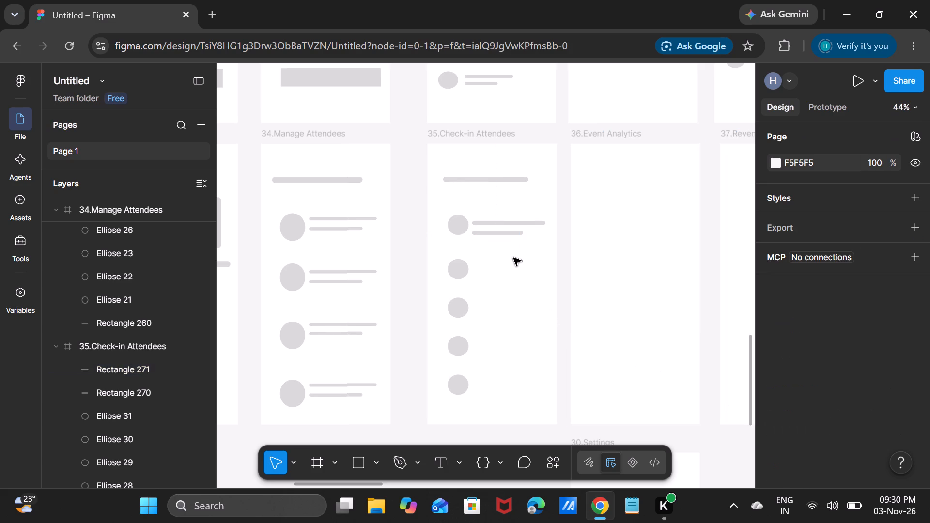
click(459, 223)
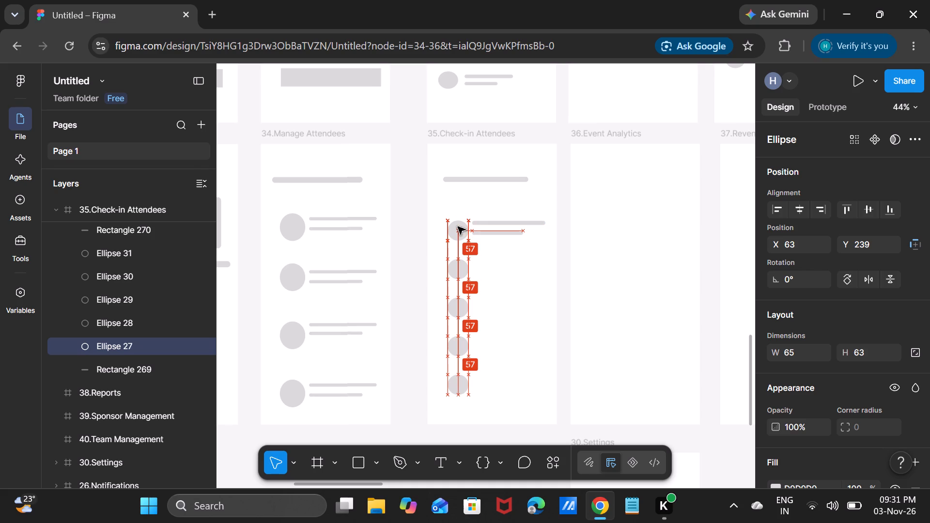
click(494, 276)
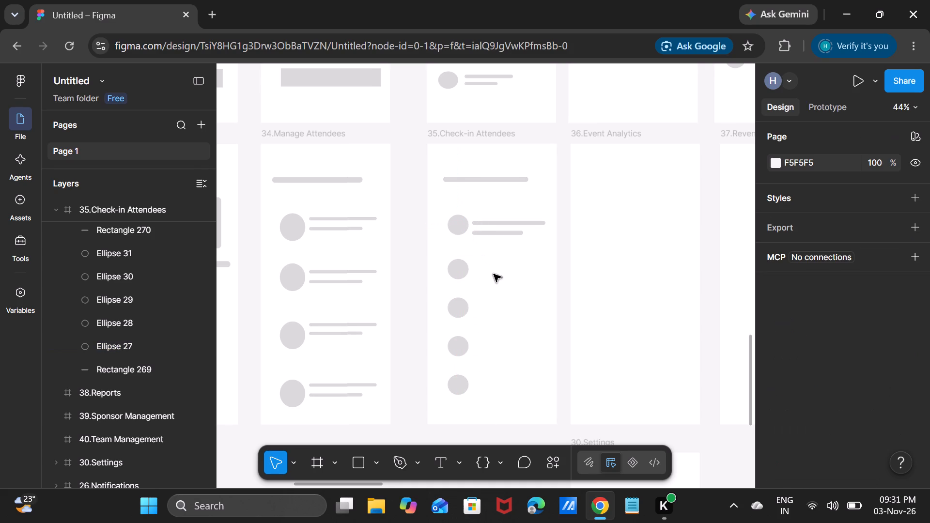
Copy the long text bar and place the duplicate beside the second avatar at X 139, Y 359.
click(499, 224)
key(ctrl+c)
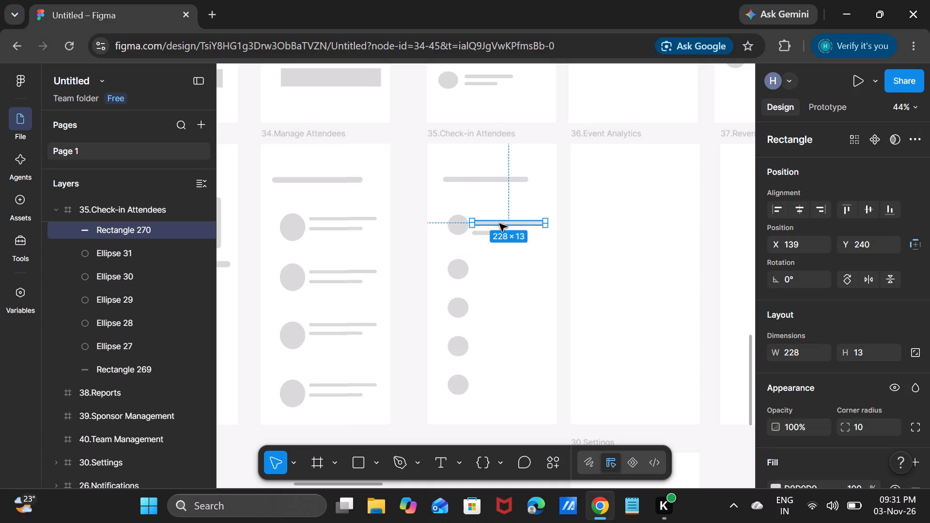
key(ctrl+v)
drag(499, 224, 506, 259)
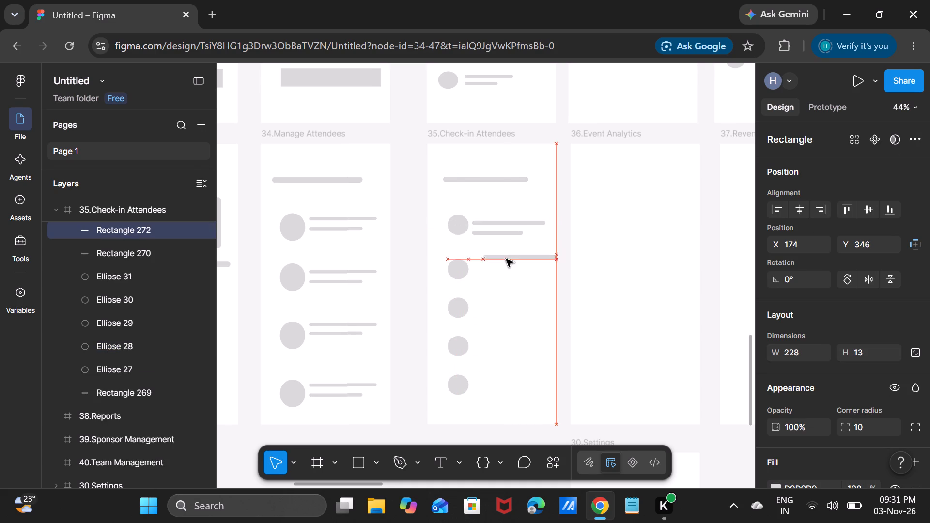
drag(506, 259, 500, 269)
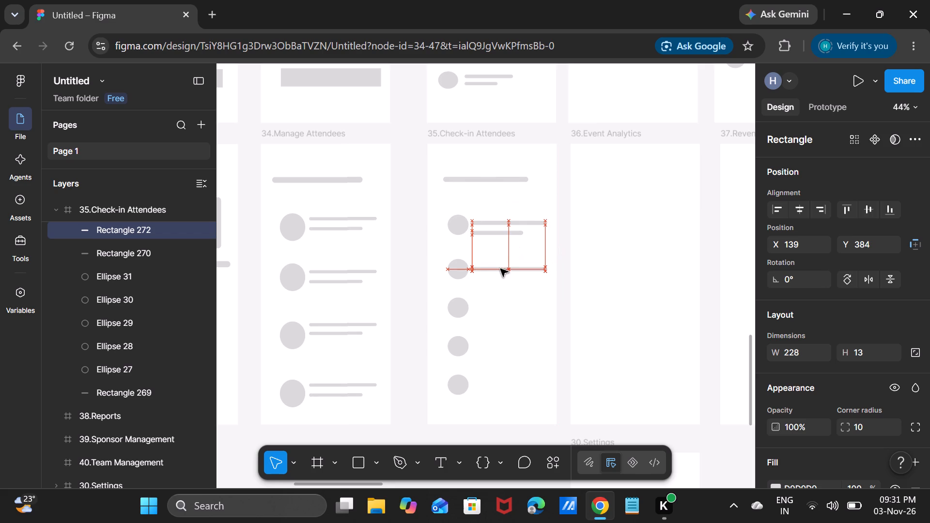
drag(500, 269, 497, 263)
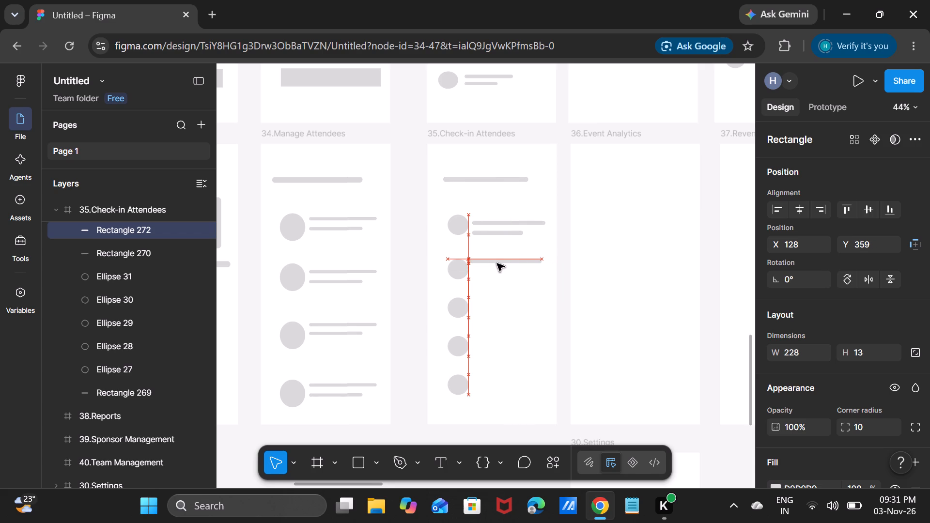
drag(497, 263, 501, 264)
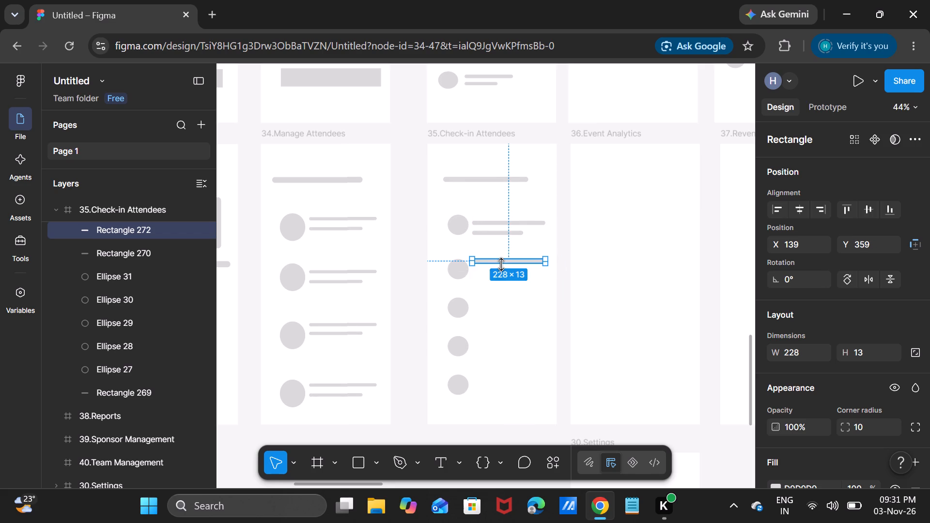
Add another copy of the long text bar, 18 high, beside the third avatar at X 139, Y 493.
key(ctrl+v)
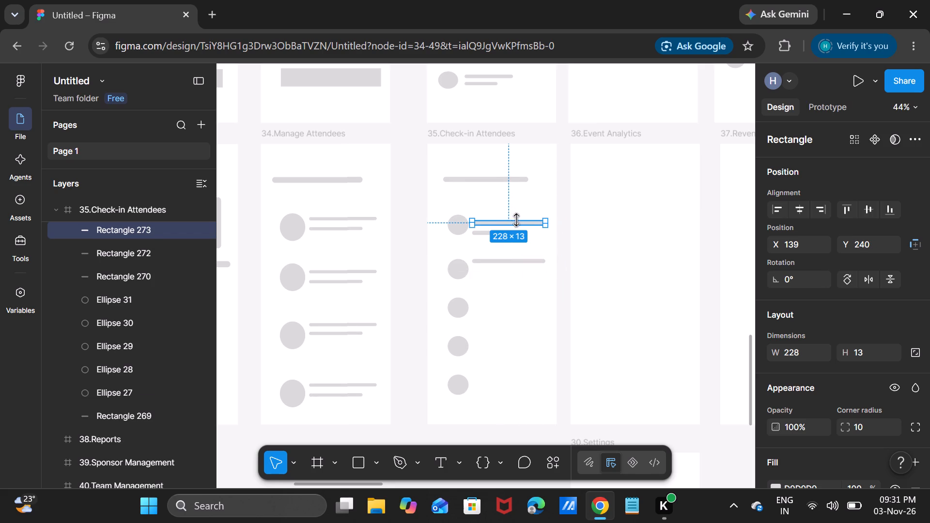
drag(524, 220, 527, 230)
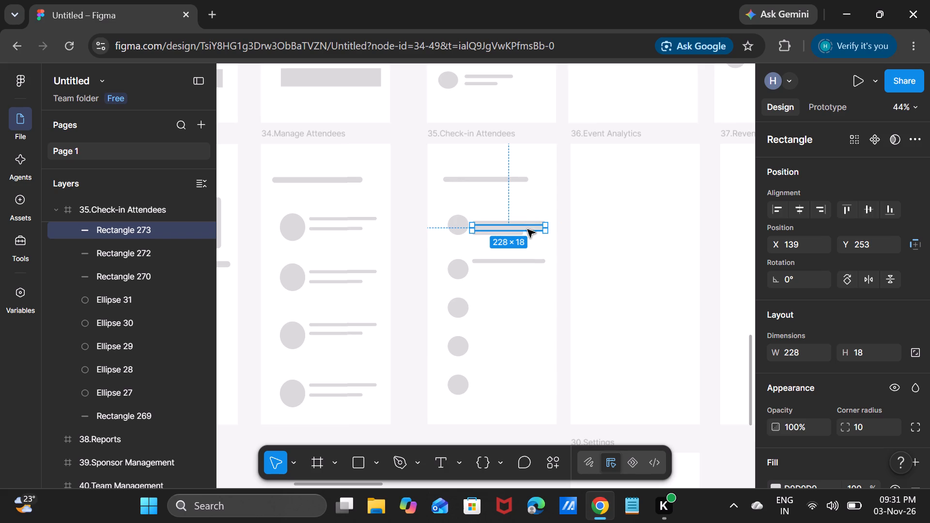
click(527, 313)
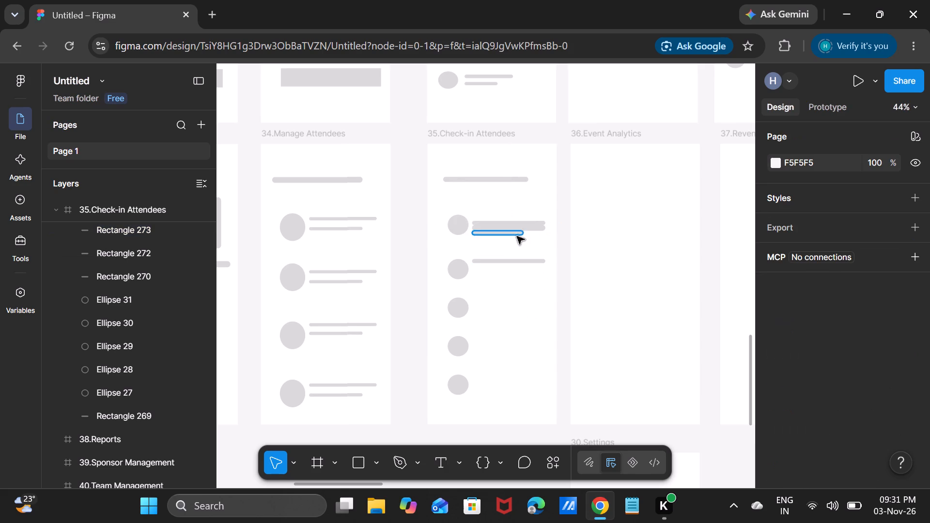
drag(533, 231, 527, 301)
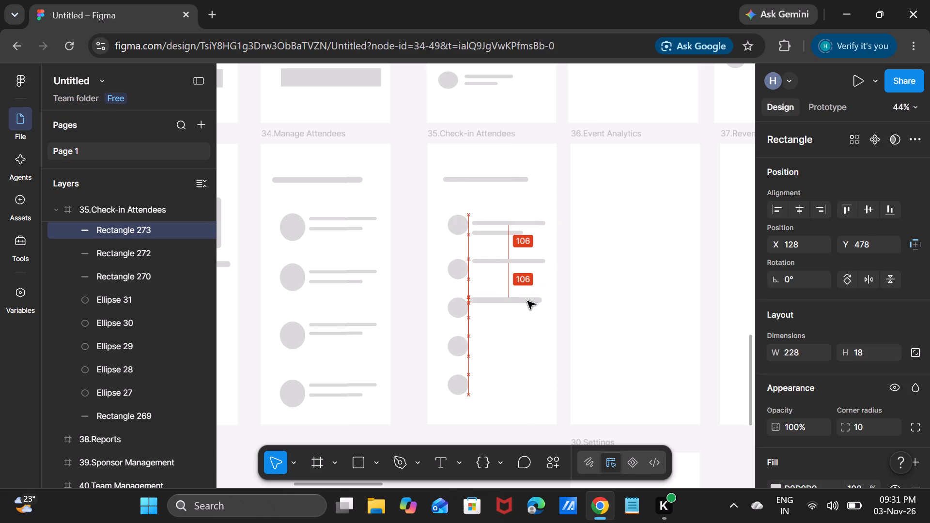
drag(527, 301, 531, 307)
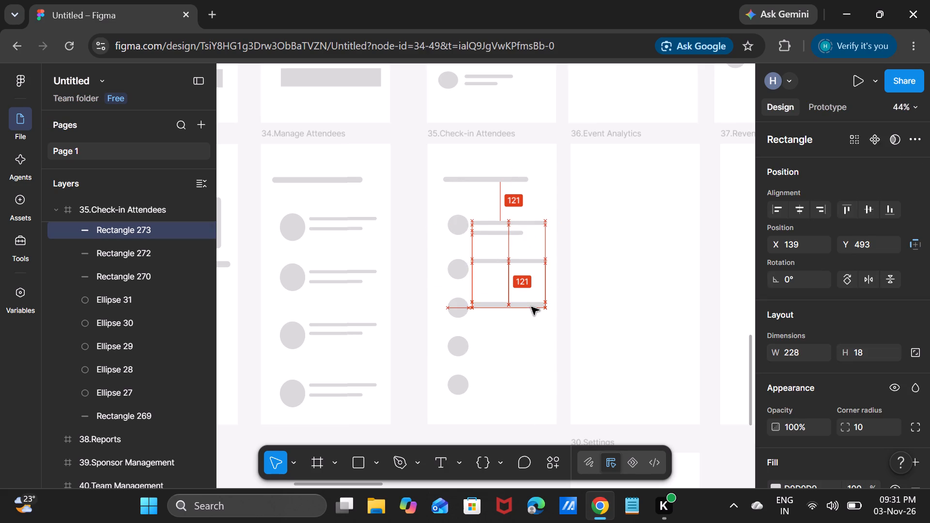
drag(531, 307, 531, 308)
click(505, 335)
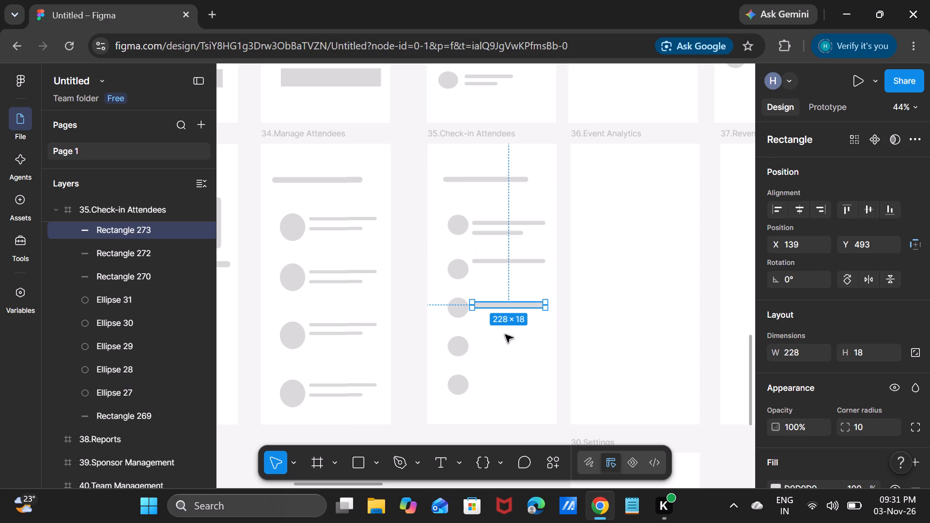
Add long text bar copies beside the fourth and fifth avatars at X 139, Y 599 and Y 719.
key(ctrl+v)
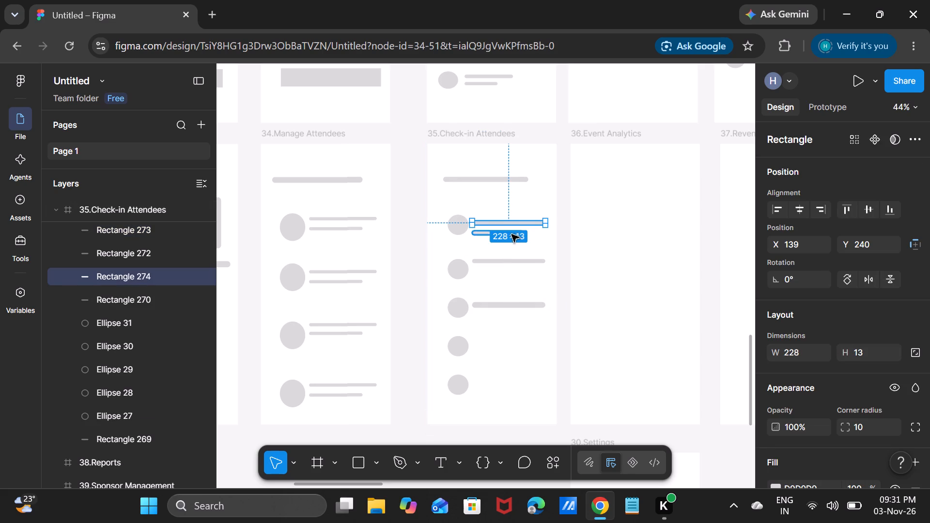
drag(526, 223, 523, 339)
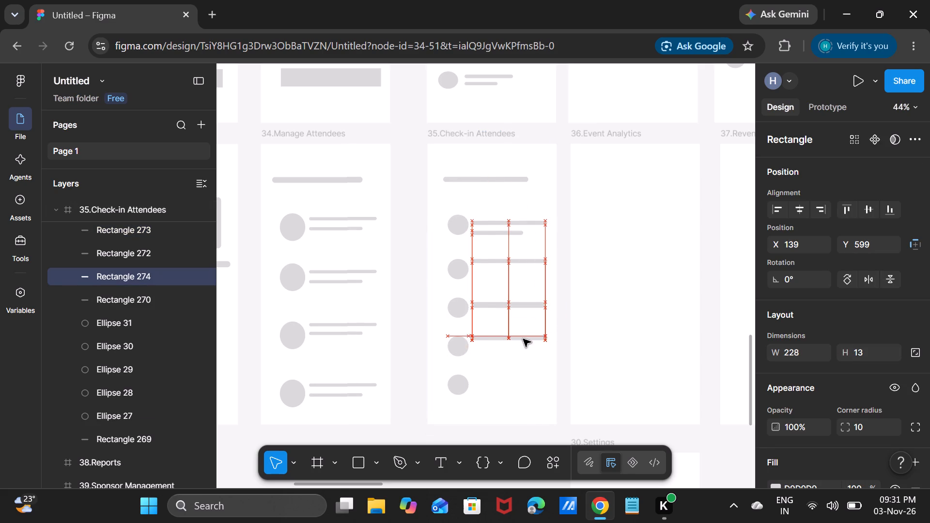
drag(523, 339, 524, 341)
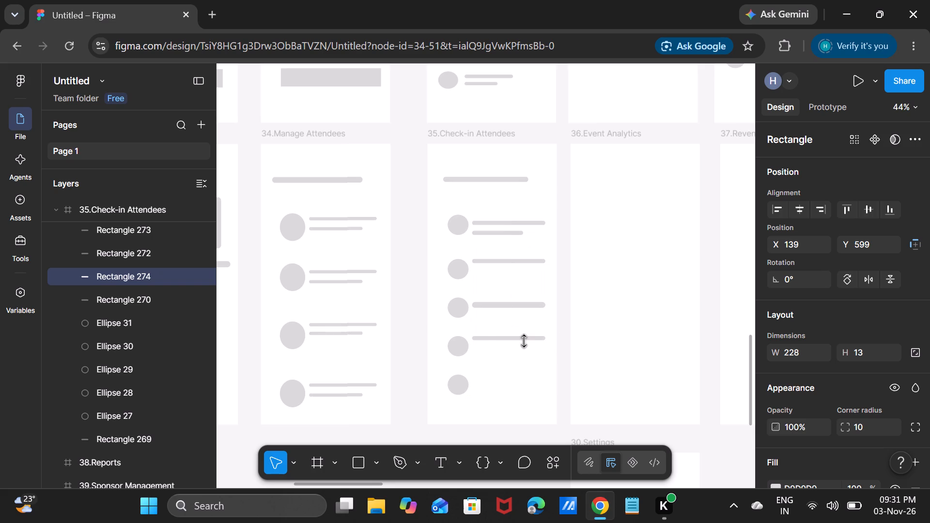
key(ctrl+v)
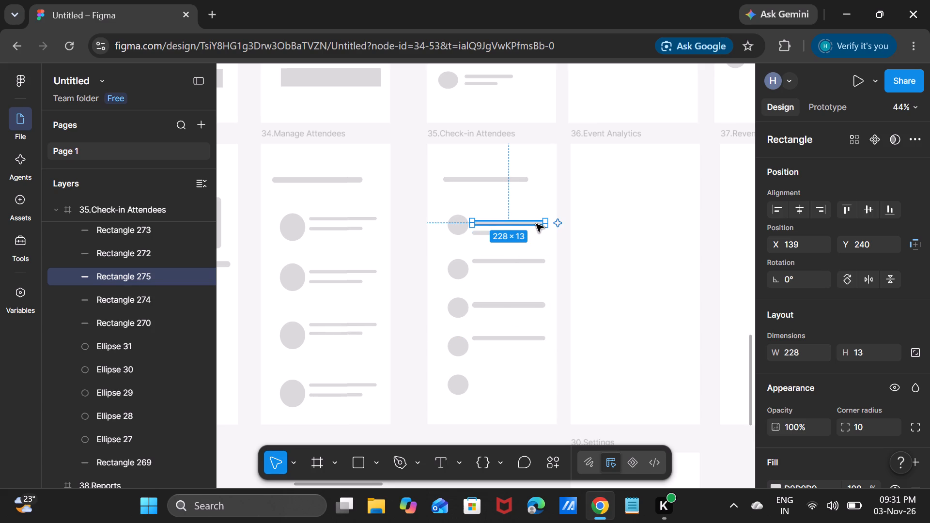
drag(536, 224, 529, 376)
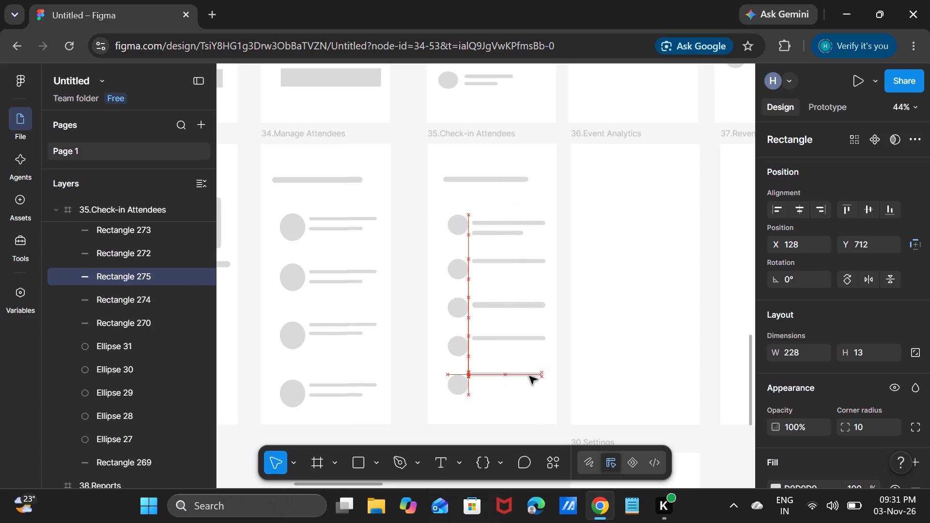
drag(529, 376, 533, 382)
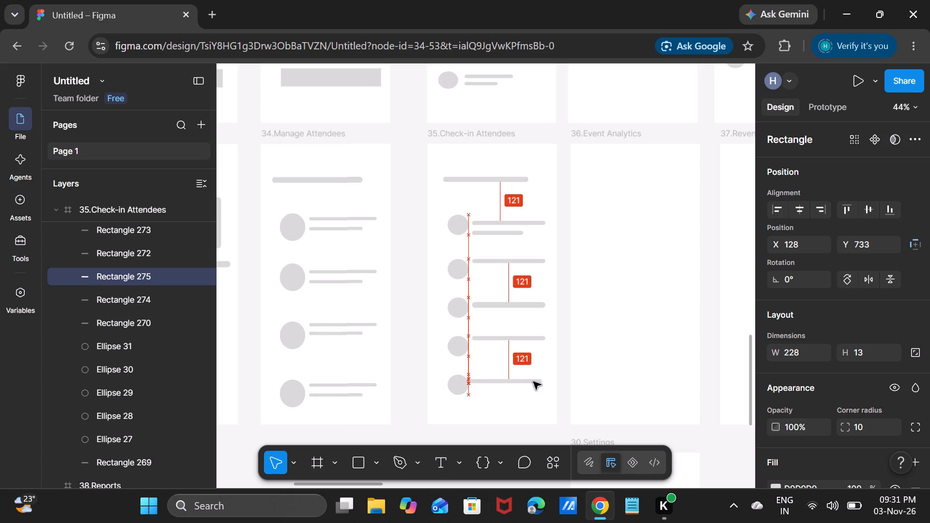
drag(533, 382, 536, 380)
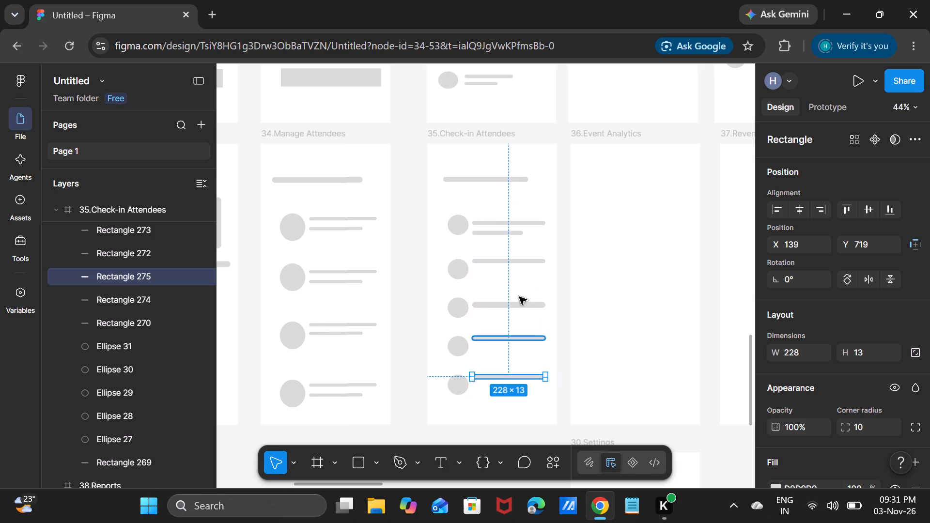
Set the height of the third avatar's text bar to 13.
click(521, 304)
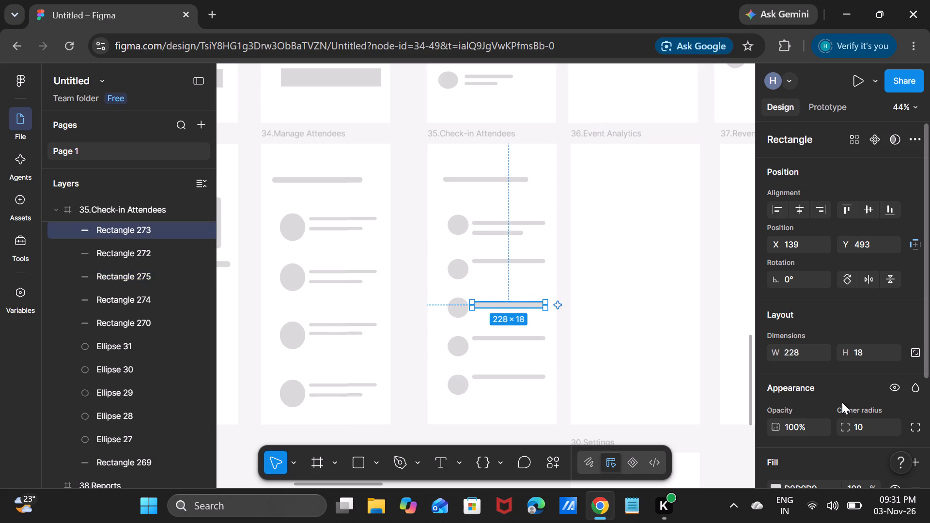
double_click(873, 356)
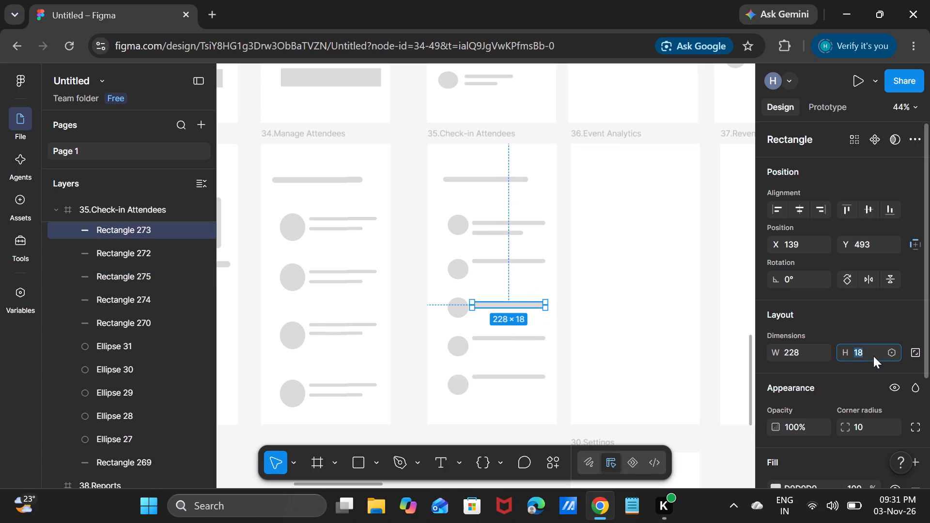
text(13)
key(Return)
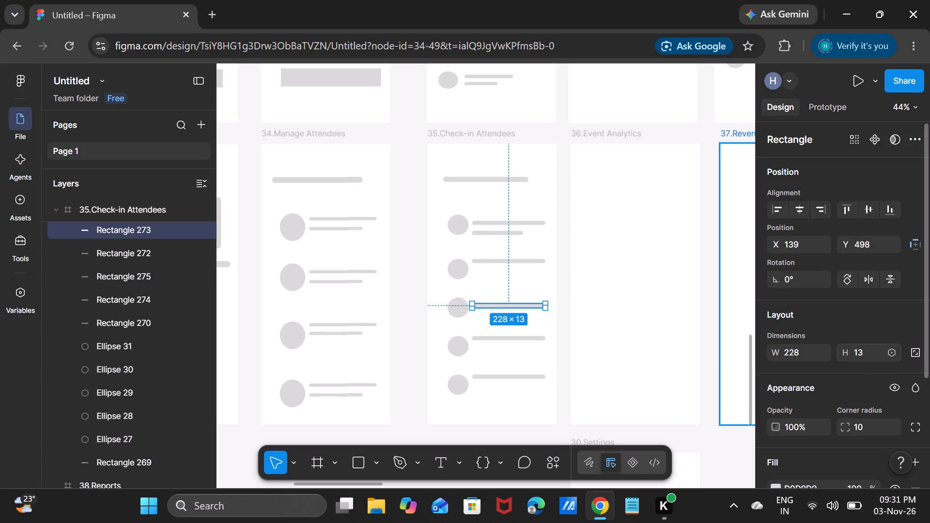
Copy the first attendee's short text bar and place duplicates under the second and third attendees' long bars at X 139, Y 391 and Y 530.
click(501, 237)
key(ctrl+c)
key(ctrl+v)
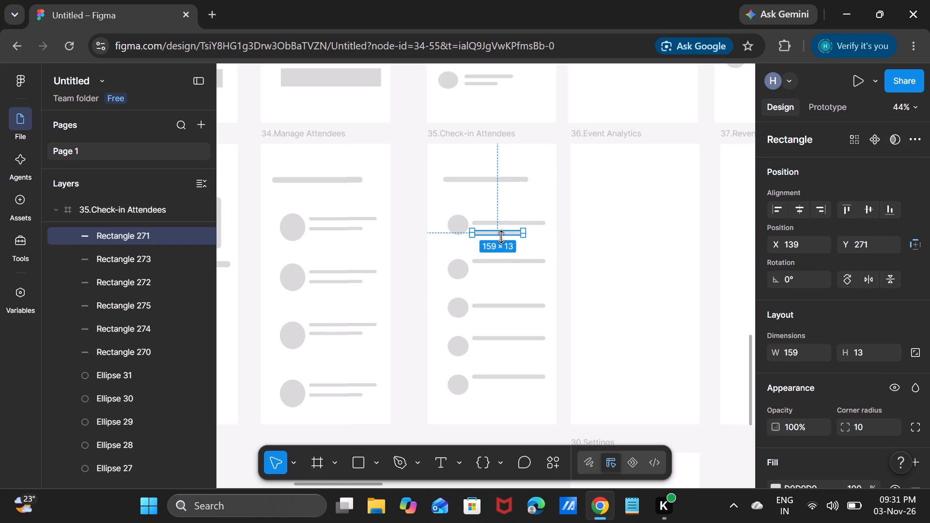
drag(514, 234, 531, 263)
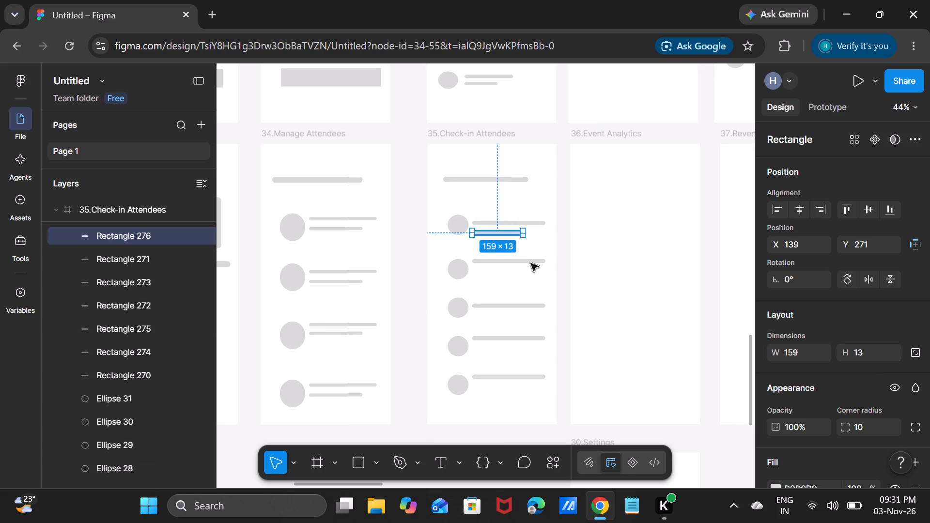
drag(531, 263, 511, 274)
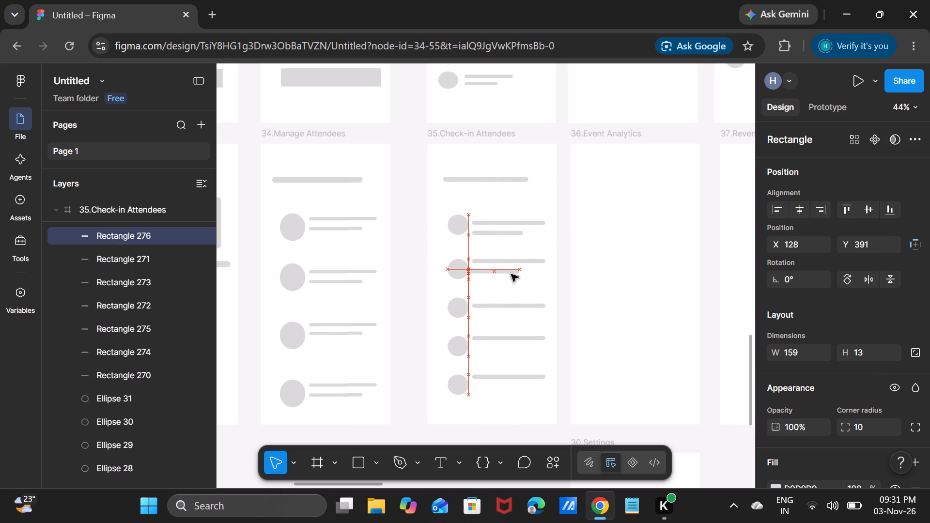
drag(511, 274, 512, 274)
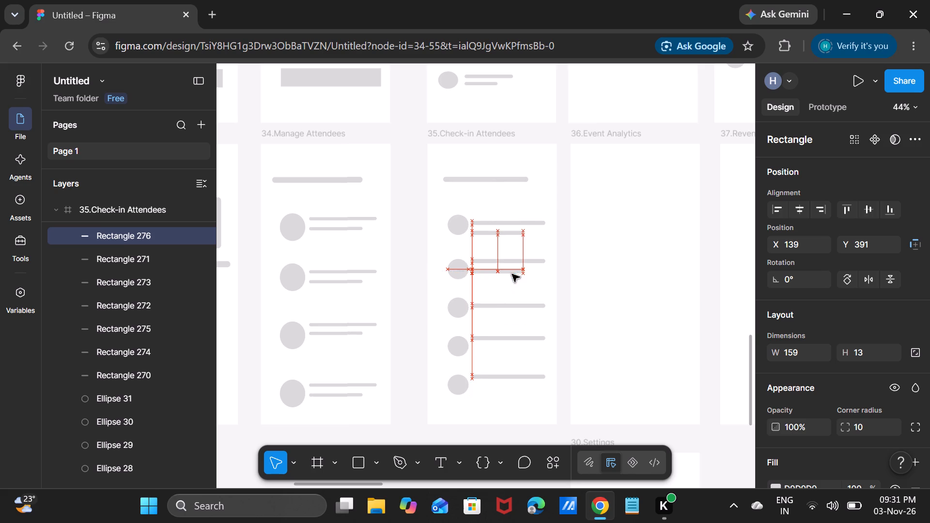
drag(512, 274, 513, 274)
key(ctrl+v)
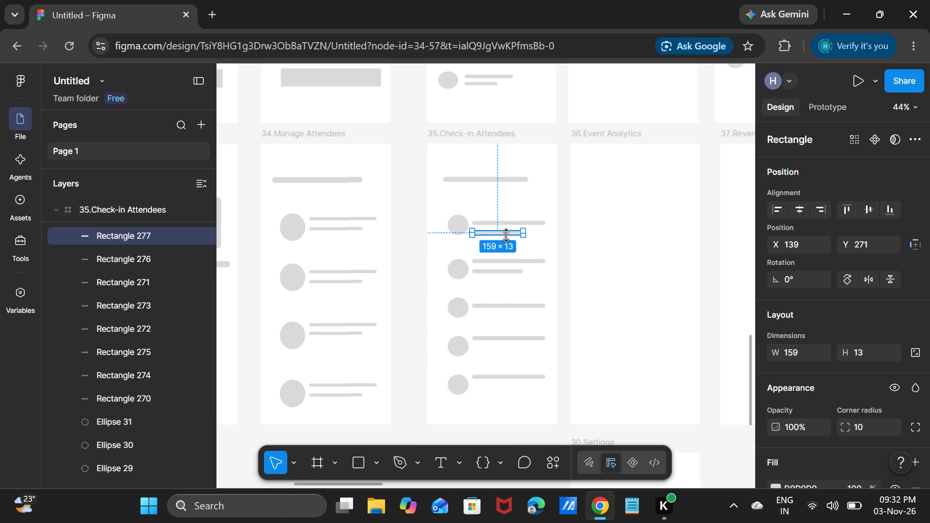
drag(514, 232, 547, 325)
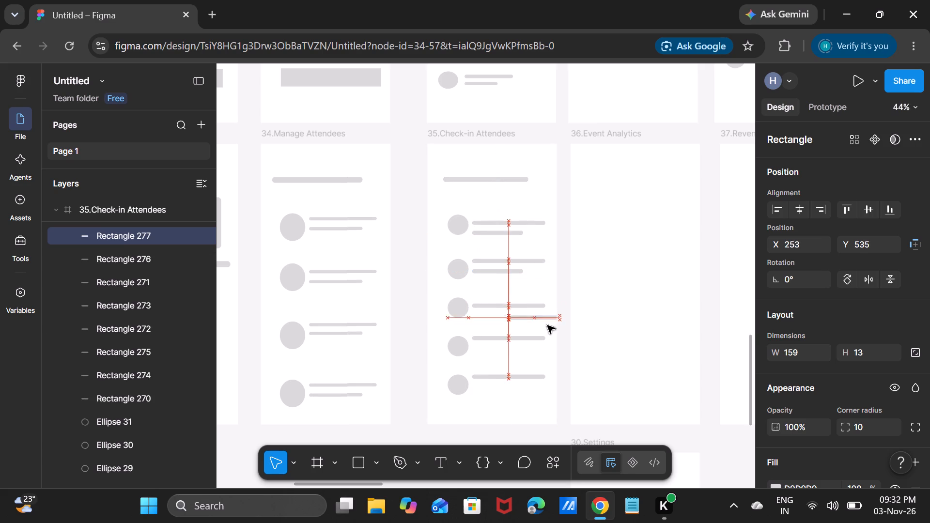
drag(547, 325, 516, 315)
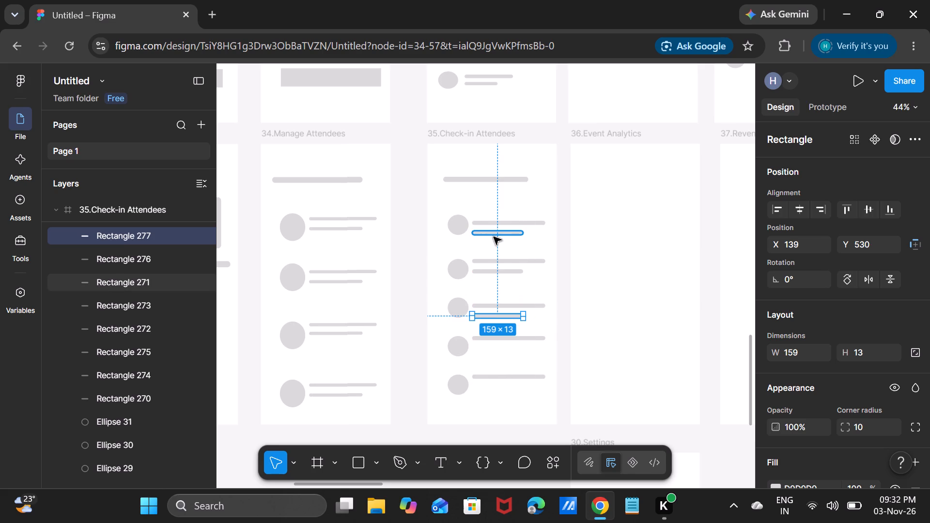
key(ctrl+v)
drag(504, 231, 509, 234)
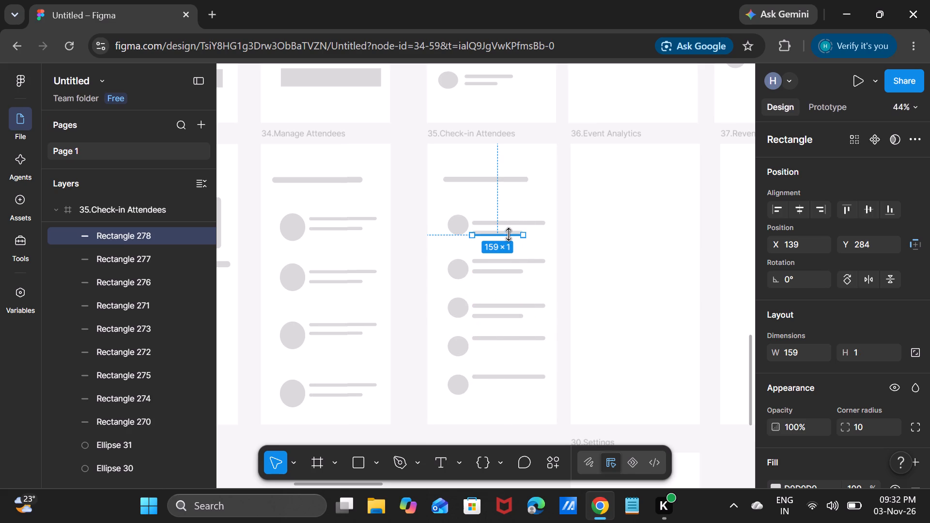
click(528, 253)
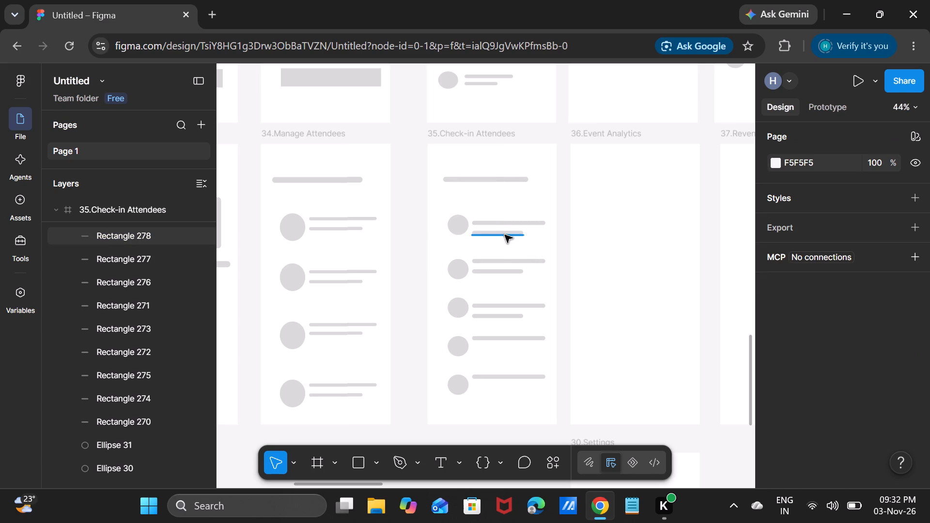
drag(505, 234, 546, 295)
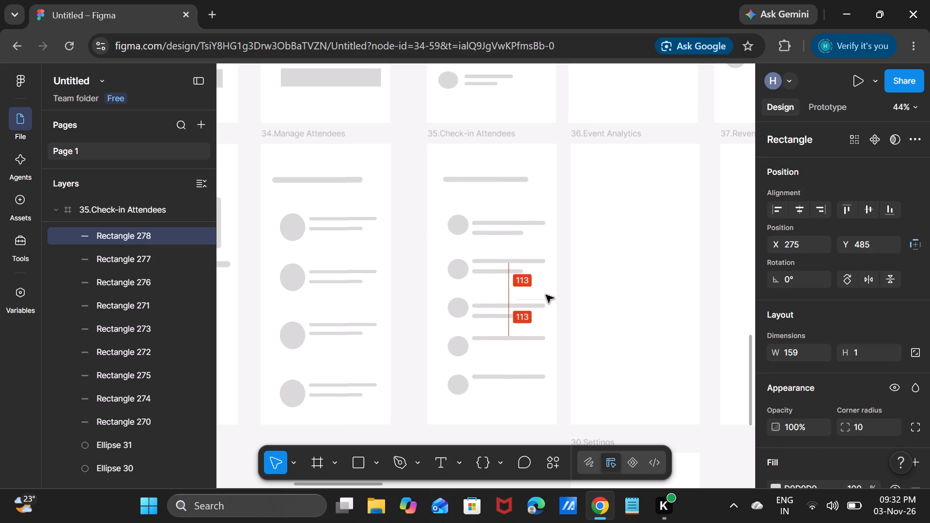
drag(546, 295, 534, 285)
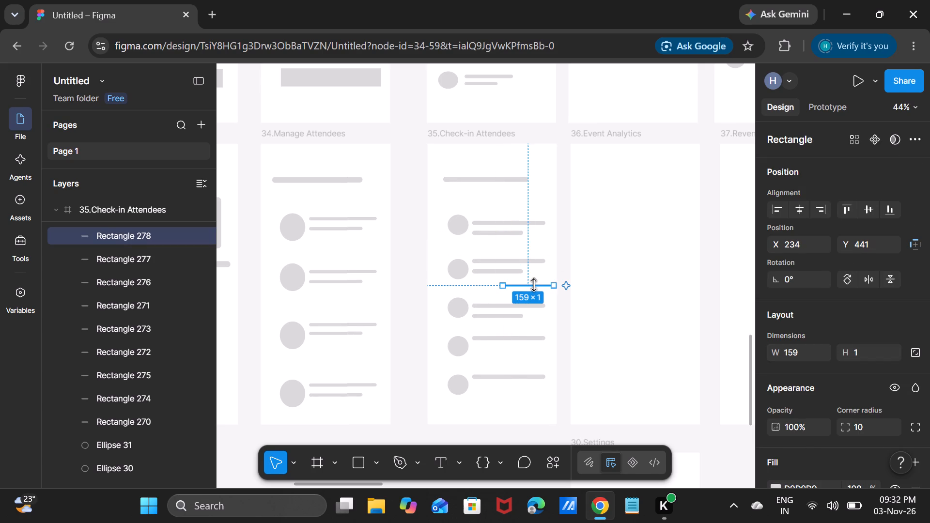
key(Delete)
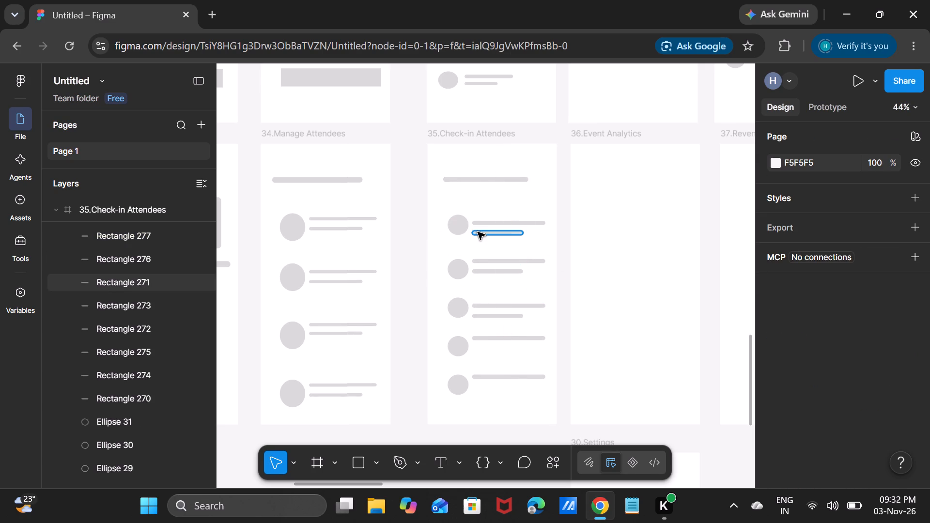
Add short text bar copies, 159 × 13, under the fourth and fifth attendees' long bars at X 139, Y 631 and Y 751.
key(ctrl+v)
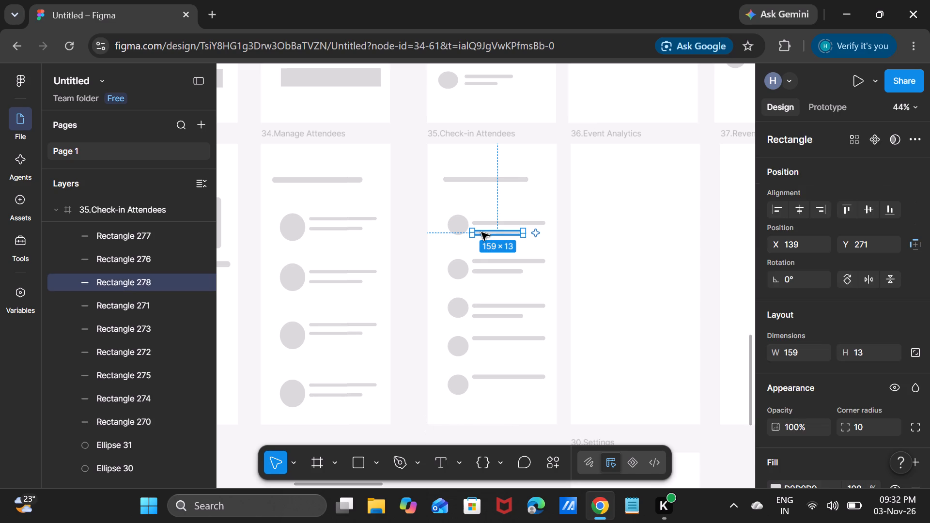
key(ctrl+c)
key(ctrl+v)
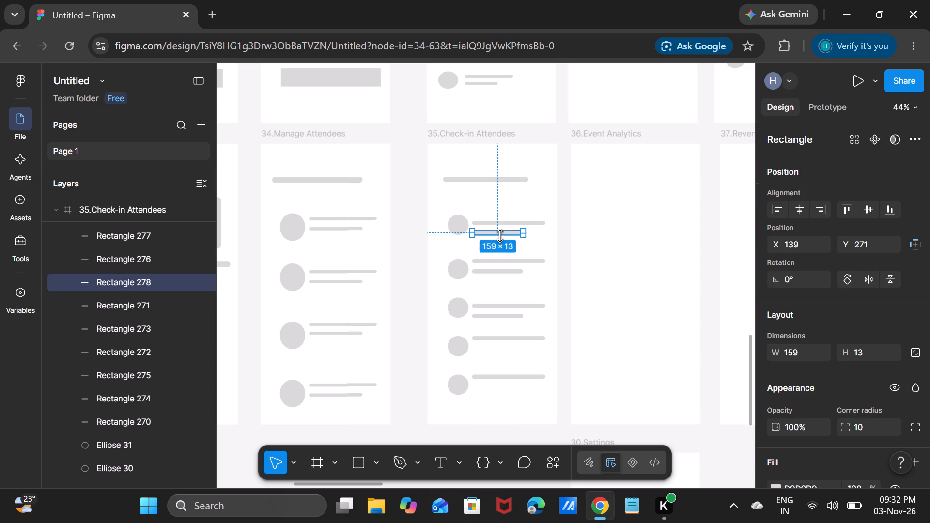
drag(513, 231, 523, 347)
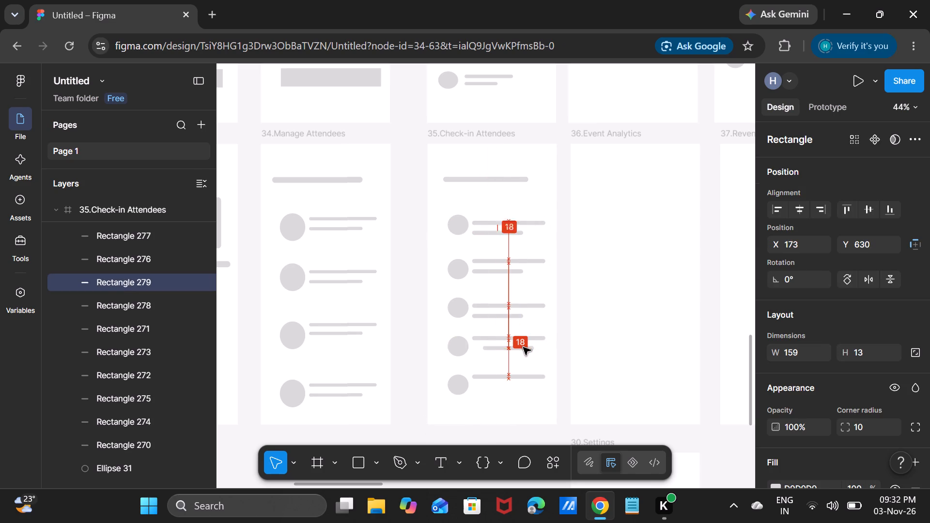
drag(523, 347, 516, 350)
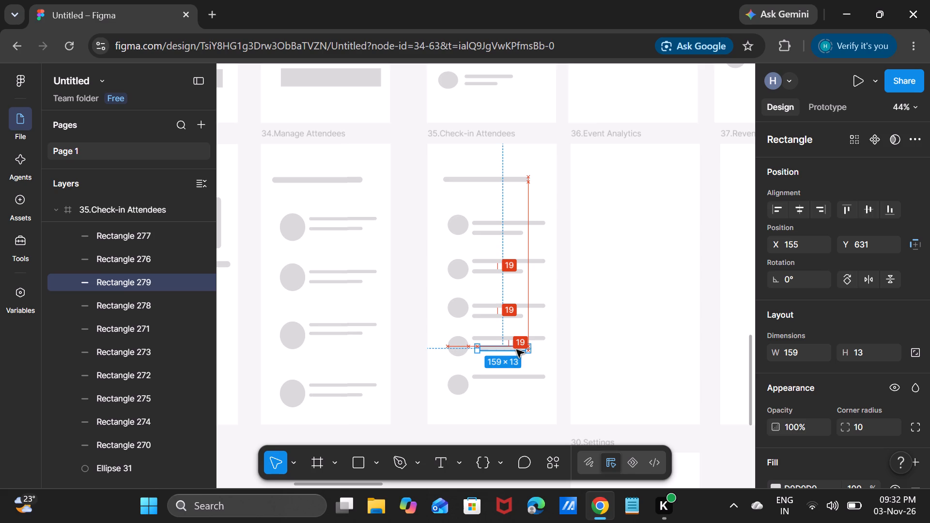
drag(516, 350, 514, 350)
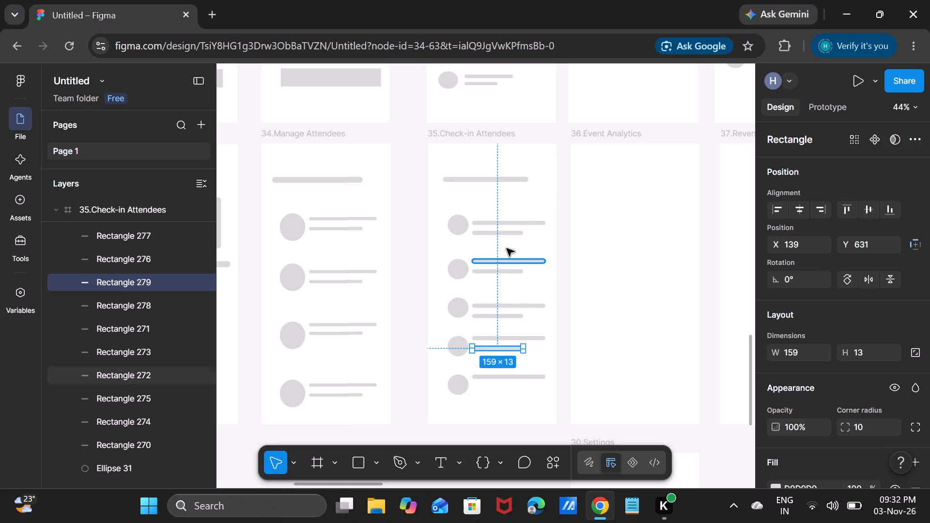
drag(511, 235, 551, 411)
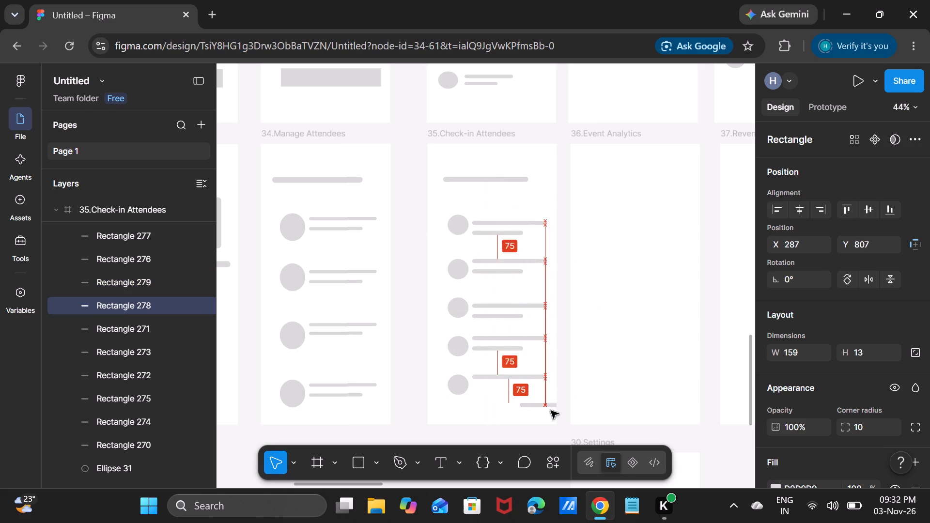
drag(551, 411, 513, 390)
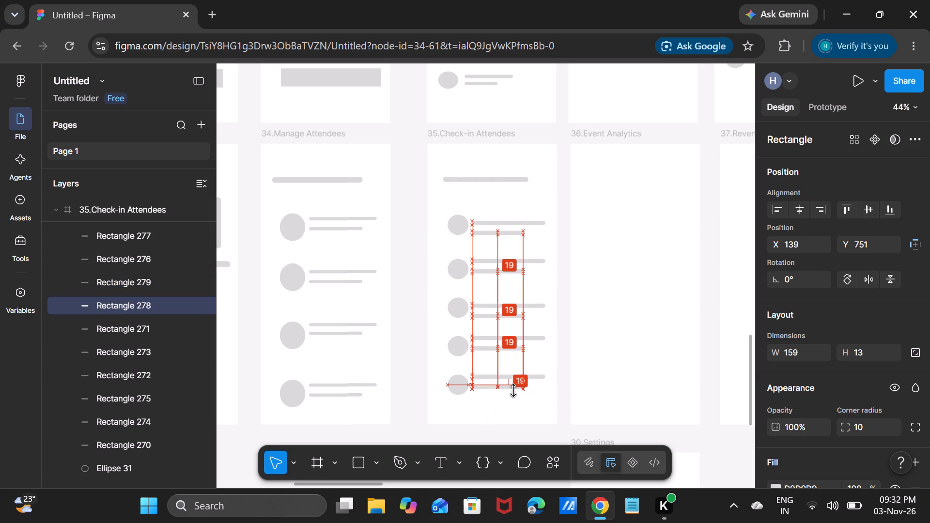
click(587, 385)
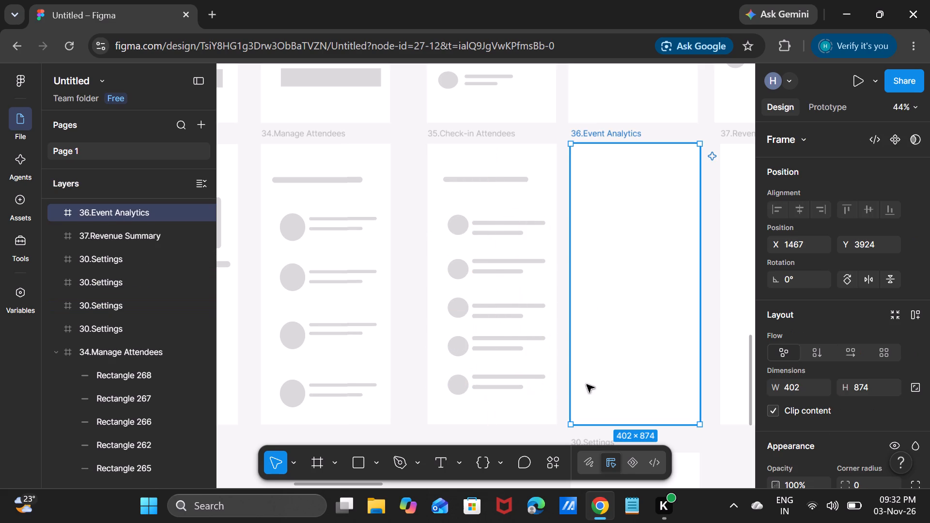
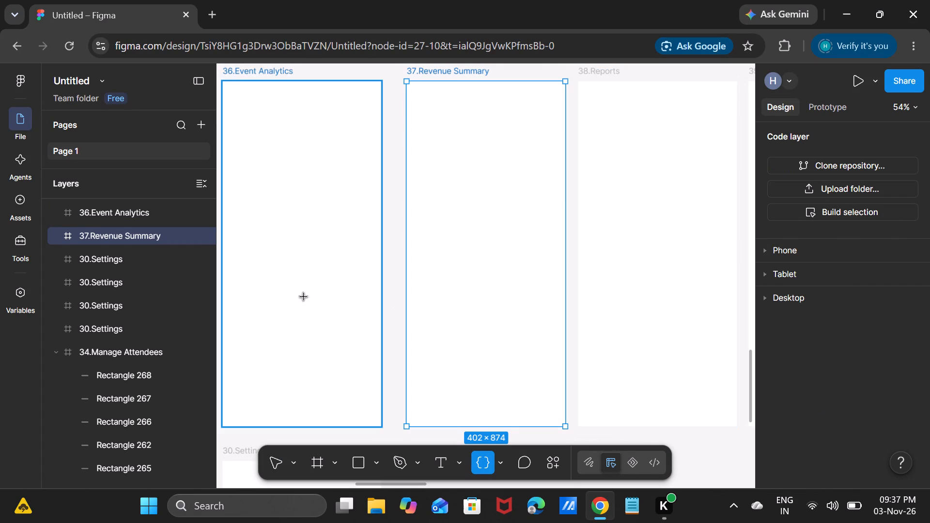
Draw a heading bar about 287 wide and 20 high near the top of 36.Event Analytics at X 36, Y 111.
scroll(300, 297, right, 2)
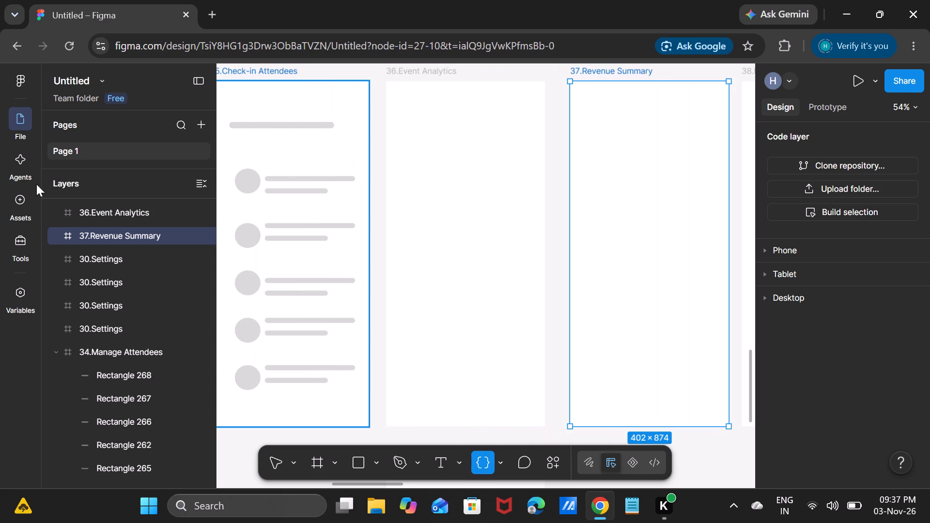
click(361, 461)
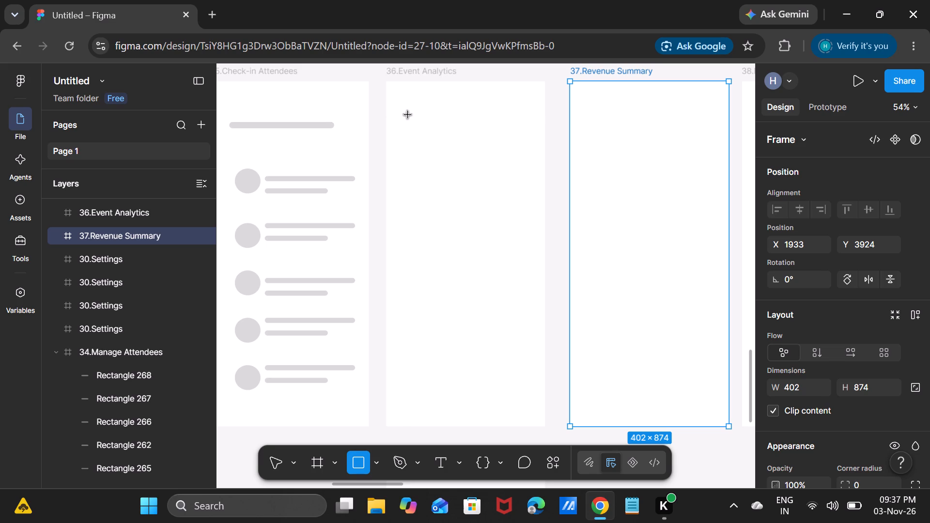
drag(400, 125, 442, 135)
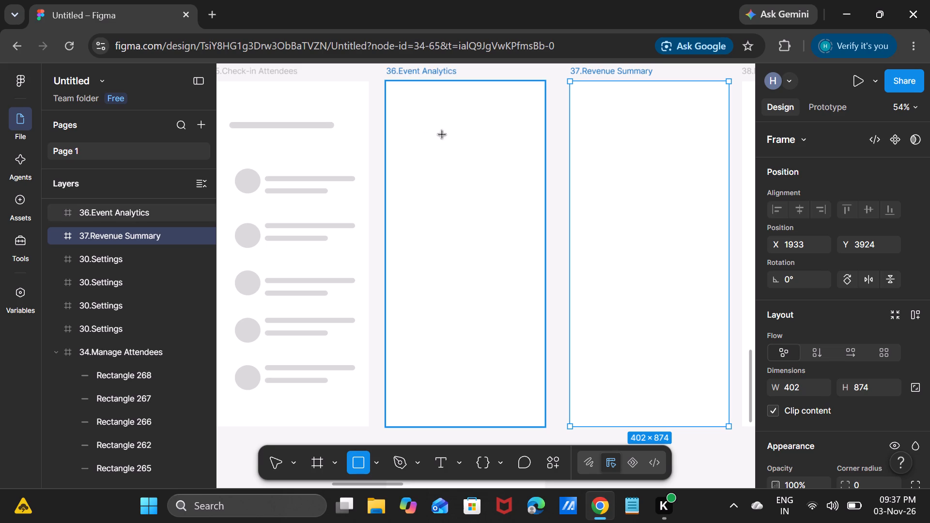
drag(442, 135, 517, 138)
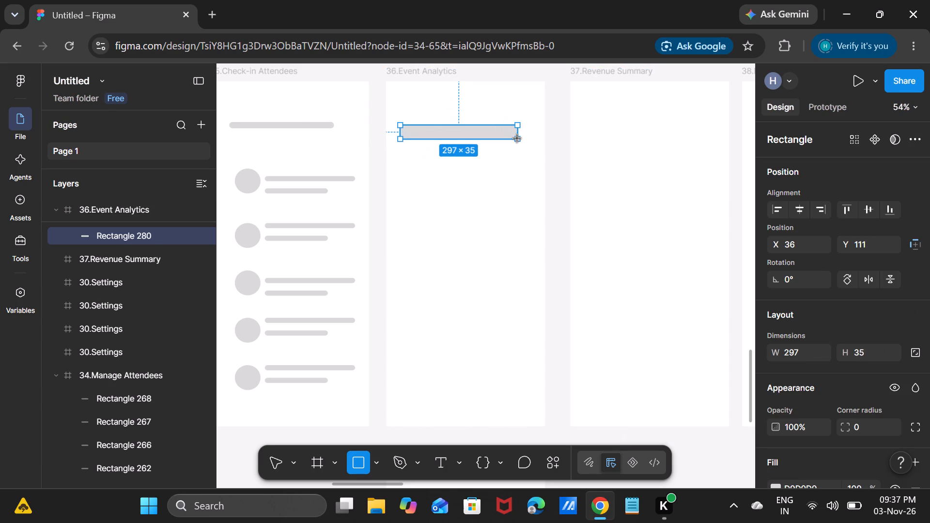
drag(517, 138, 513, 133)
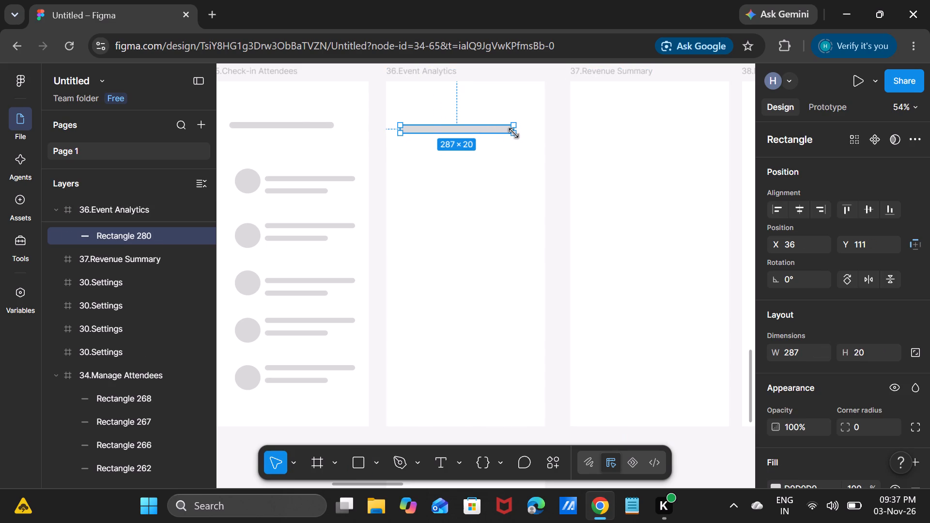
drag(495, 170, 486, 124)
click(486, 124)
Set the 36.Event Analytics heading bar's height to 15 and its corner radius to 10.
double_click(872, 355)
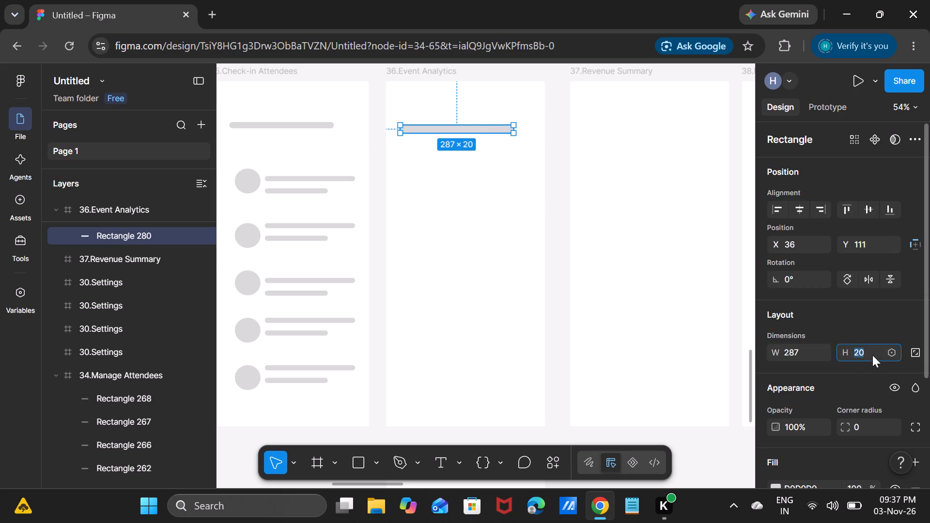
text(15)
key(Return)
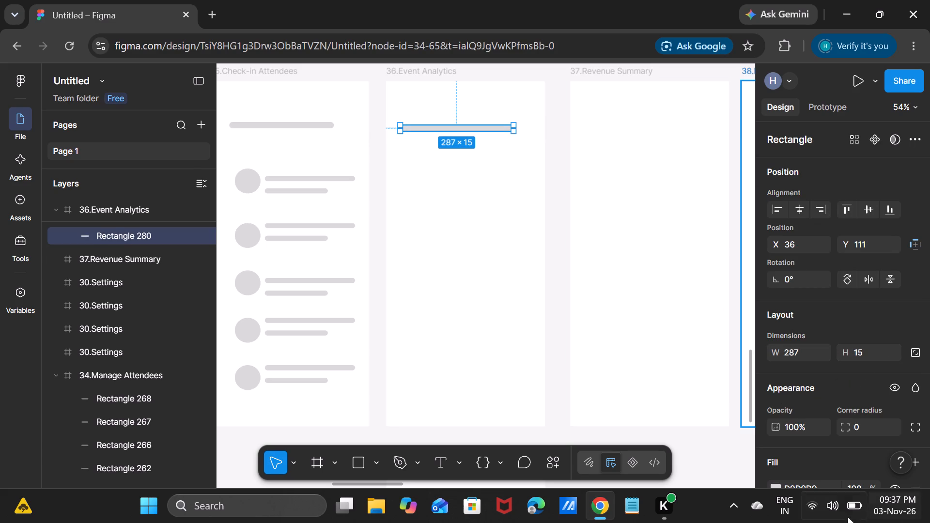
double_click(866, 423)
text(10)
key(Return)
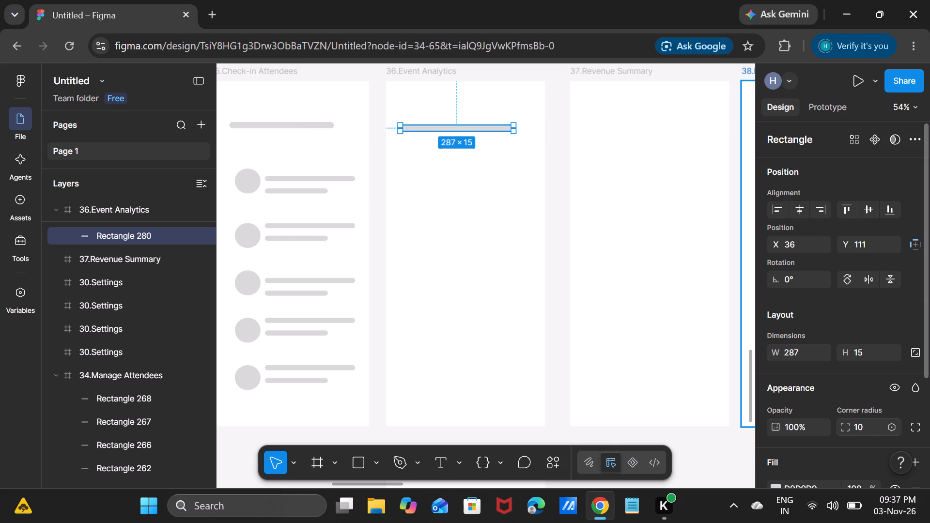
Copy the tallest chart bar from 31.Organizer Dashboard and place the duplicate in 36.Event Analytics at X 296, Y 184.
scroll(339, 399, right, 2)
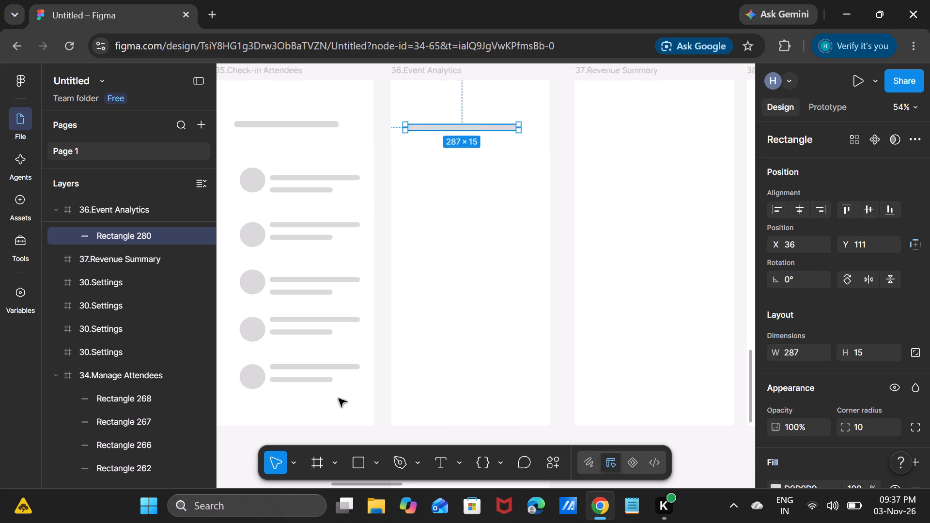
scroll(339, 399, right, 7)
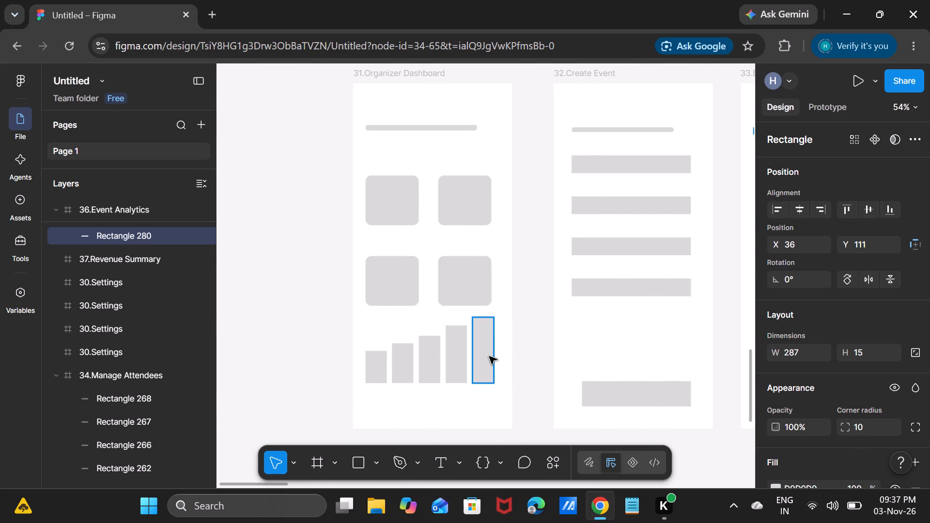
click(492, 355)
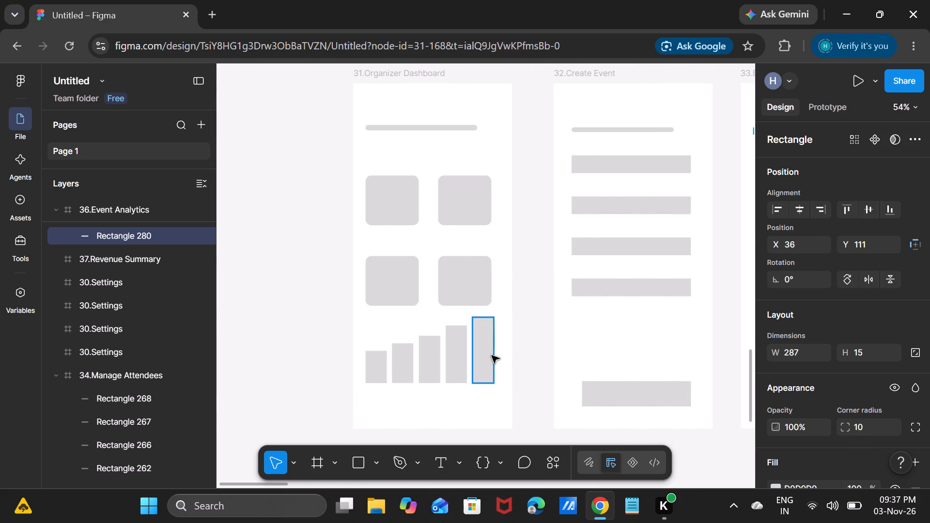
key(ctrl+c)
key(ctrl+v)
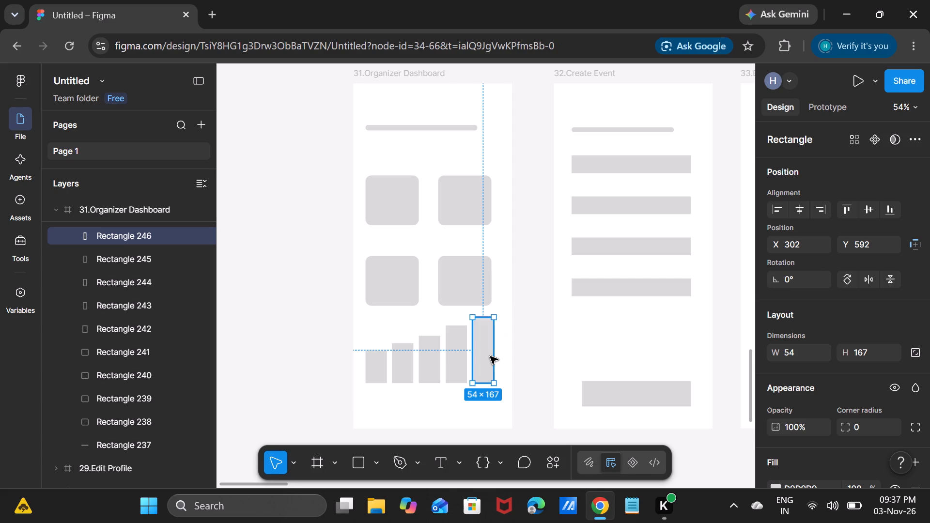
drag(485, 356, 694, 332)
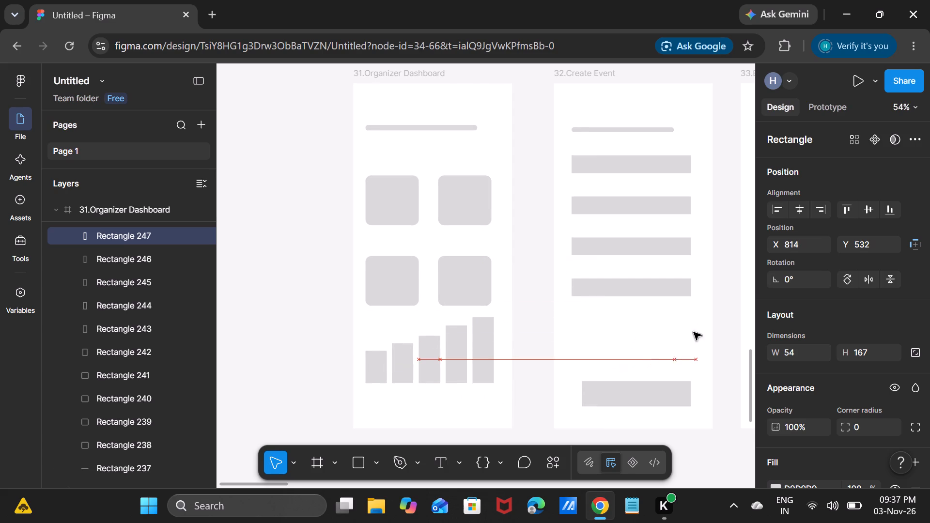
drag(694, 332, 762, 311)
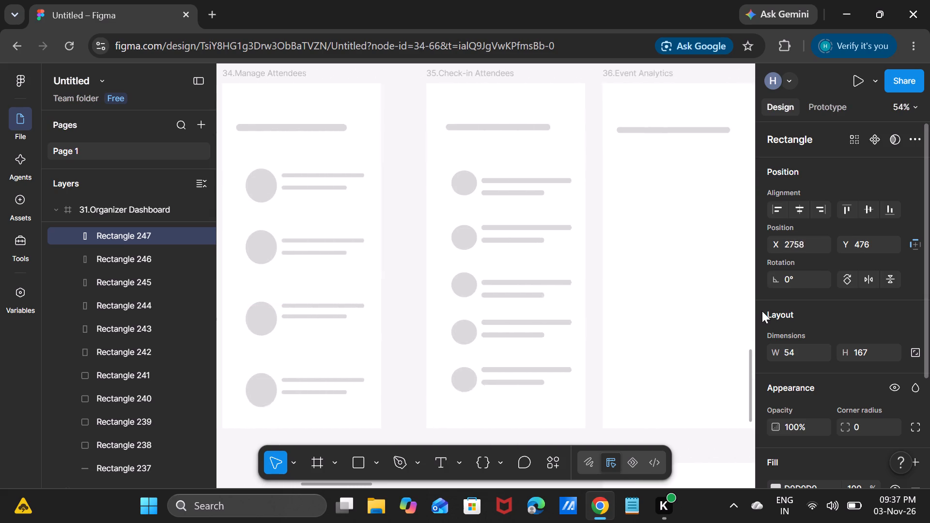
drag(762, 311, 630, 196)
Copy the dashboard chart's fourth bar into 36.Event Analytics, bottom-aligned beside the tallest bar at X 223, Y 205.
scroll(428, 263, right, 2)
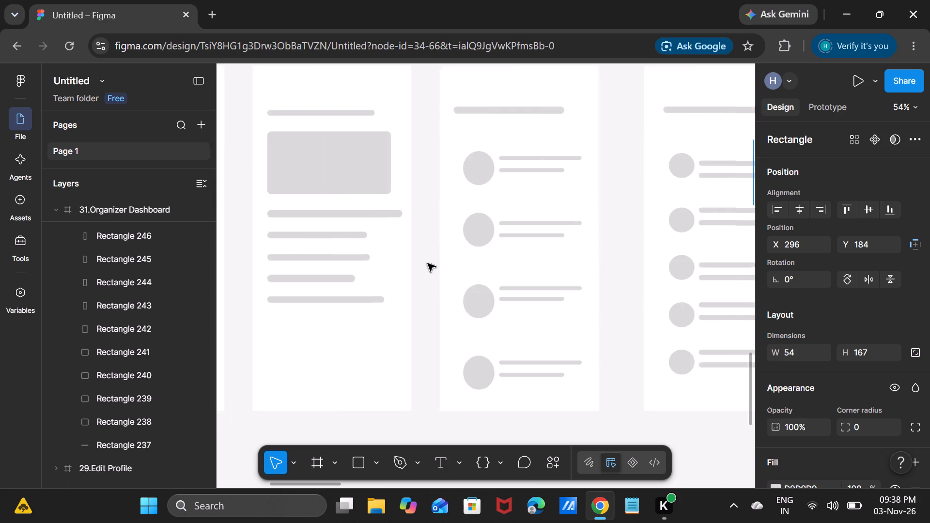
scroll(428, 263, right, 4)
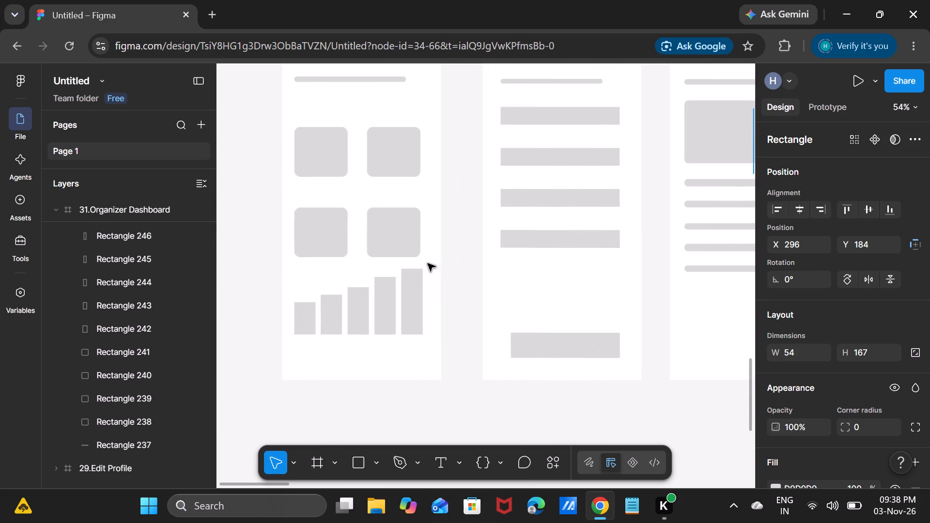
scroll(428, 263, right, 1)
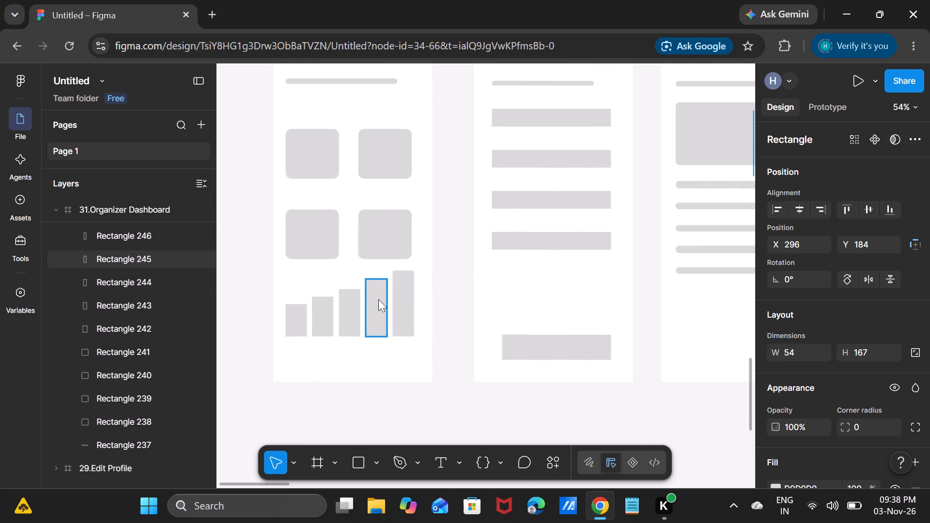
click(378, 299)
key(ctrl+c)
key(ctrl+v)
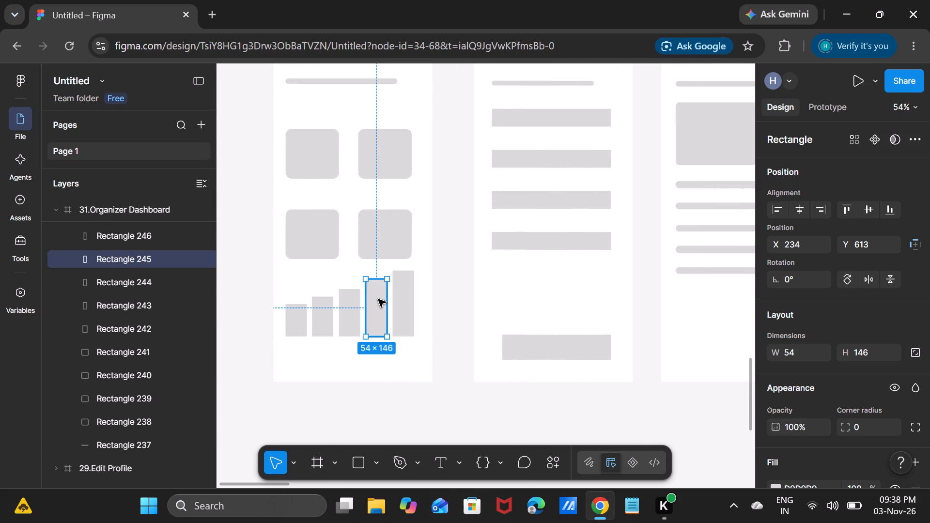
drag(378, 299, 662, 264)
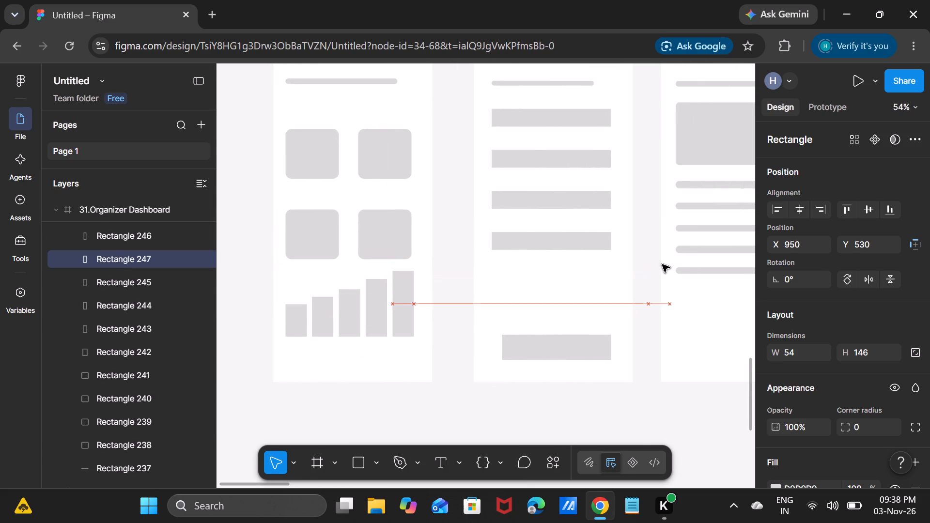
drag(662, 264, 813, 231)
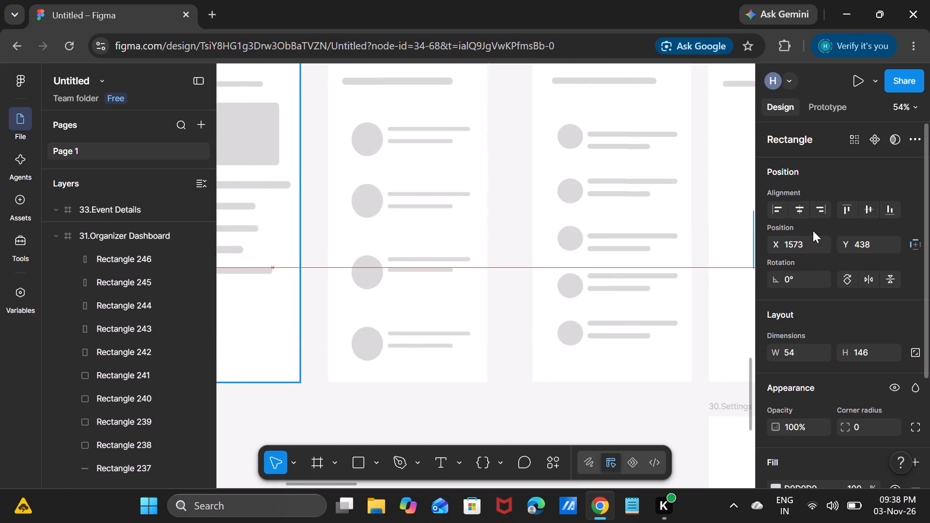
drag(813, 231, 494, 150)
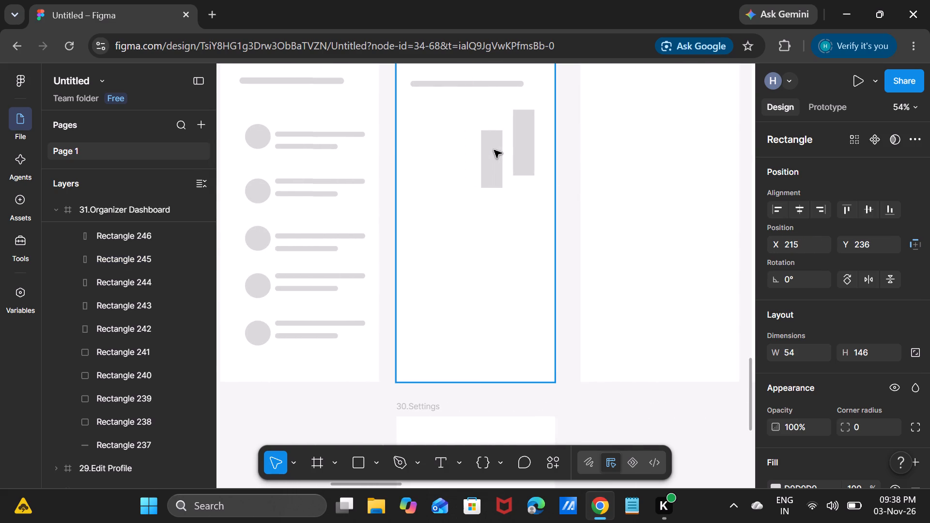
drag(494, 150, 501, 137)
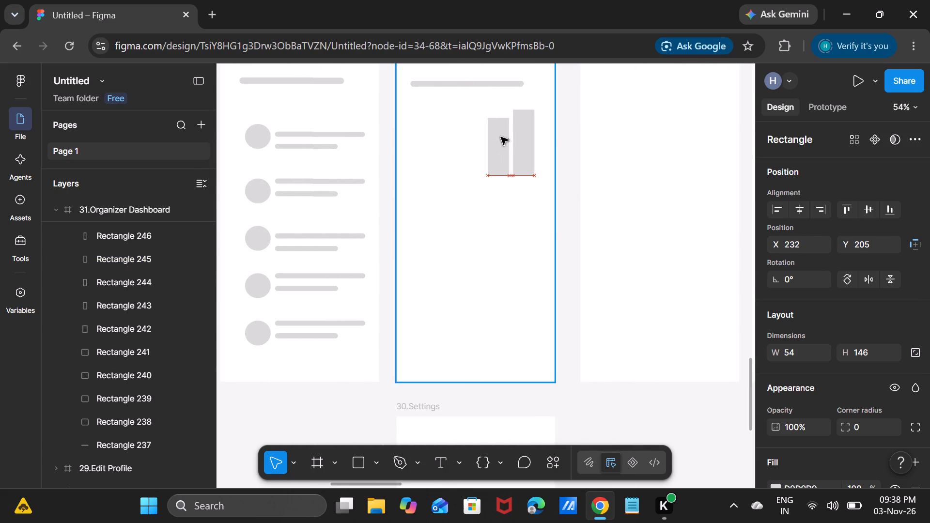
drag(501, 137, 497, 138)
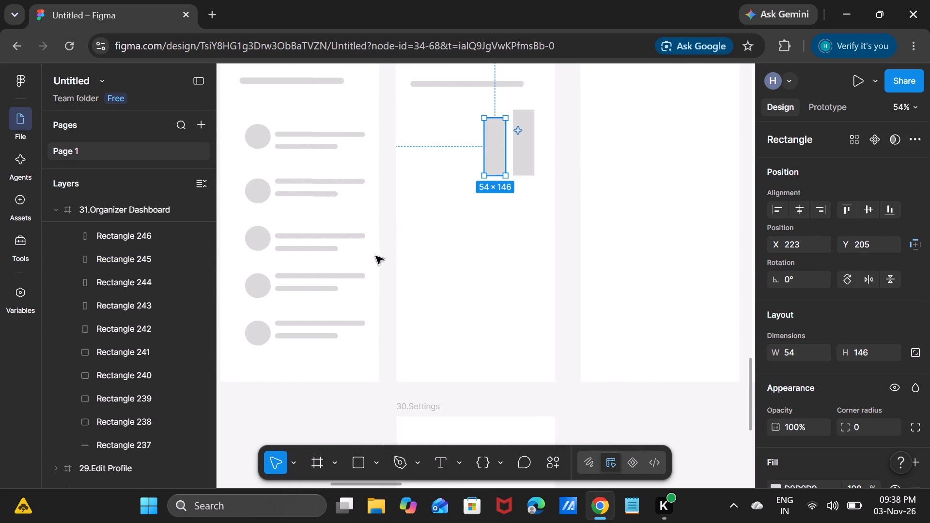
Try to duplicate the third bar of the chart in 31.Organizer Dashboard.
scroll(373, 259, right, 9)
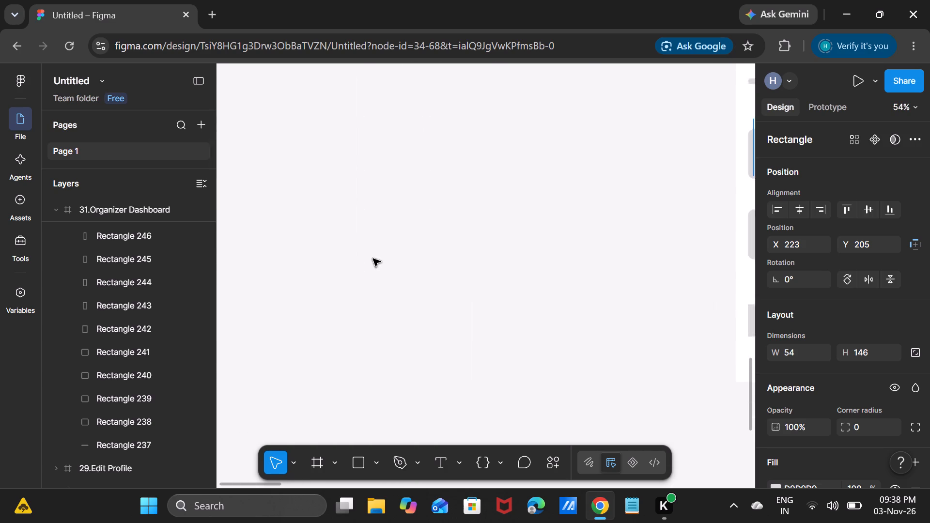
scroll(373, 259, right, 1)
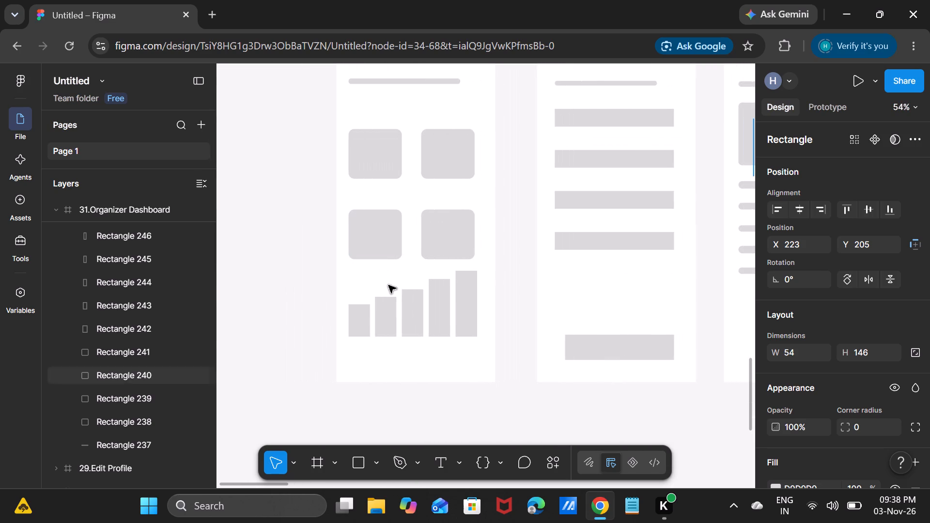
double_click(412, 308)
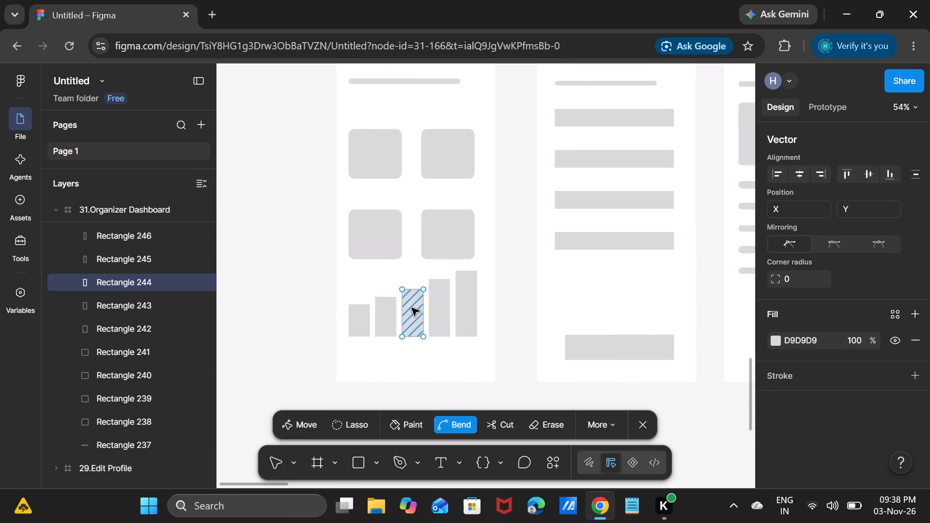
key(ctrl+c)
key(ctrl+v)
ctrl+click(412, 308)
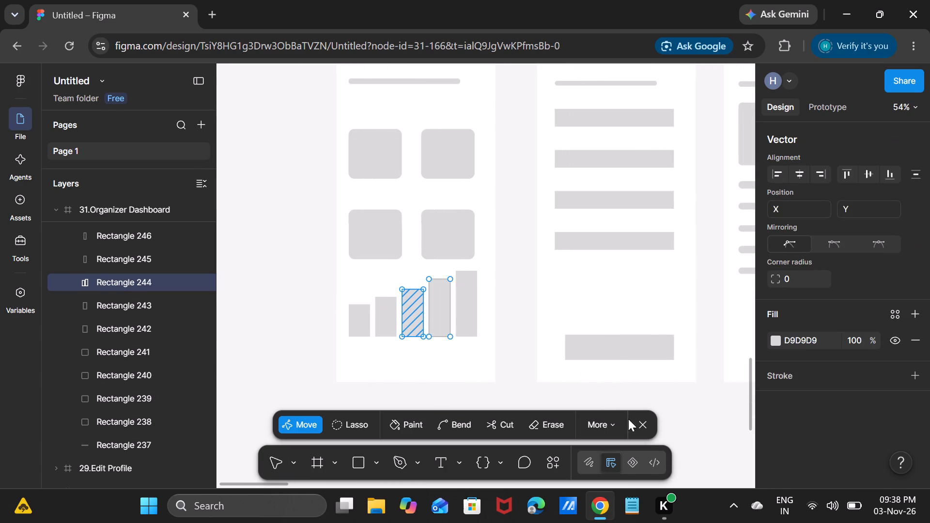
click(643, 426)
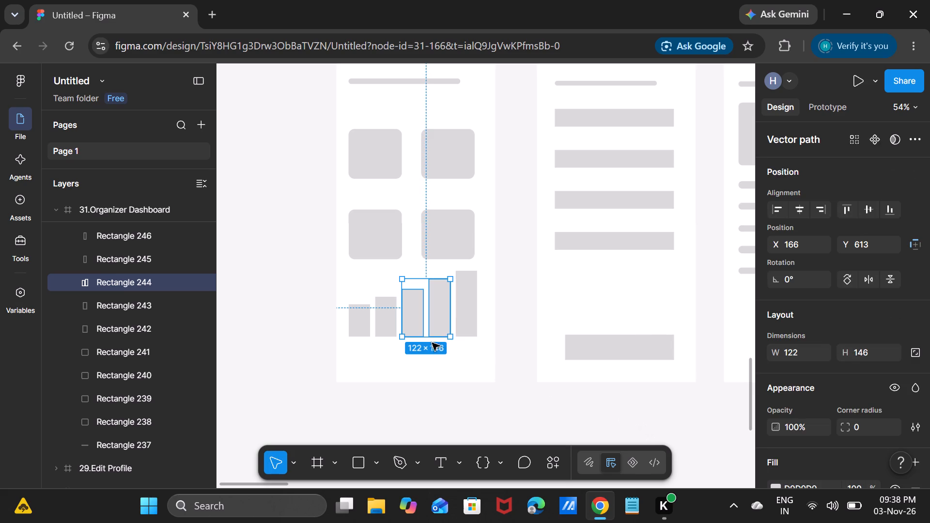
click(510, 389)
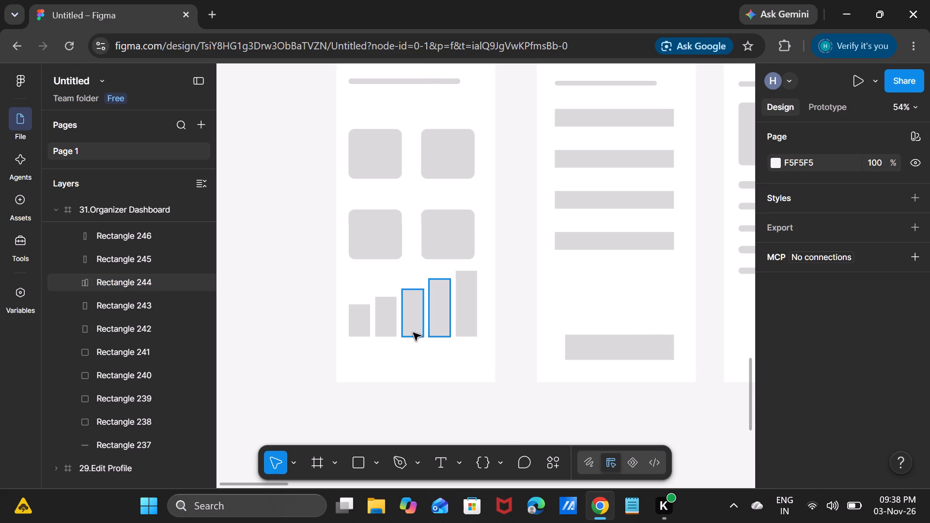
Duplicate the combined shape of the third and fourth bars in place in the 31.Organizer Dashboard chart.
click(413, 333)
key(ctrl+c)
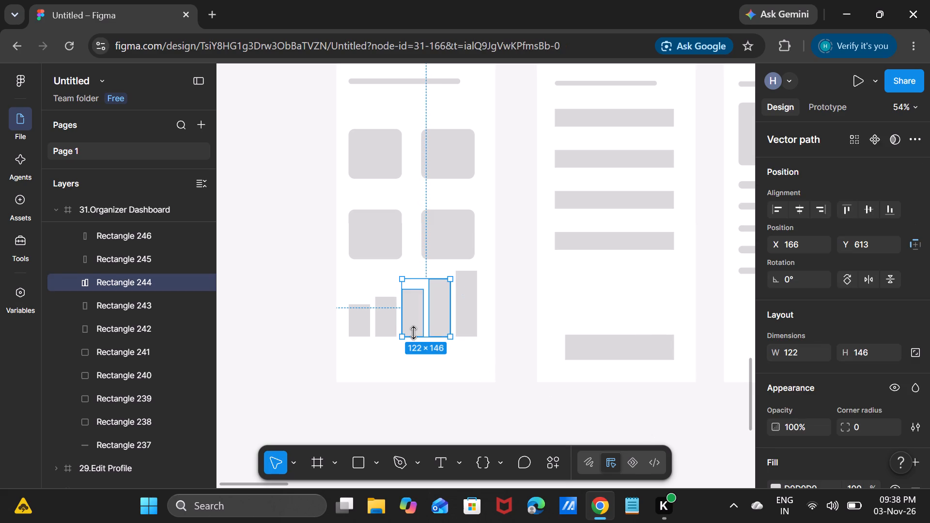
key(ctrl+v)
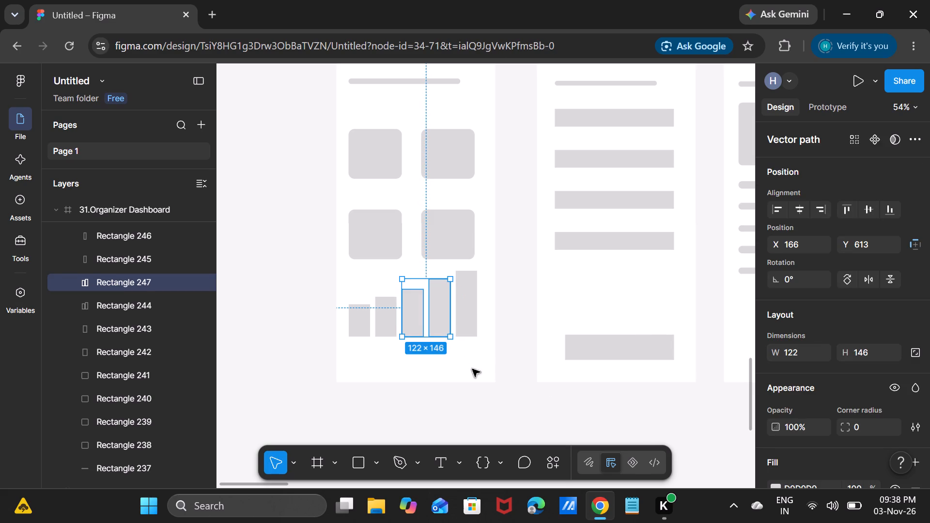
Delete the separate 54 × 146 fourth bar from the 31.Organizer Dashboard chart.
drag(472, 369, 428, 322)
click(428, 322)
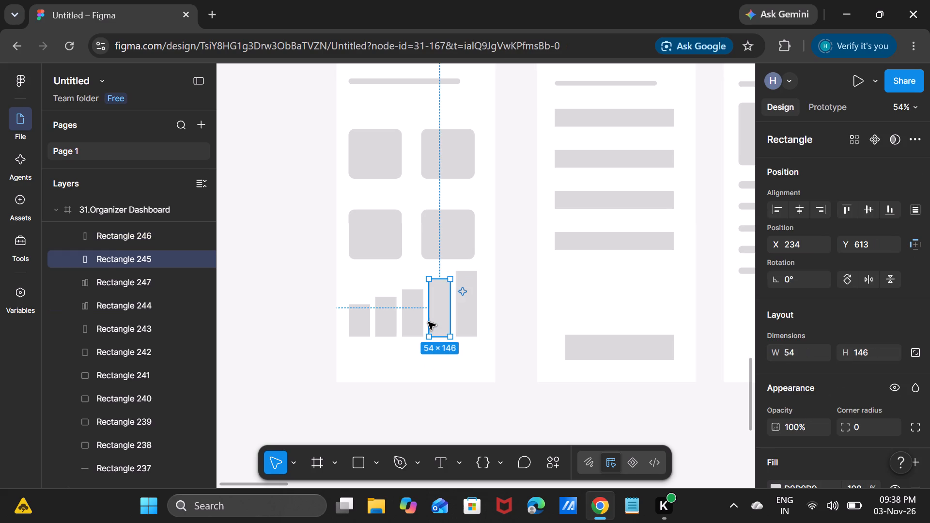
key(Delete)
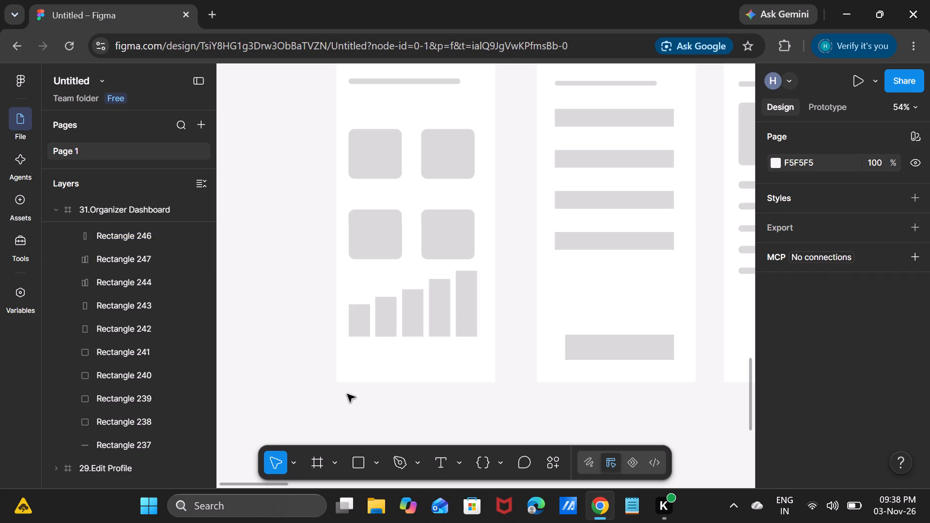
Delete the in-place duplicate of the combined third and fourth bars from the 31.Organizer Dashboard chart.
click(429, 360)
click(415, 323)
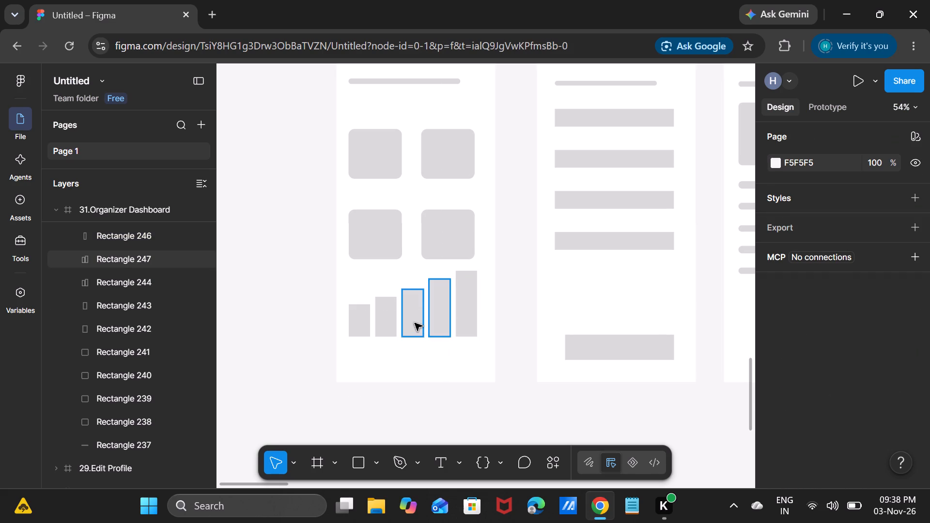
key(Delete)
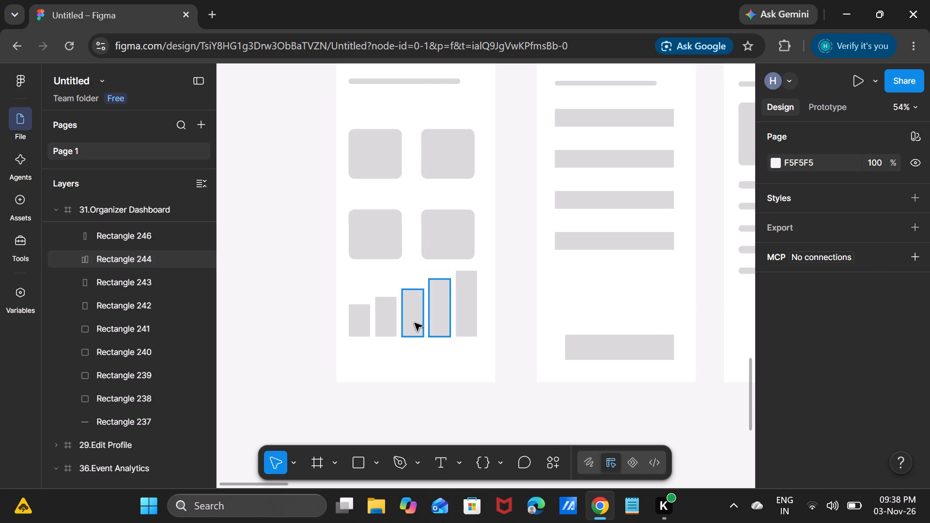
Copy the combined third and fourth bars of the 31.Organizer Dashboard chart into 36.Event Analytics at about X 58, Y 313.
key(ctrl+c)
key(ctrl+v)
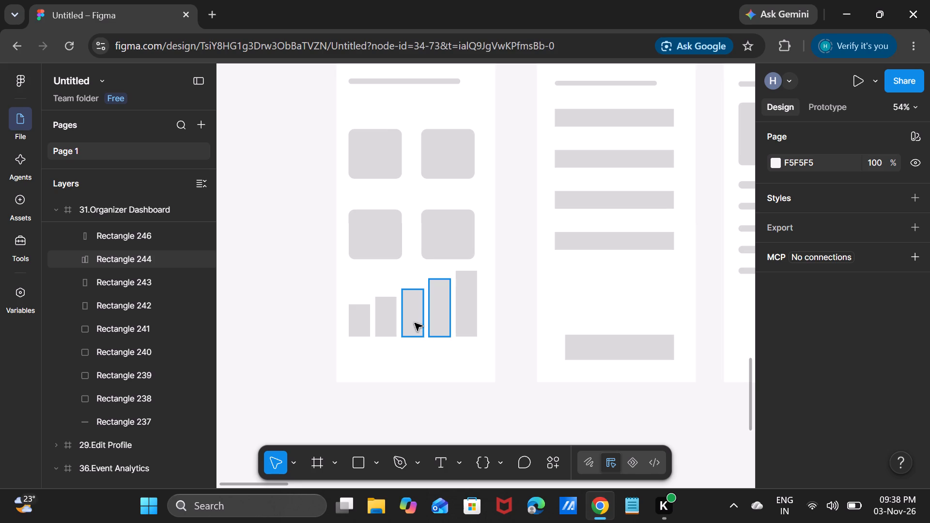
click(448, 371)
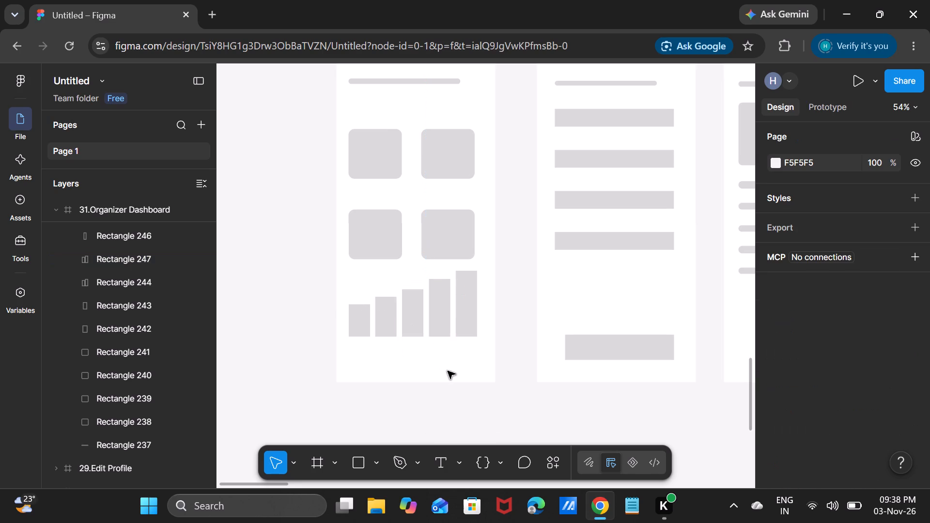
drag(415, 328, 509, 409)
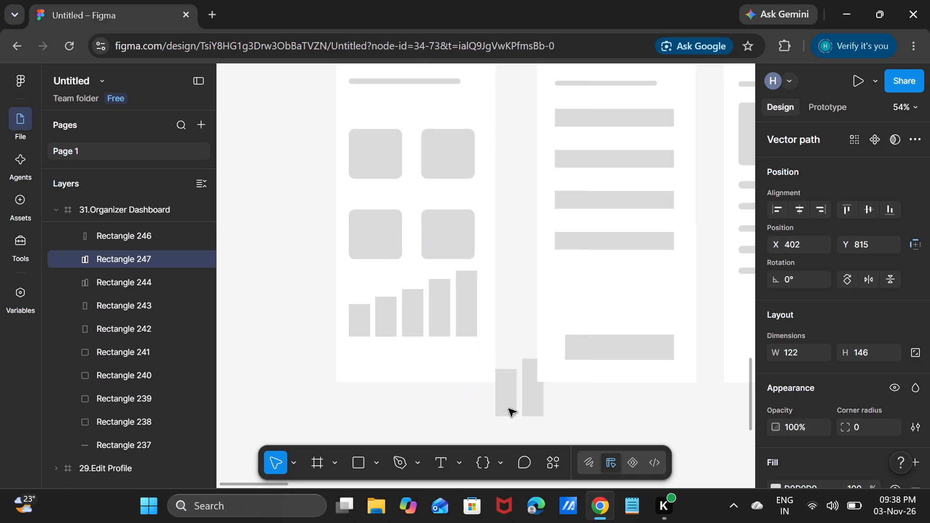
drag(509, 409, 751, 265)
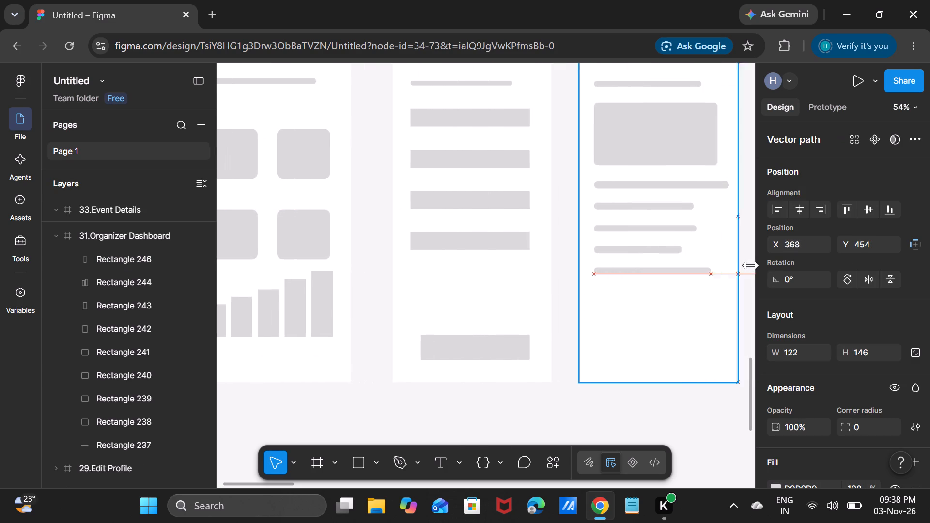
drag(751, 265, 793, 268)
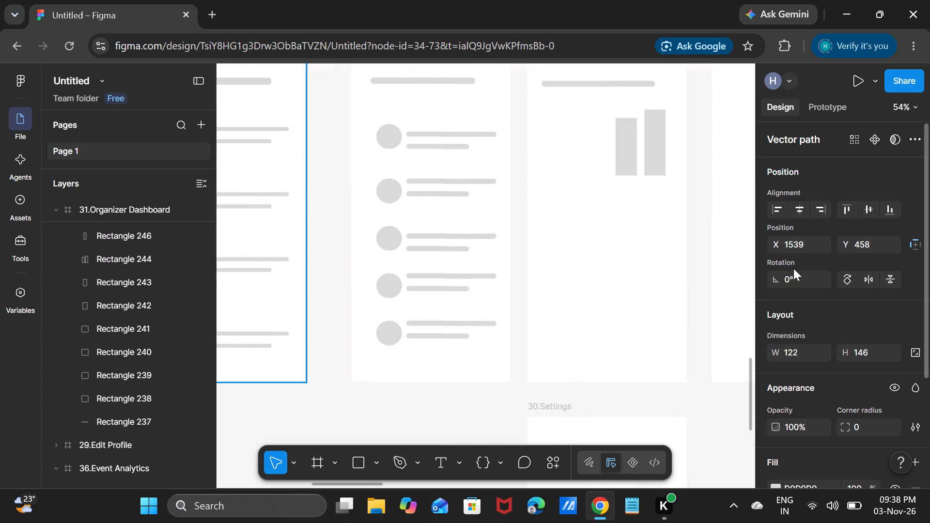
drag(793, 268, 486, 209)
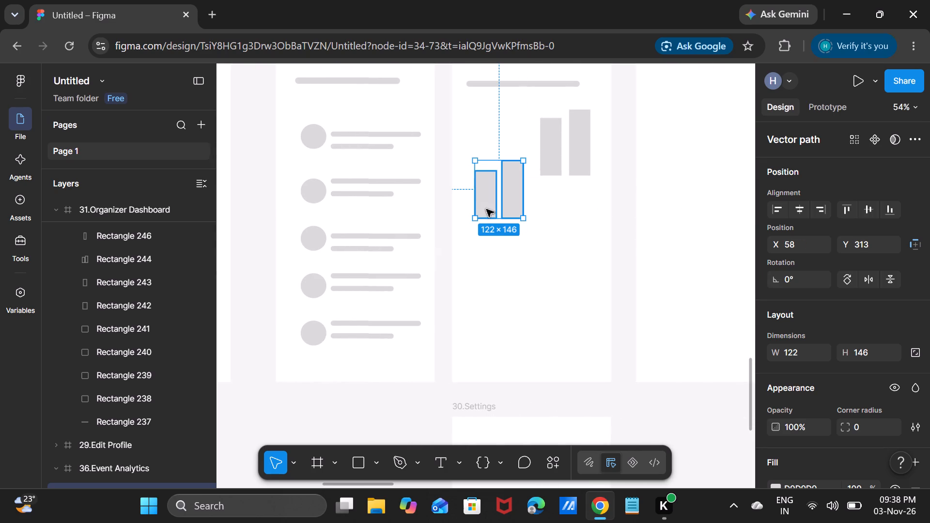
Delete the separate 54 × 146 bar beside the tallest bar in 36.Event Analytics.
click(547, 161)
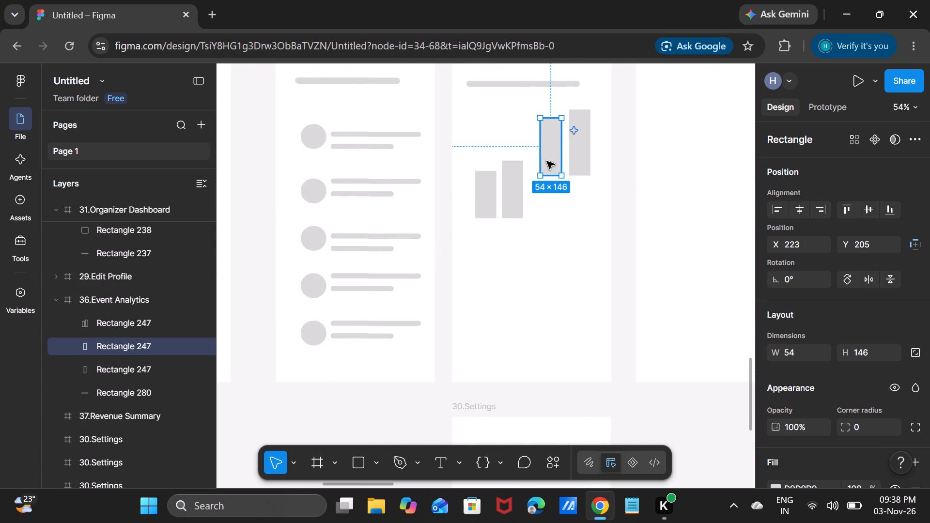
key(Delete)
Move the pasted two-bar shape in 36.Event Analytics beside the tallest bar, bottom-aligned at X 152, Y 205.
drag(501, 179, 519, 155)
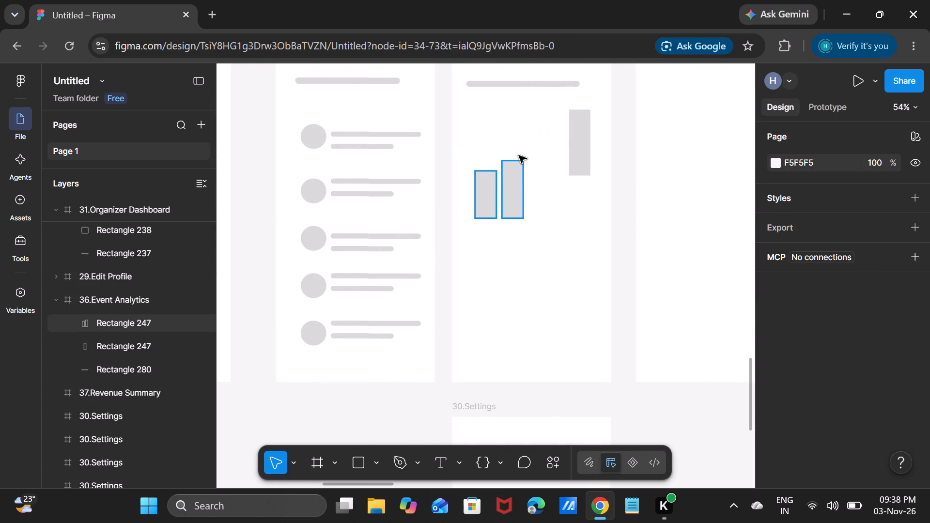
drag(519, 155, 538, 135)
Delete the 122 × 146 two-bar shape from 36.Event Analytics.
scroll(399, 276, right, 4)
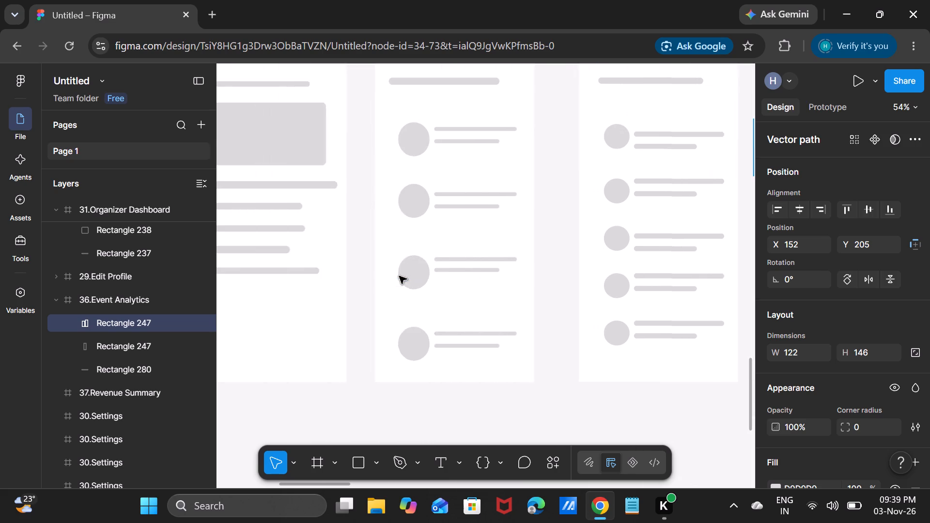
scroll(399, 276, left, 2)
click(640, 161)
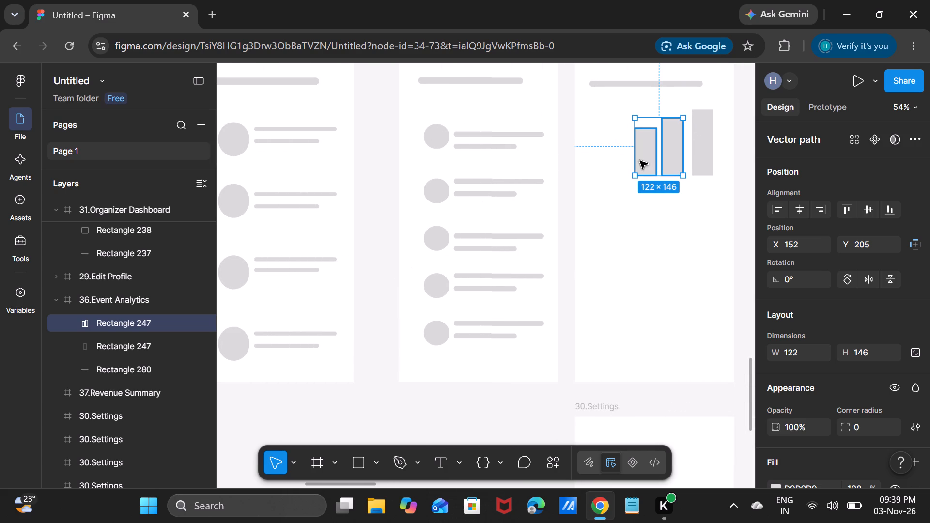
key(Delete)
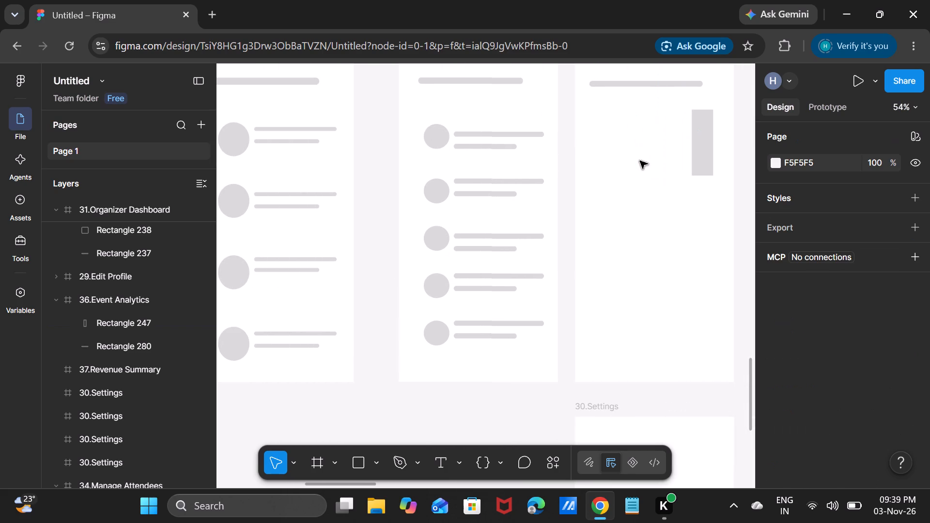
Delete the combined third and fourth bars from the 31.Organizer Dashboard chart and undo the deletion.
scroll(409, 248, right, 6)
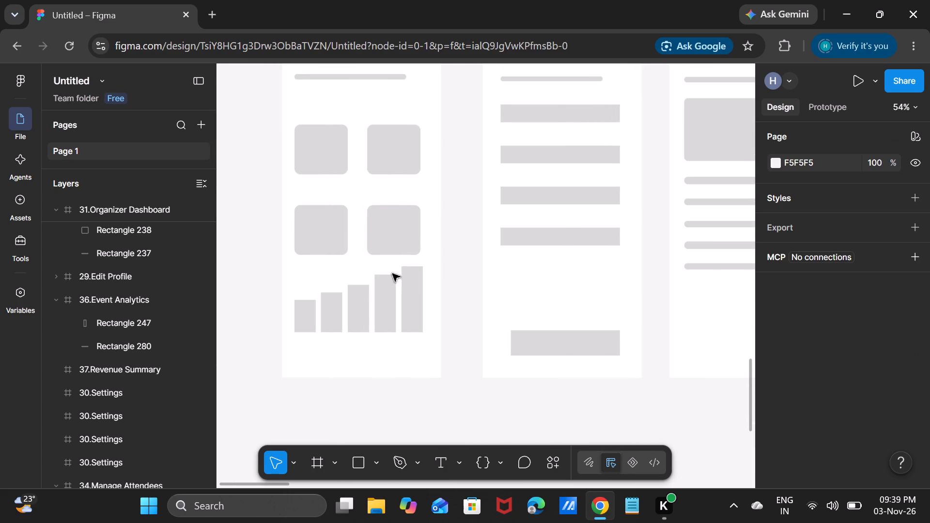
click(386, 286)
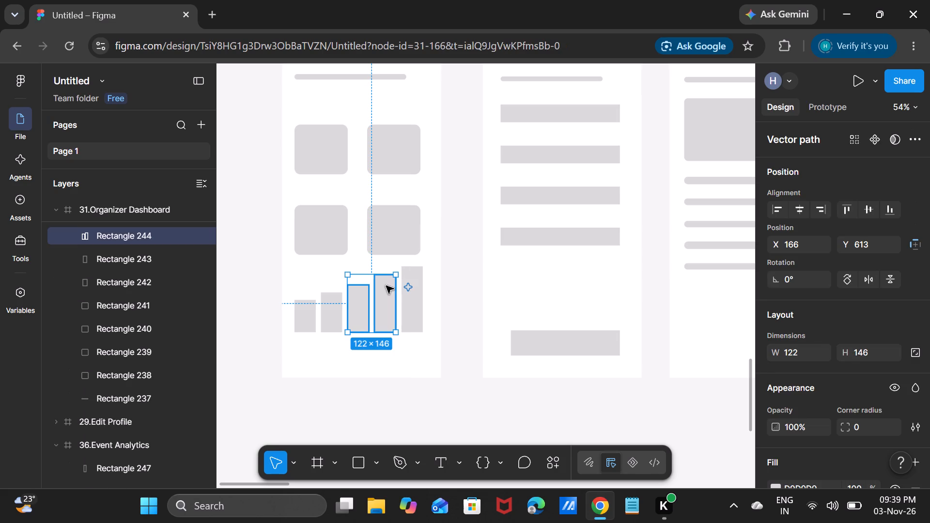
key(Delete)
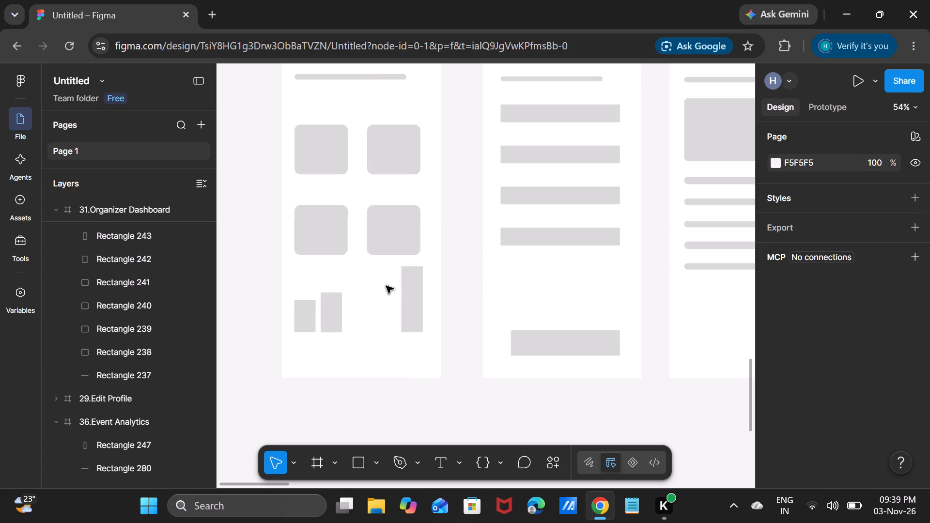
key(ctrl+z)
Copy the dashboard chart's combined third and fourth bars into 36.Event Analytics, bottom-aligned beside the tallest bar at X 157, Y 205.
click(386, 286)
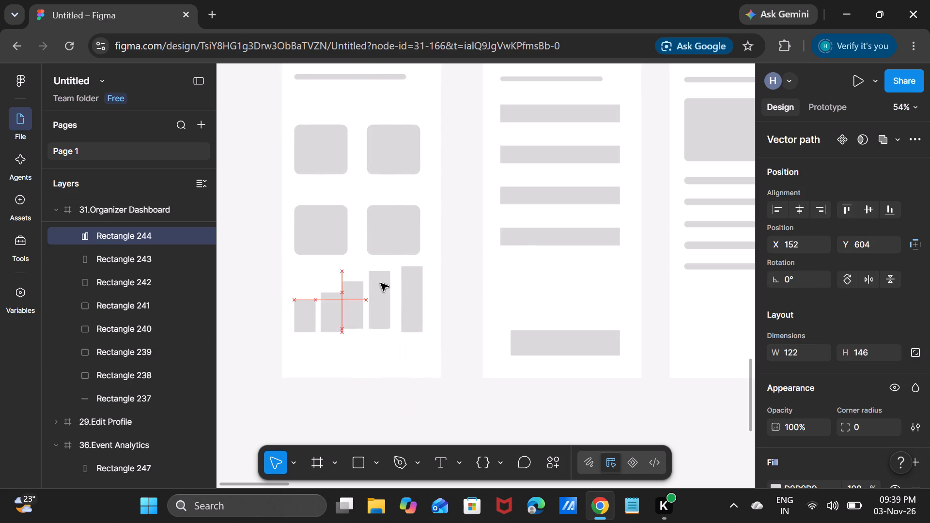
click(385, 286)
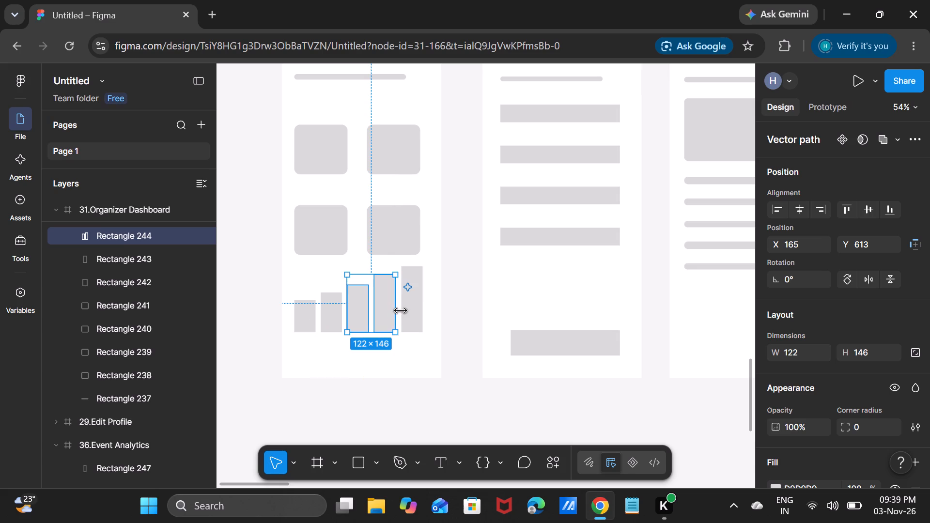
key(ctrl+c)
key(ctrl+v)
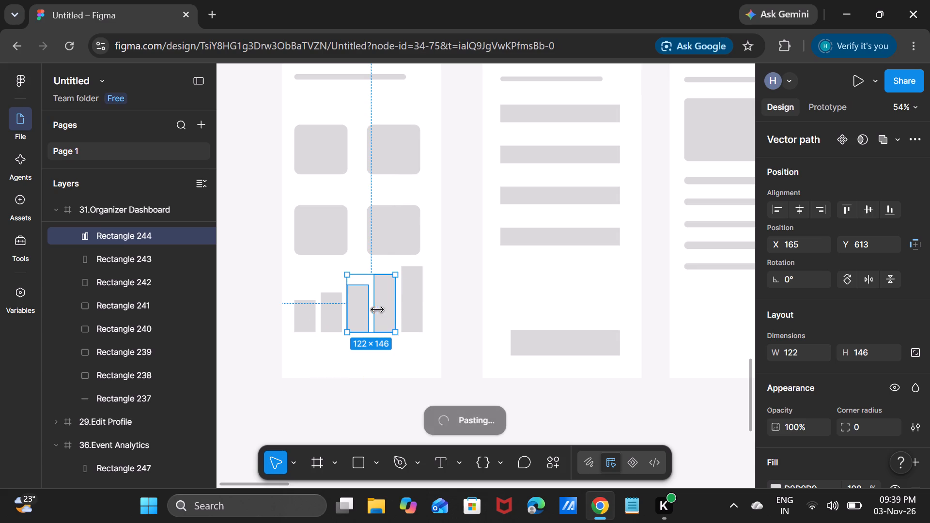
drag(371, 308, 619, 308)
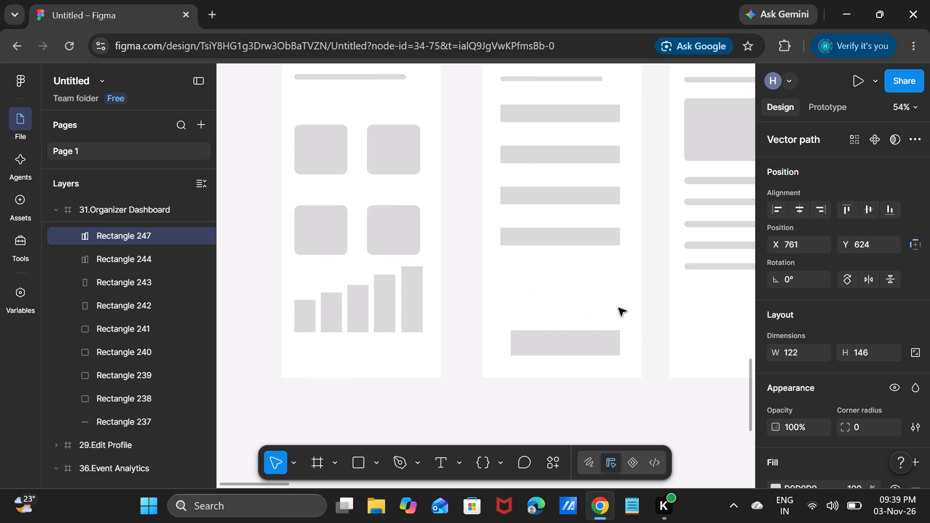
drag(619, 308, 843, 276)
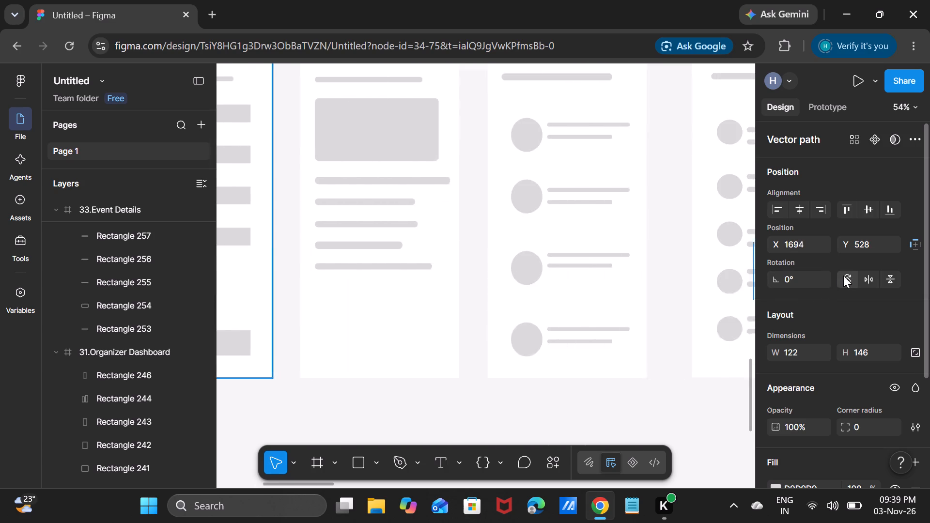
drag(843, 276, 427, 173)
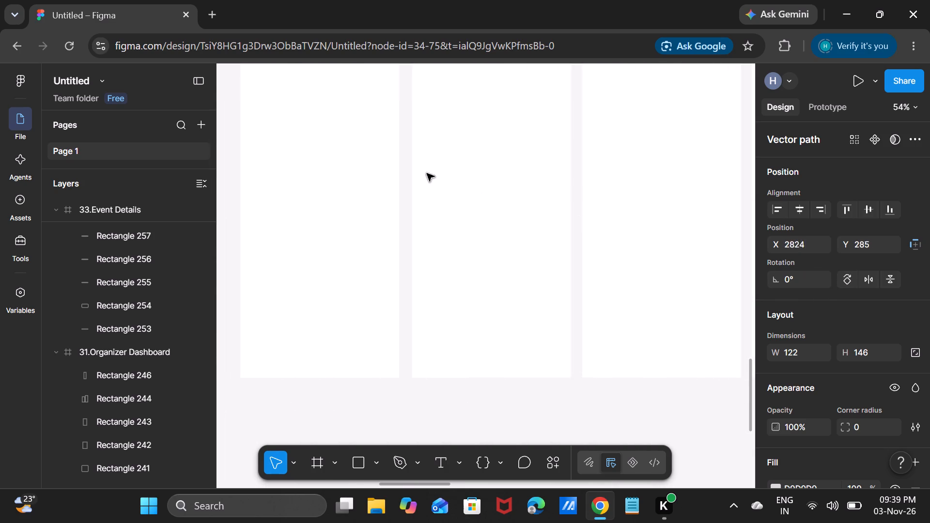
drag(427, 173, 302, 138)
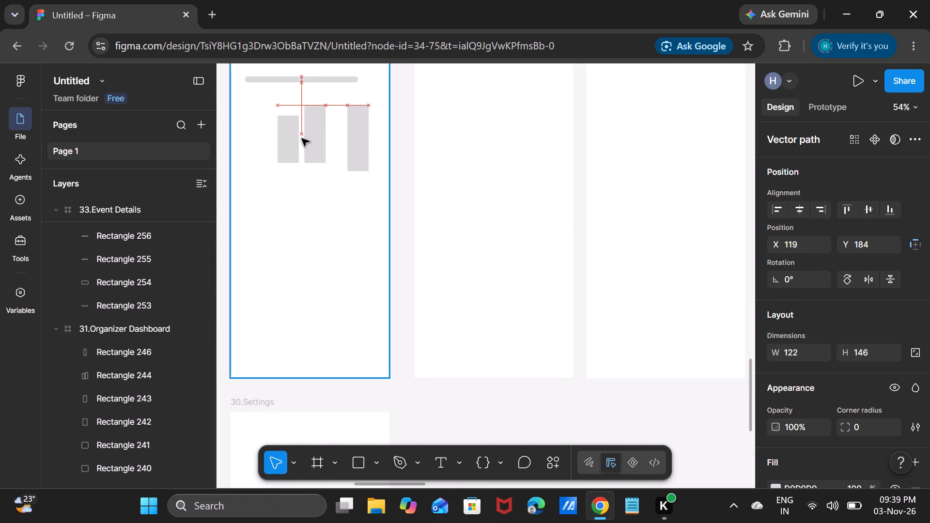
drag(302, 138, 313, 147)
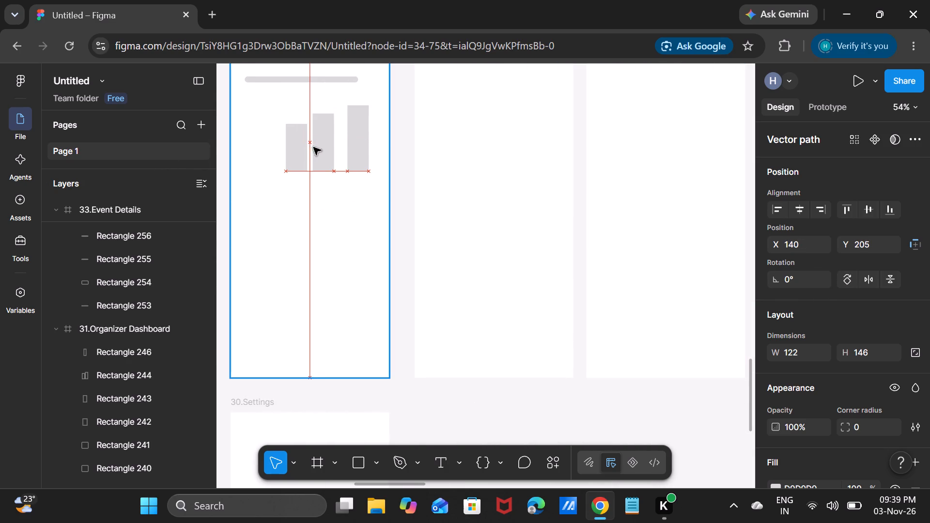
drag(313, 147, 317, 147)
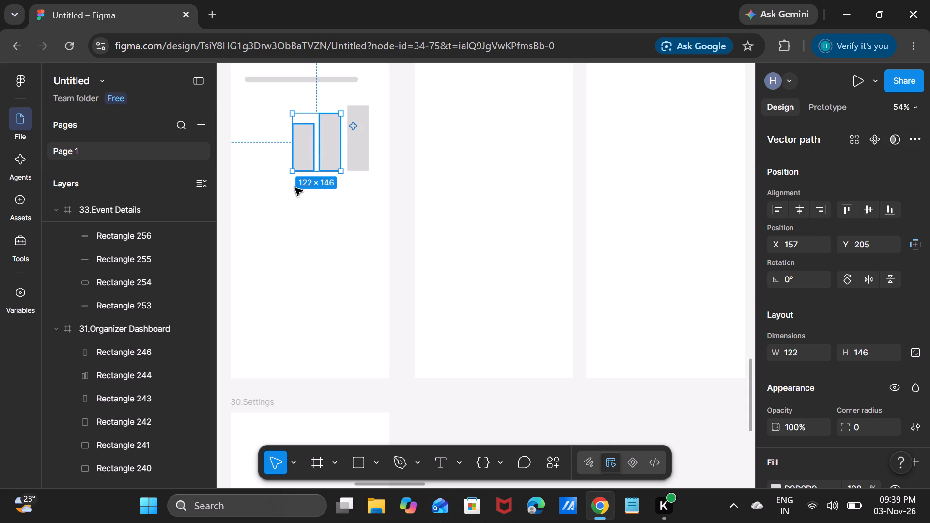
Copy the dashboard chart's second bar, 54 × 101, into 36.Event Analytics, bottom-aligned before the two-bar shape at X 86, Y 250.
scroll(265, 261, right, 9)
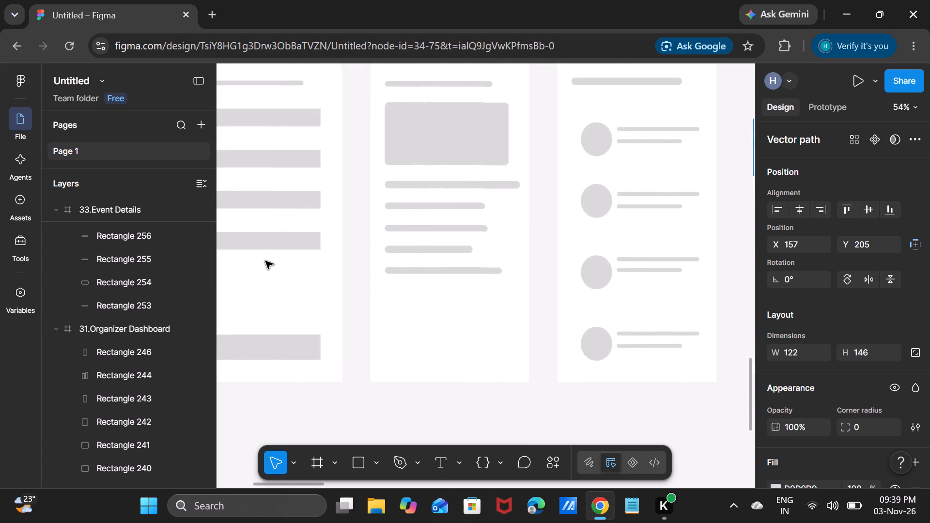
scroll(265, 261, right, 2)
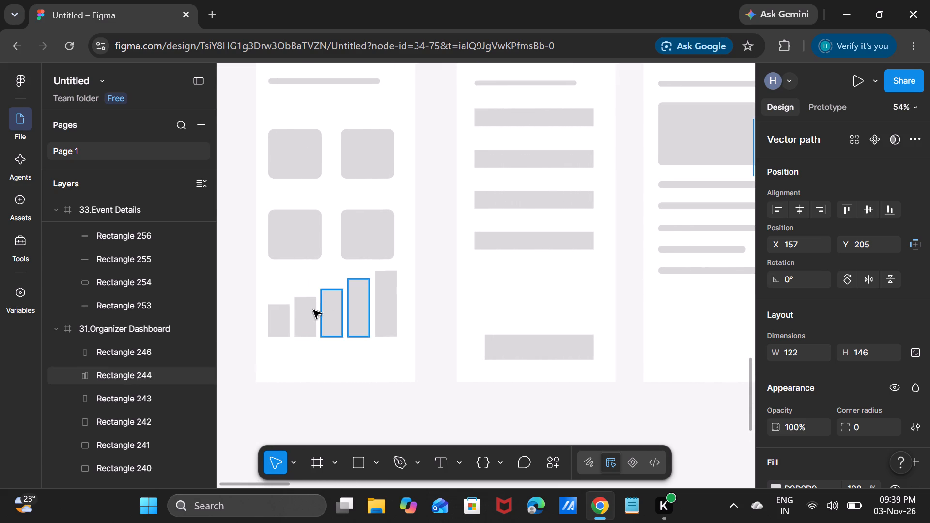
click(302, 314)
key(ctrl+c)
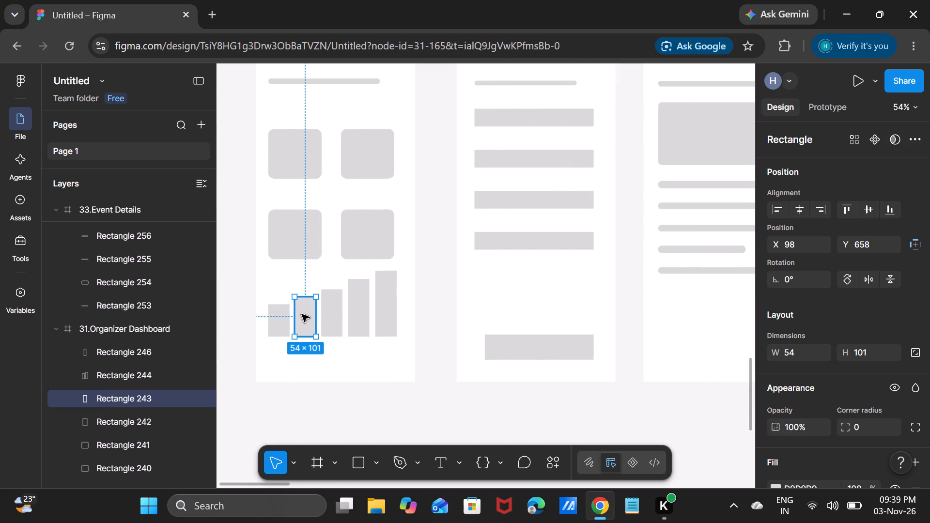
key(ctrl+v)
drag(309, 320, 429, 331)
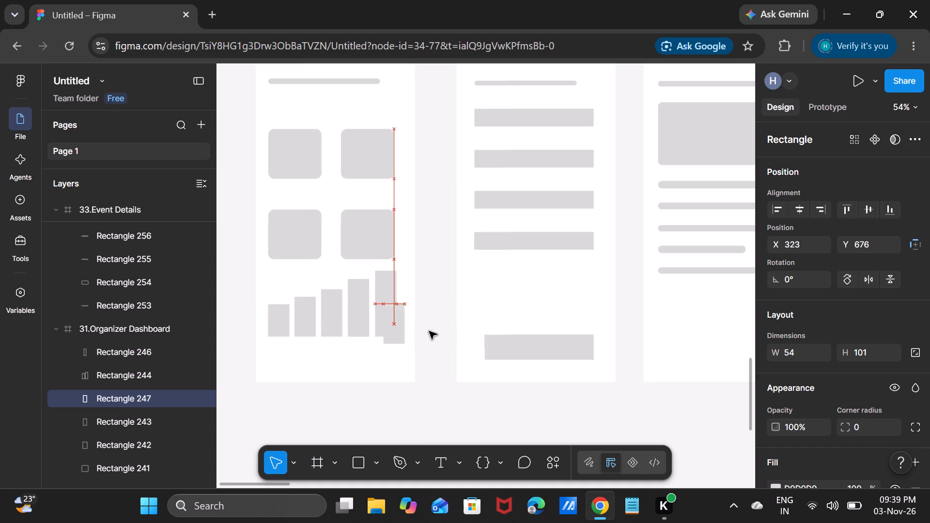
drag(429, 331, 759, 303)
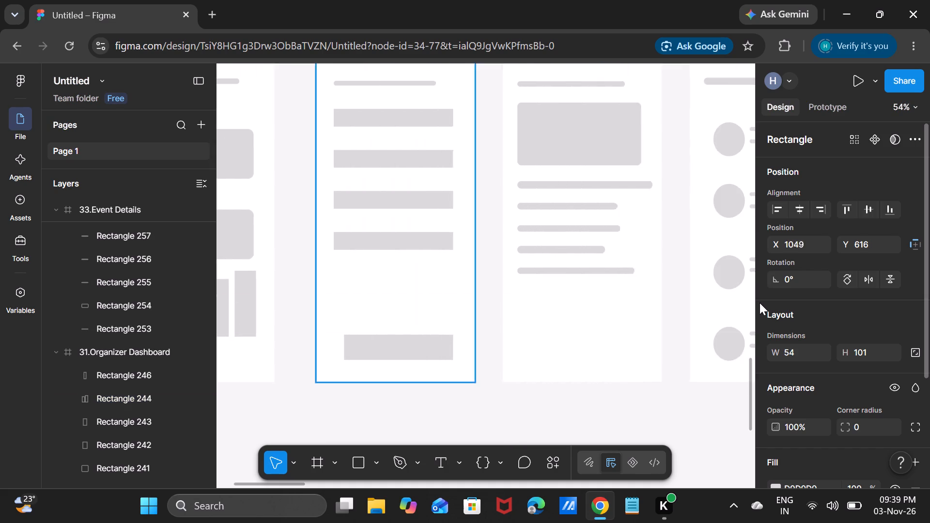
drag(759, 303, 561, 165)
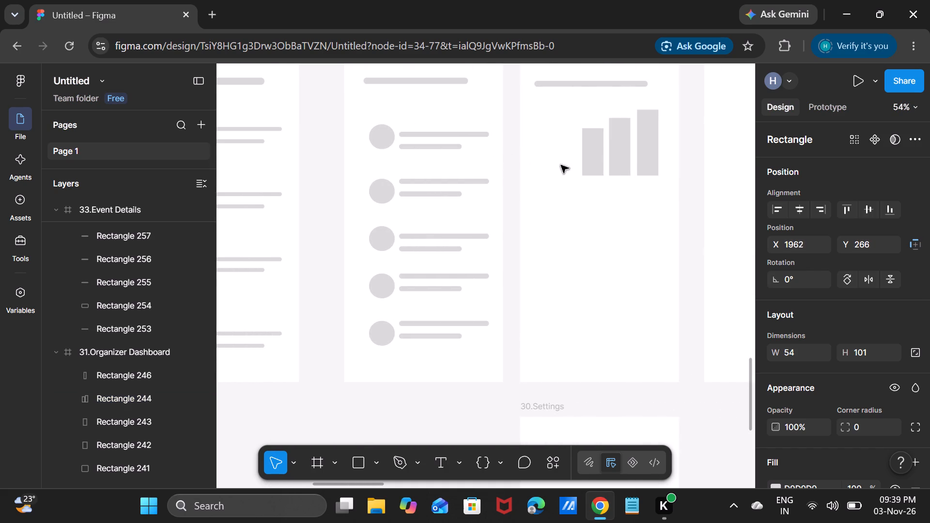
drag(561, 165, 566, 158)
Copy the dashboard chart's first bar, 54 × 82, into 36.Event Analytics, bottom-aligned before the second bar at X 15, Y 269.
scroll(439, 203, right, 6)
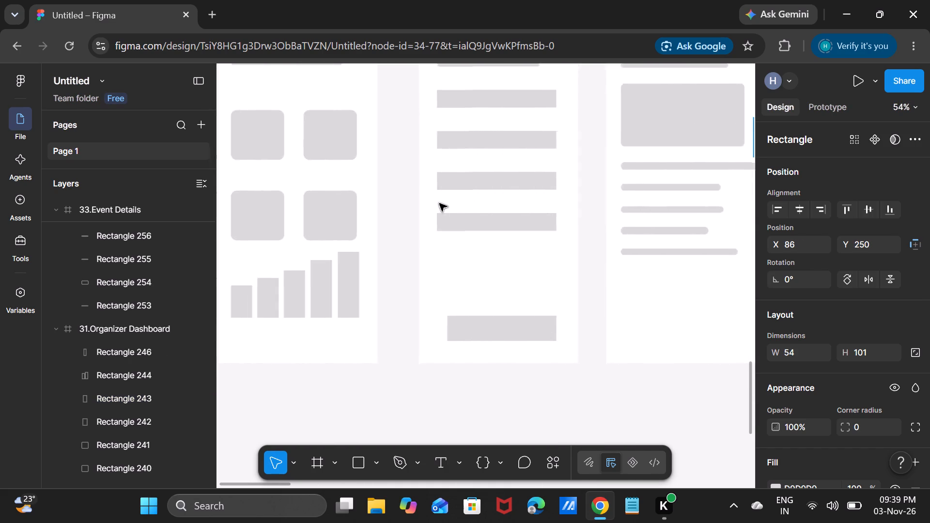
scroll(439, 203, right, 1)
click(398, 293)
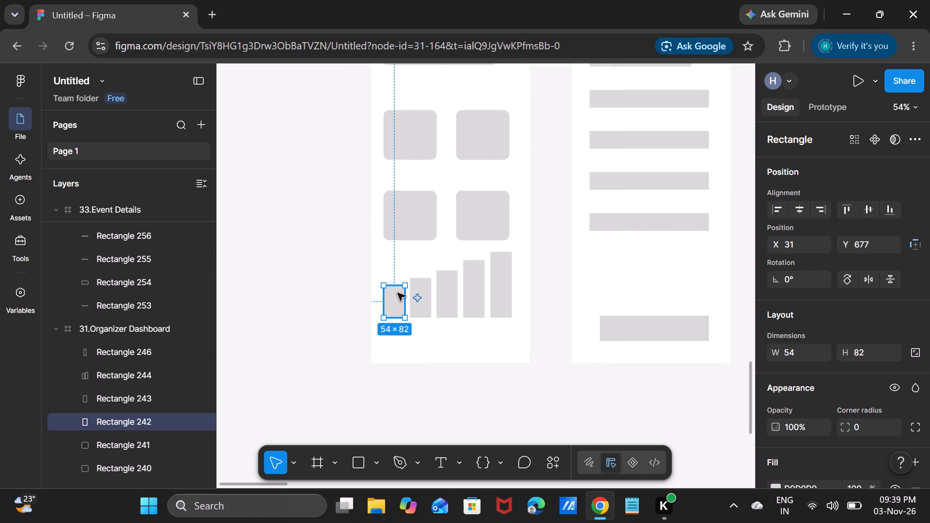
key(ctrl+c)
key(ctrl+v)
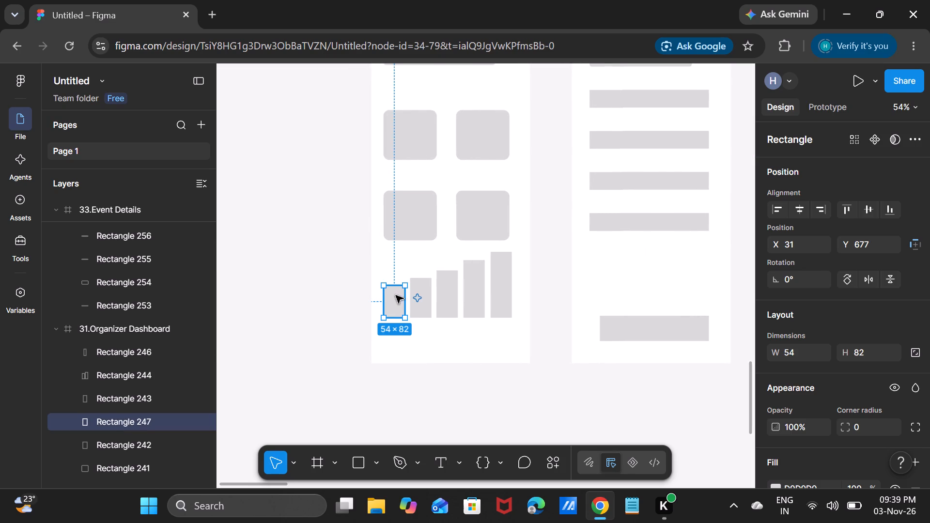
drag(396, 295, 706, 292)
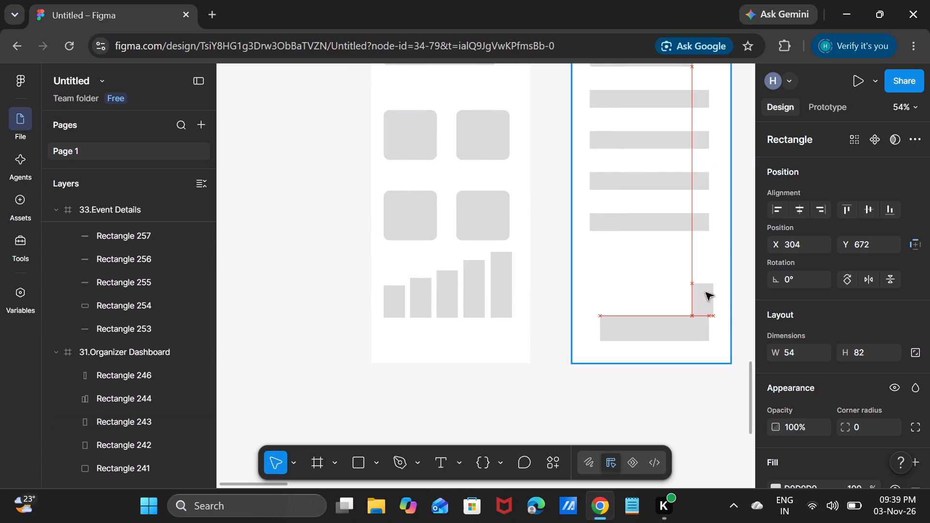
drag(706, 292, 746, 292)
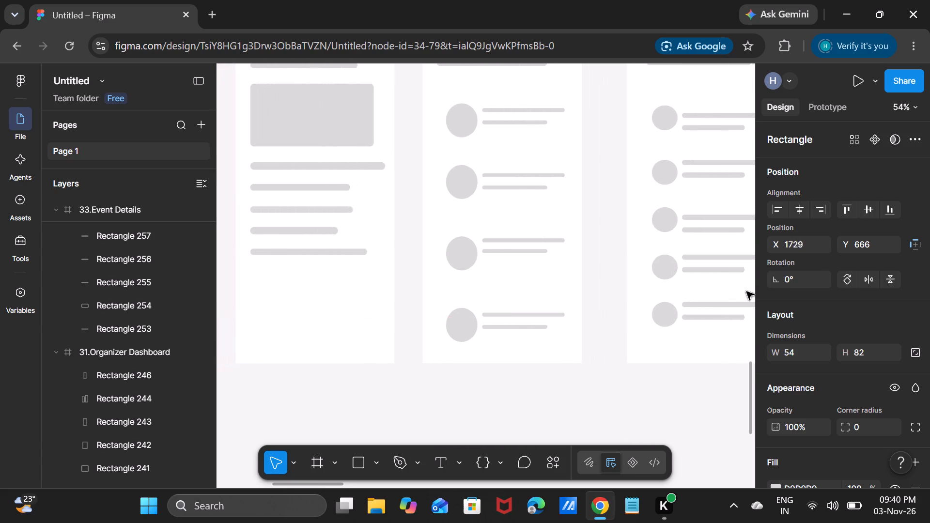
drag(746, 292, 686, 110)
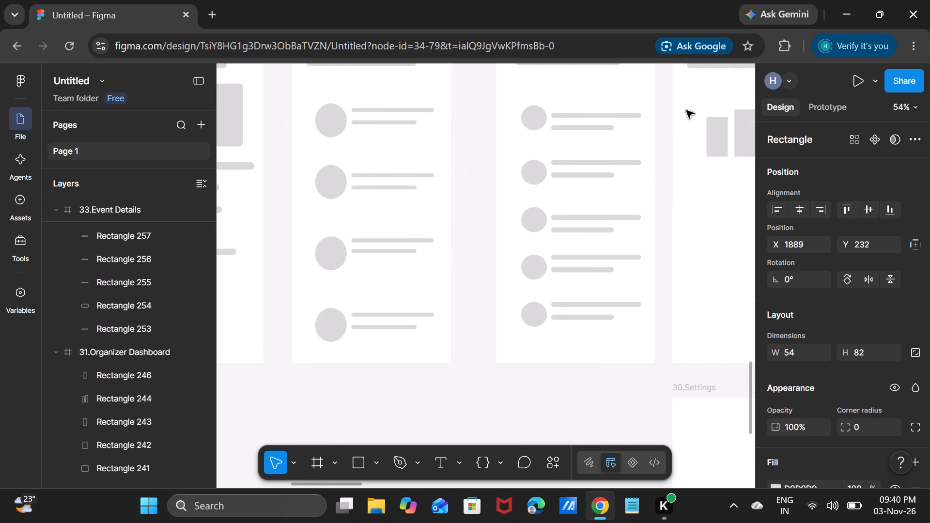
drag(686, 110, 686, 150)
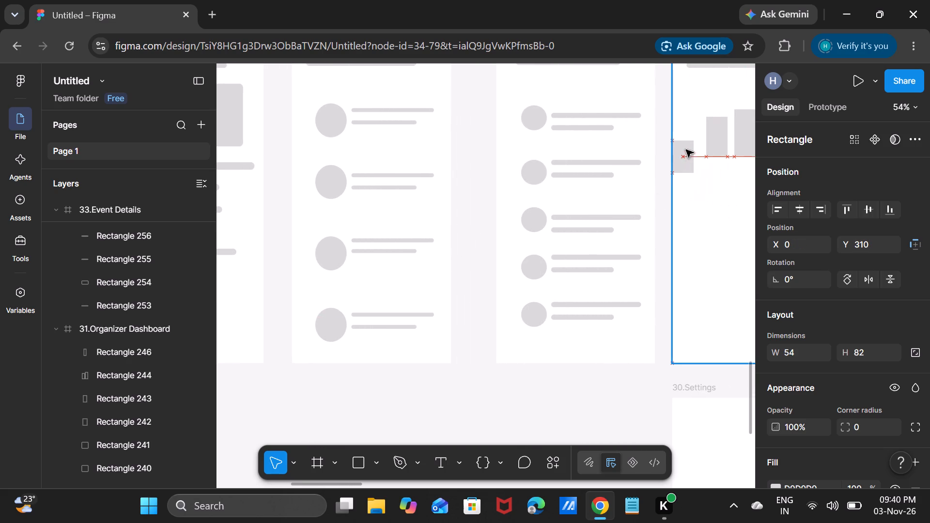
drag(686, 150, 692, 139)
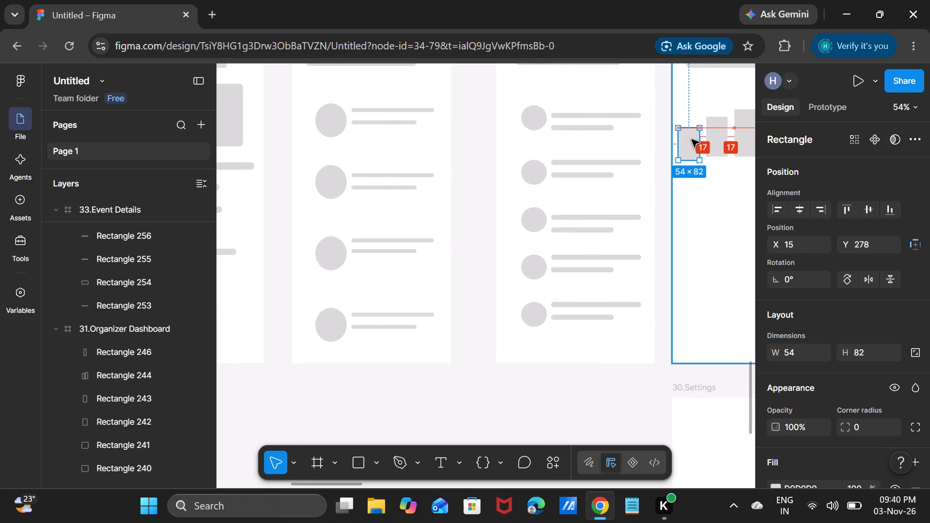
drag(692, 139, 691, 134)
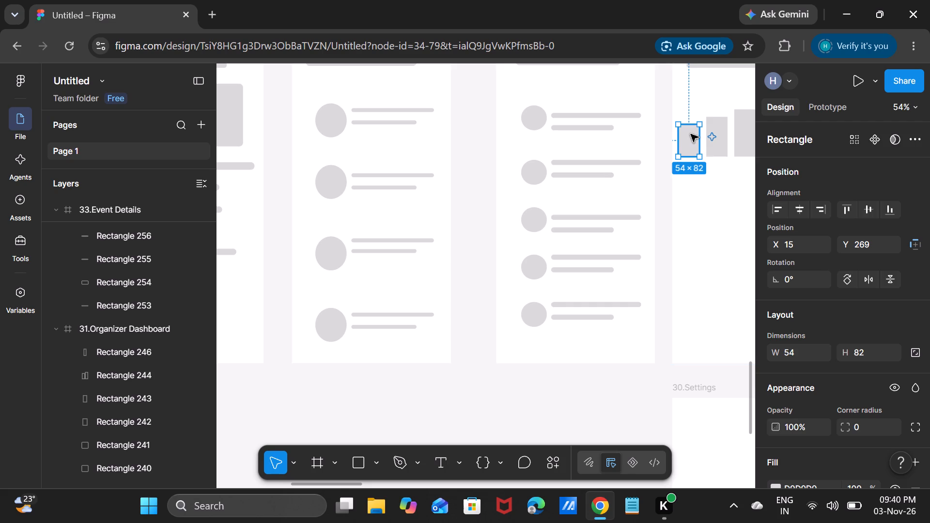
Move the third row's two text lines in 34.Manage Attendees down beside their circle, with the long line at X 150, Y 582.
drag(413, 248, 413, 259)
drag(399, 244, 403, 252)
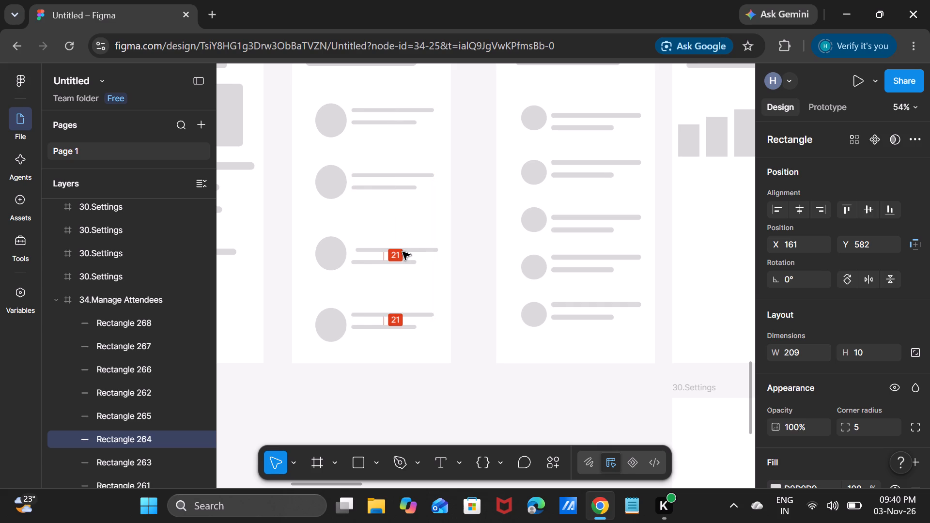
drag(403, 252, 401, 252)
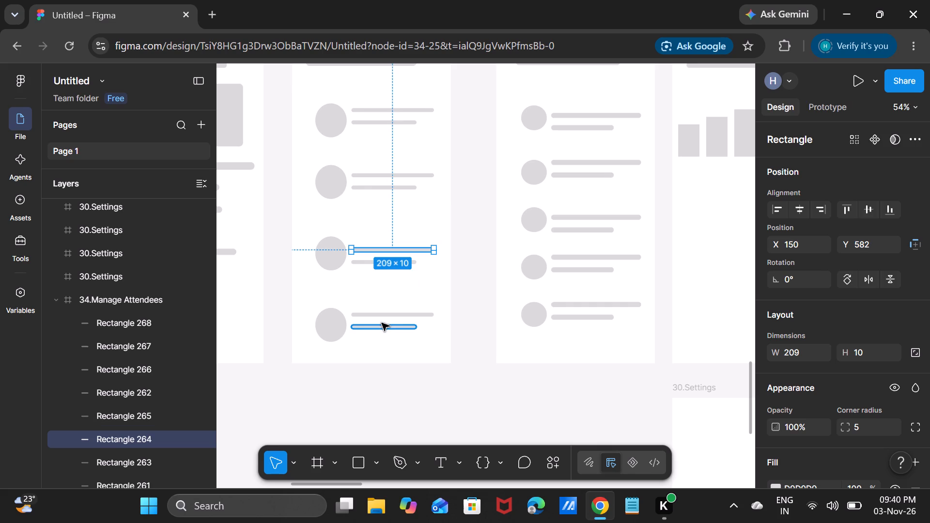
Move the fourth row's text lines in 34.Manage Attendees down, placing the short line at Y 788 and the long line at Y 755.
drag(382, 323, 382, 324)
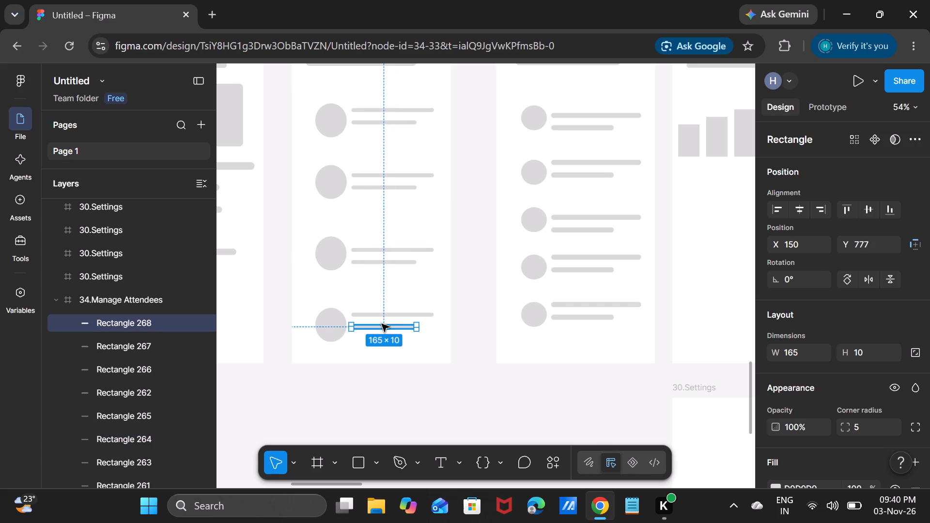
drag(382, 324, 382, 328)
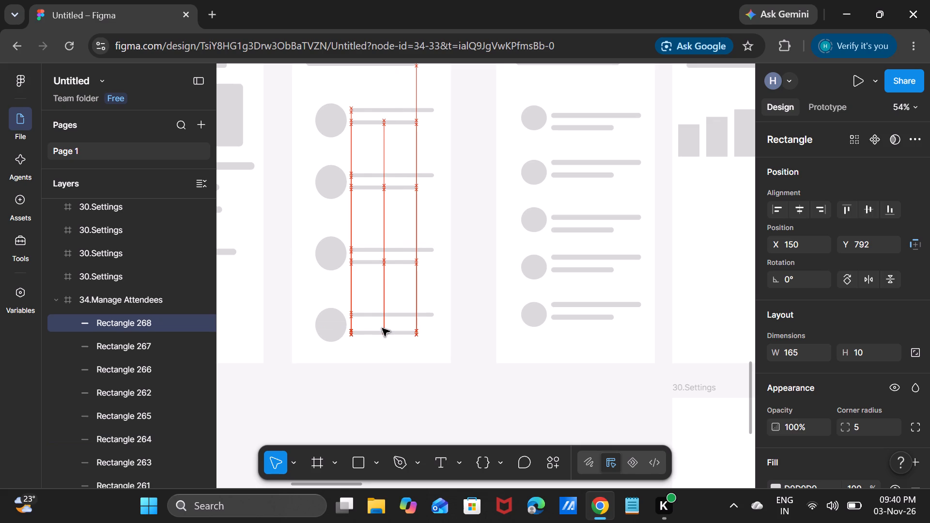
drag(382, 328, 383, 328)
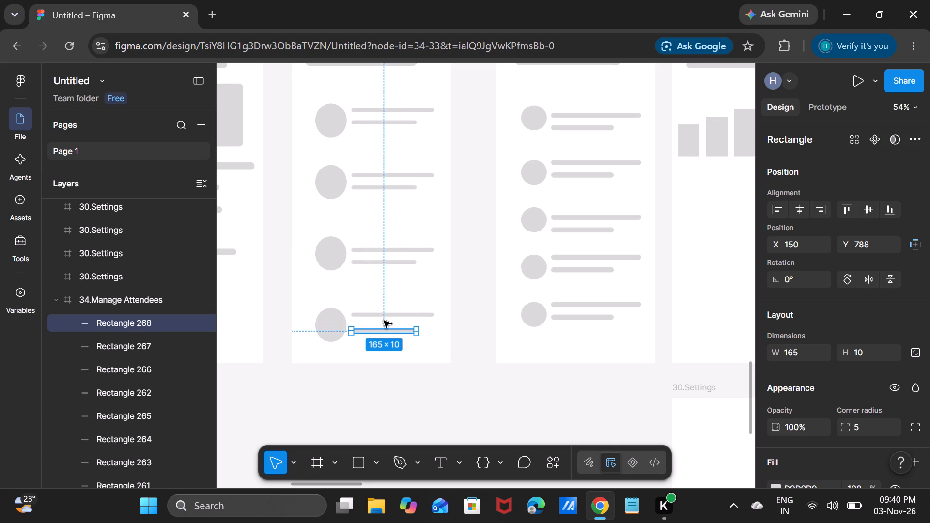
click(384, 318)
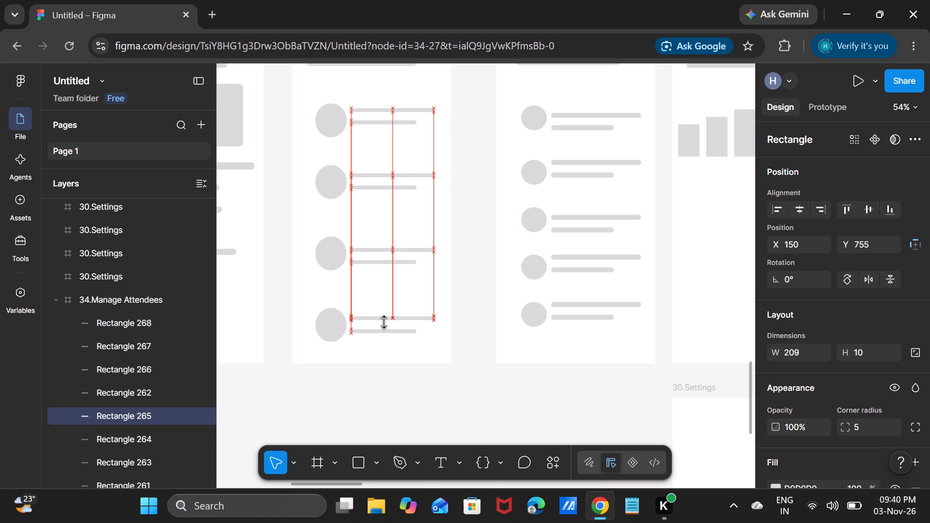
Set the corner radius to 5 on the tallest bar and the combined third-and-fourth-bar shape in 36.Event Analytics.
scroll(492, 363, up, 1)
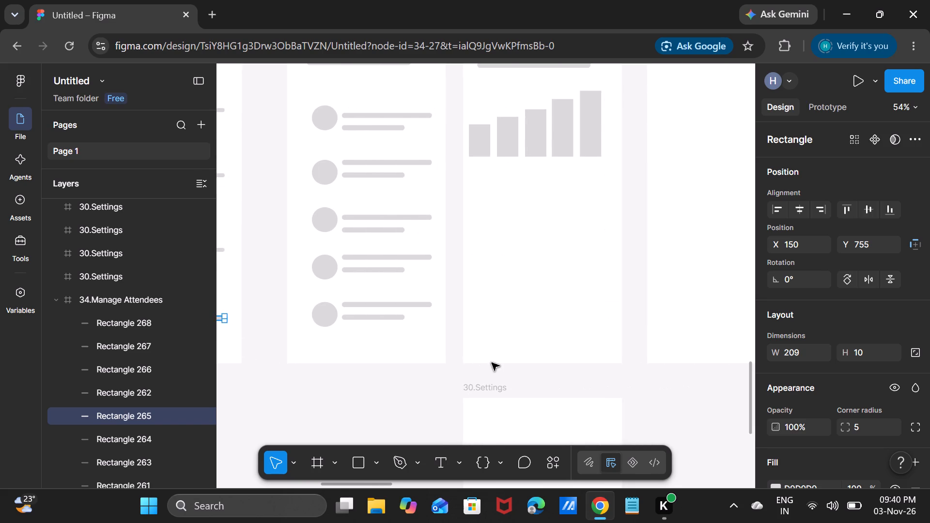
scroll(492, 363, up, 1)
click(594, 200)
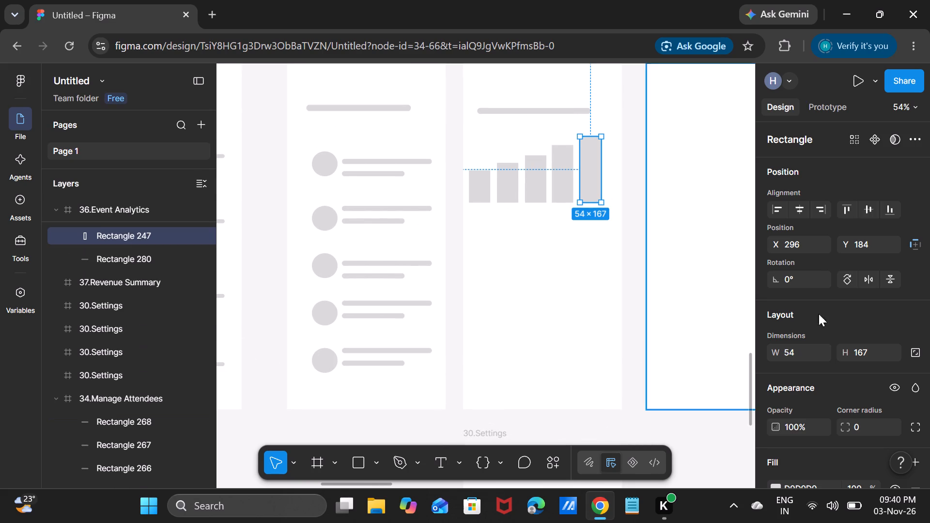
double_click(863, 424)
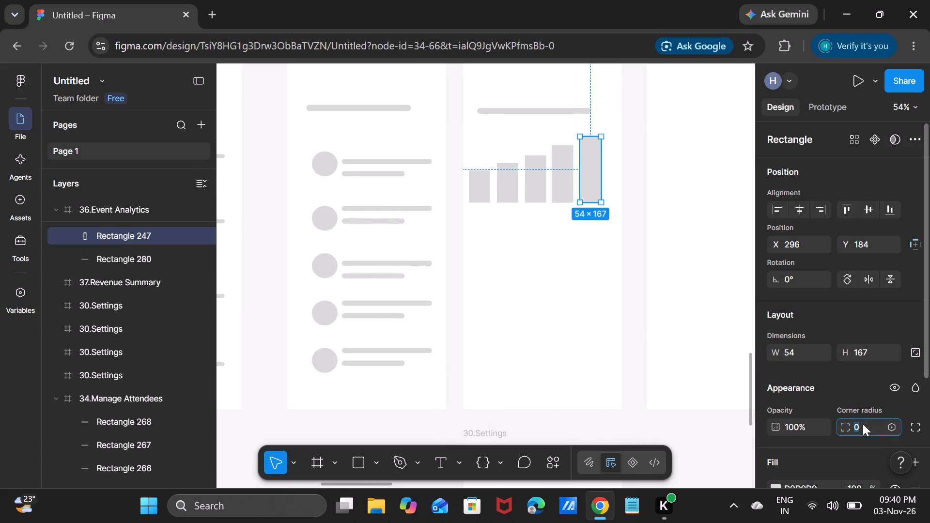
key(5)
key(Return)
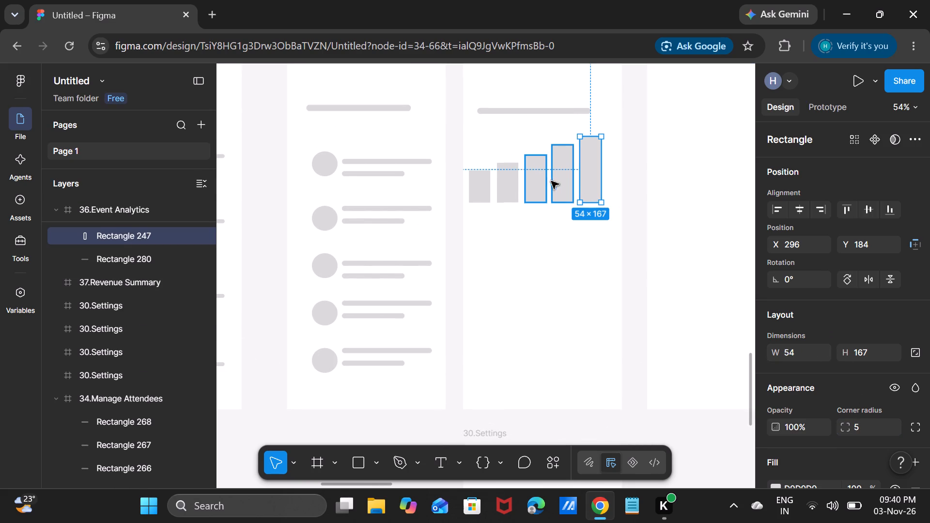
click(553, 181)
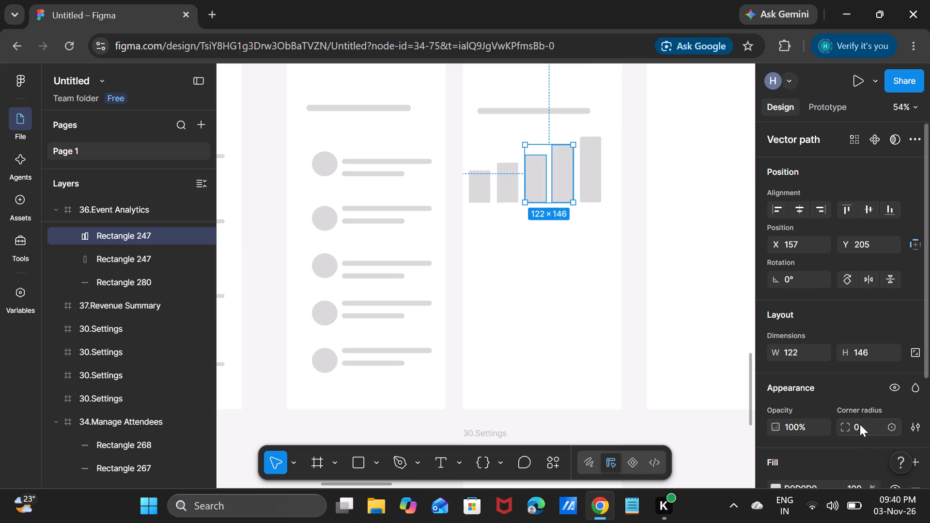
double_click(860, 426)
key(5)
key(Return)
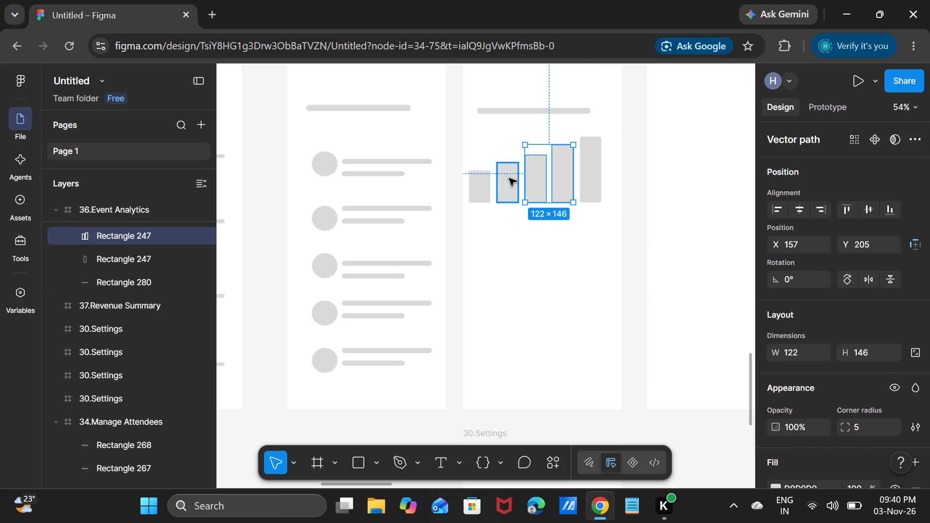
Set the corner radius to 5 on the 54 × 101 second bar and the 54 × 82 first bar in 36.Event Analytics.
click(507, 185)
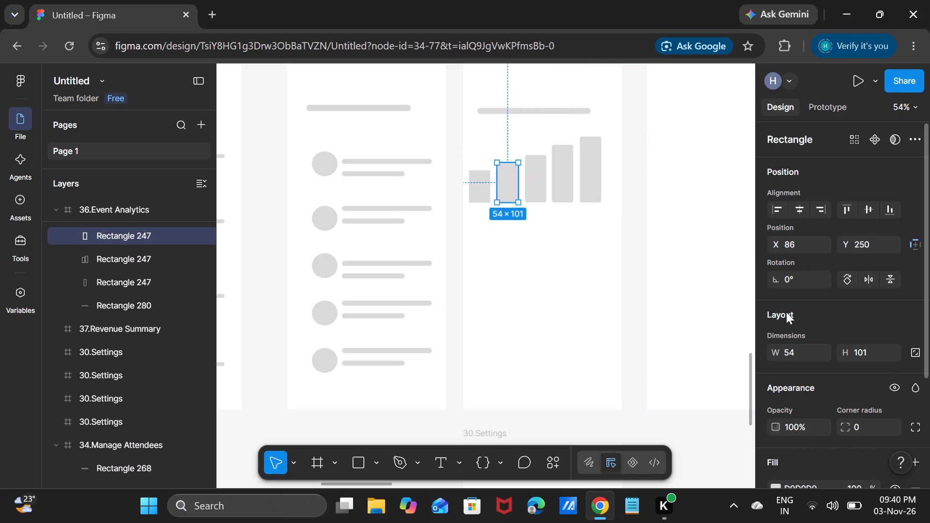
double_click(866, 422)
key(5)
key(Return)
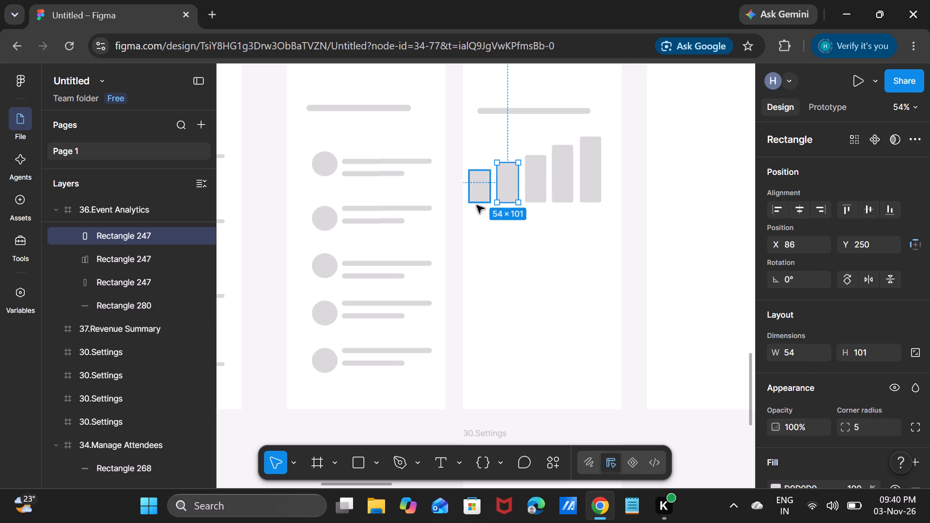
click(479, 207)
click(478, 194)
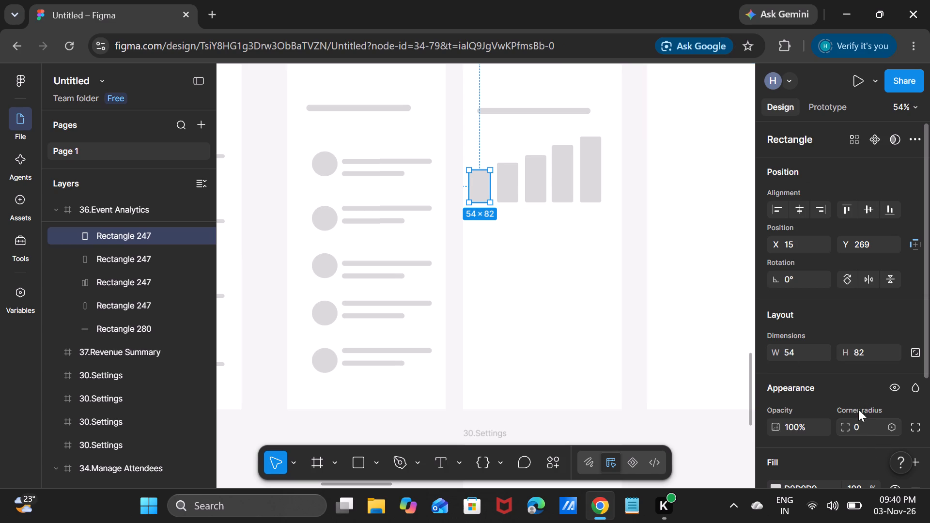
double_click(859, 414)
click(860, 422)
key(5)
key(Return)
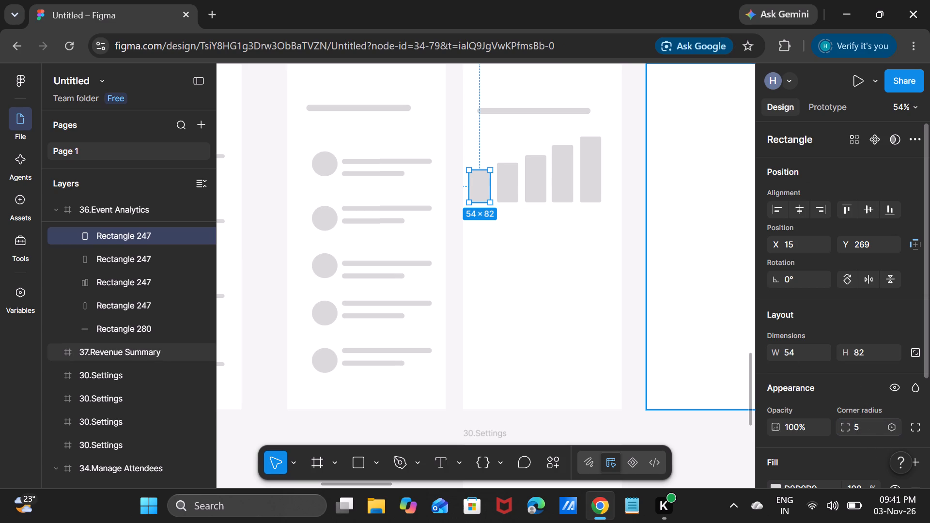
click(618, 380)
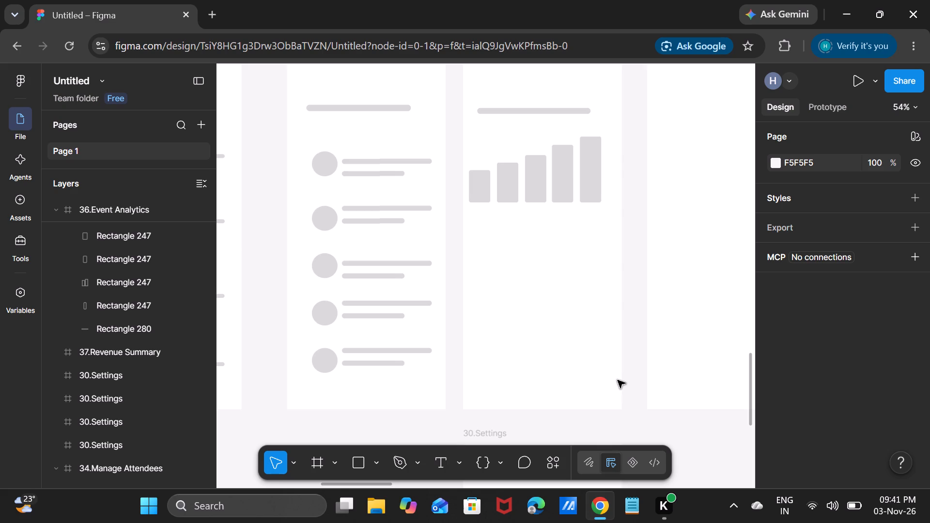
Draw a wide rectangle about 342 × 61 below the bar chart in 36.Event Analytics, at about X 29, Y 437.
click(362, 467)
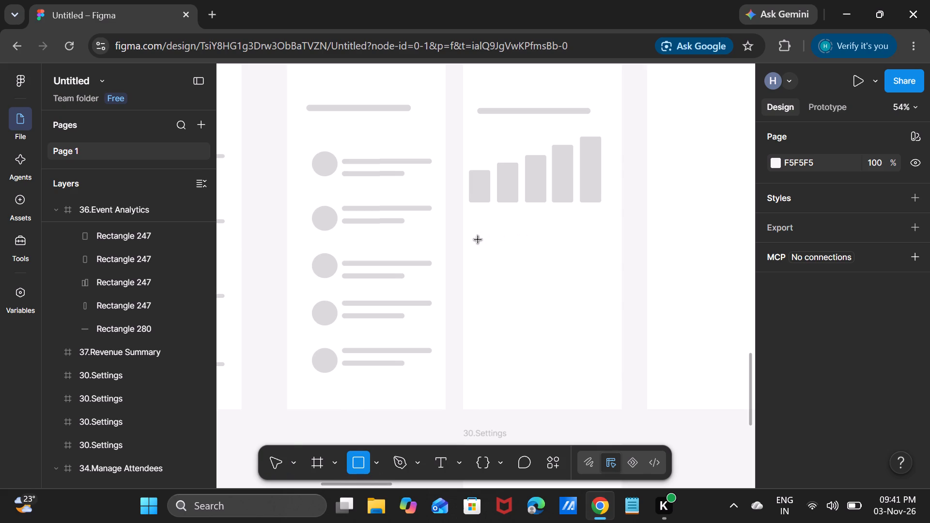
drag(474, 241, 560, 275)
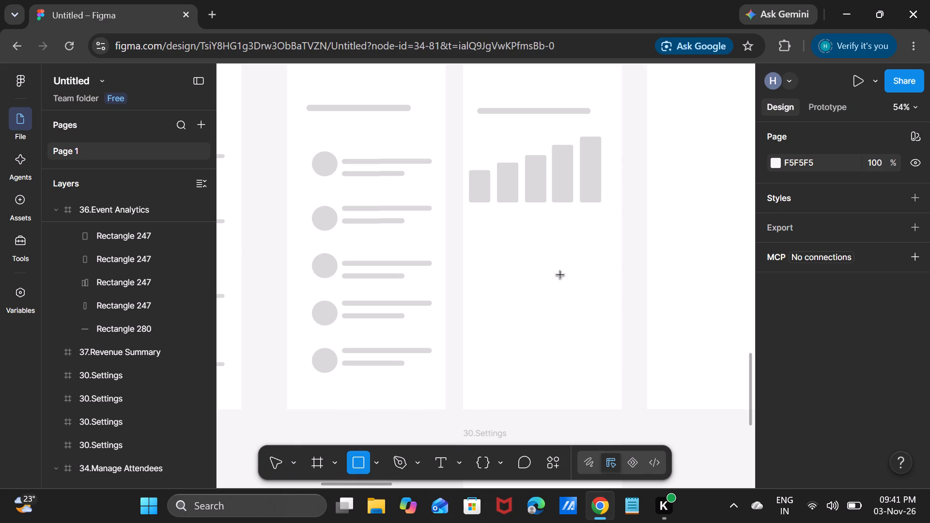
drag(560, 275, 609, 260)
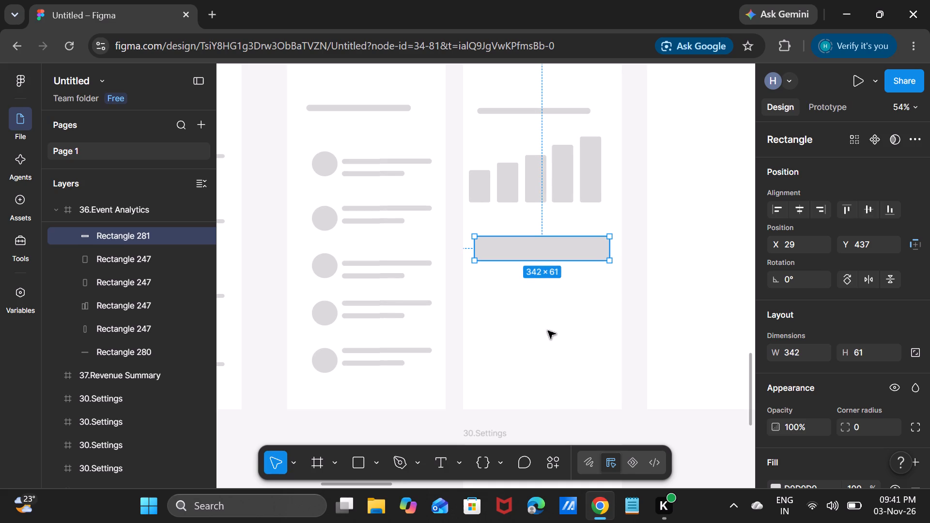
Set the corner radius to 10 on the wide rectangle below the bar chart in 36.Event Analytics.
click(548, 331)
click(565, 240)
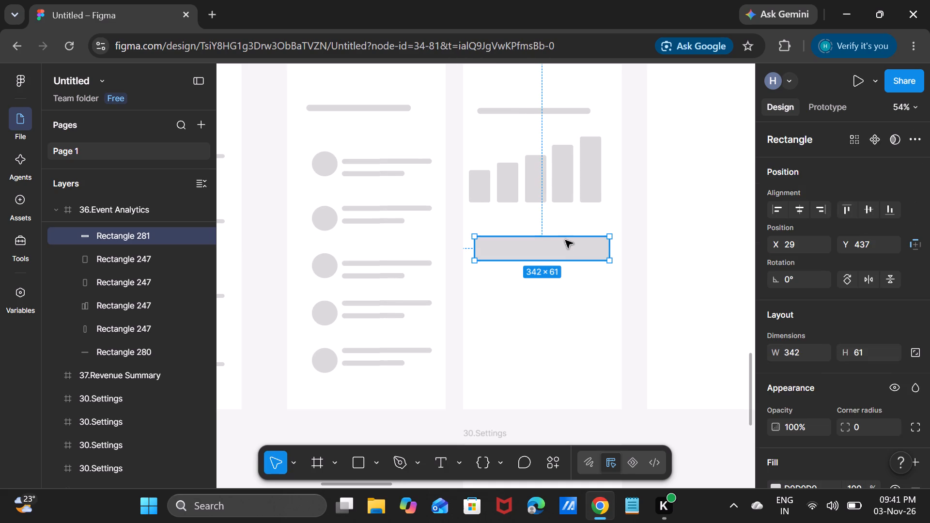
double_click(870, 419)
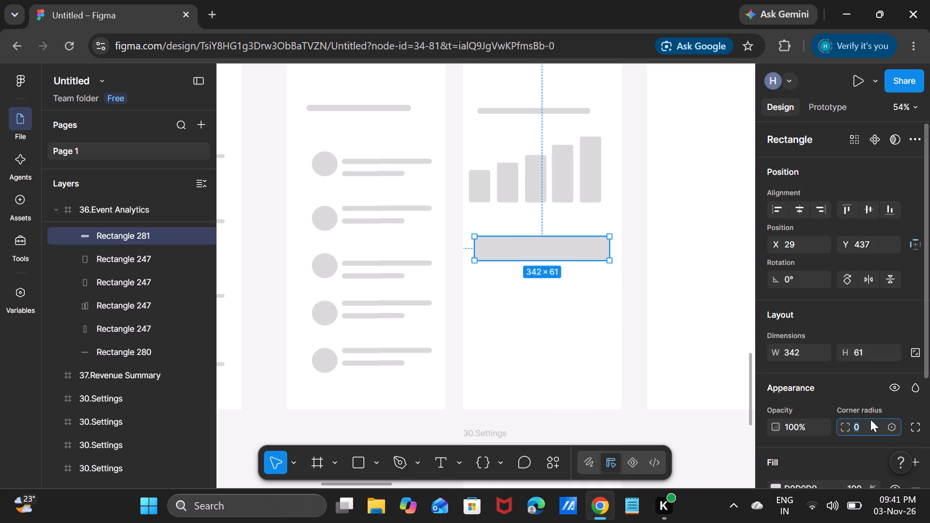
text(10)
key(Return)
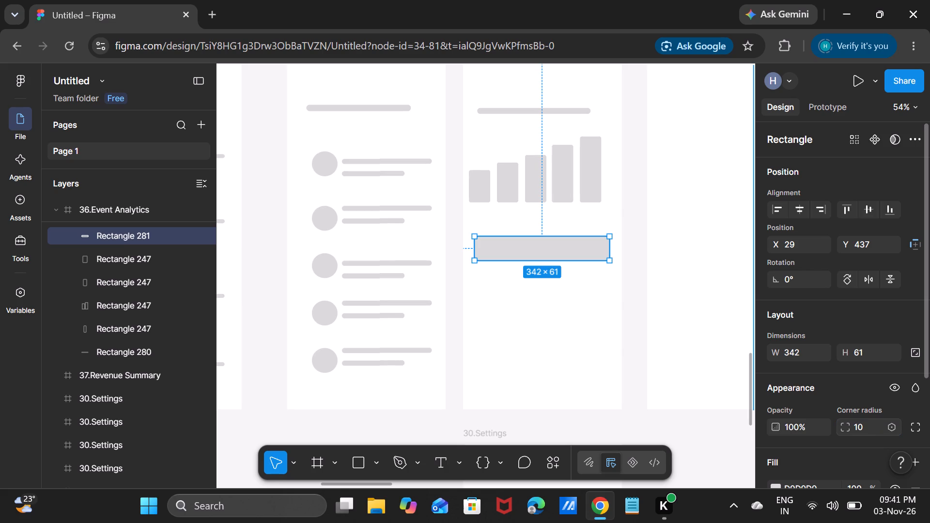
click(586, 363)
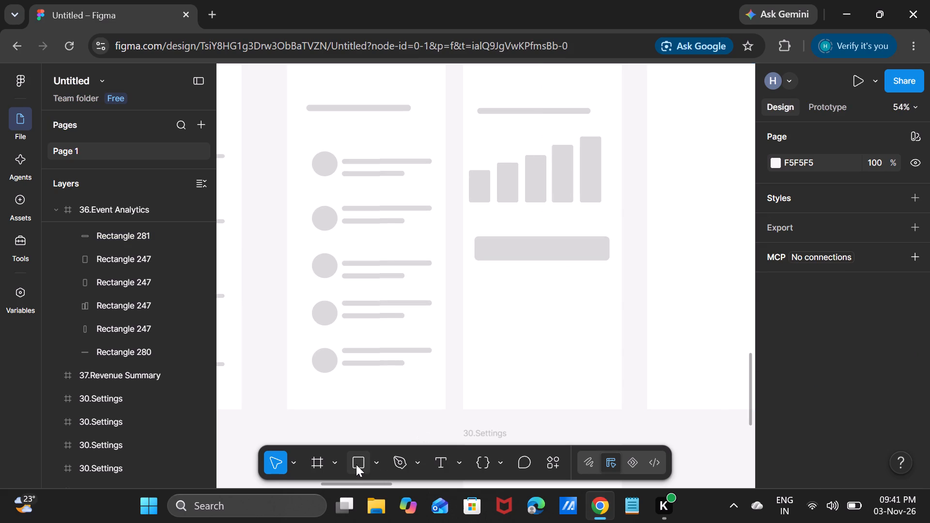
Draw a thin horizontal bar about 306 × 8 below the wide rounded block in 36.Event Analytics, at about X 44, Y 547.
click(356, 464)
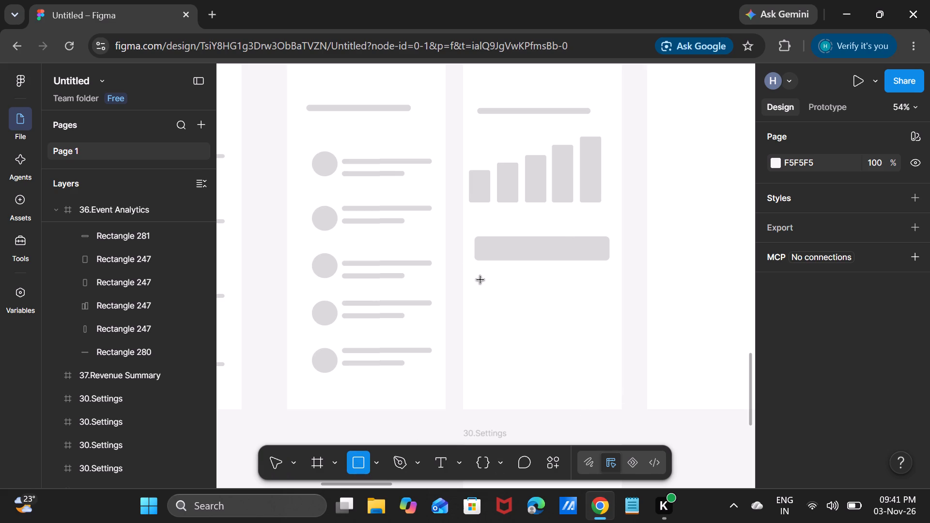
drag(480, 280, 569, 290)
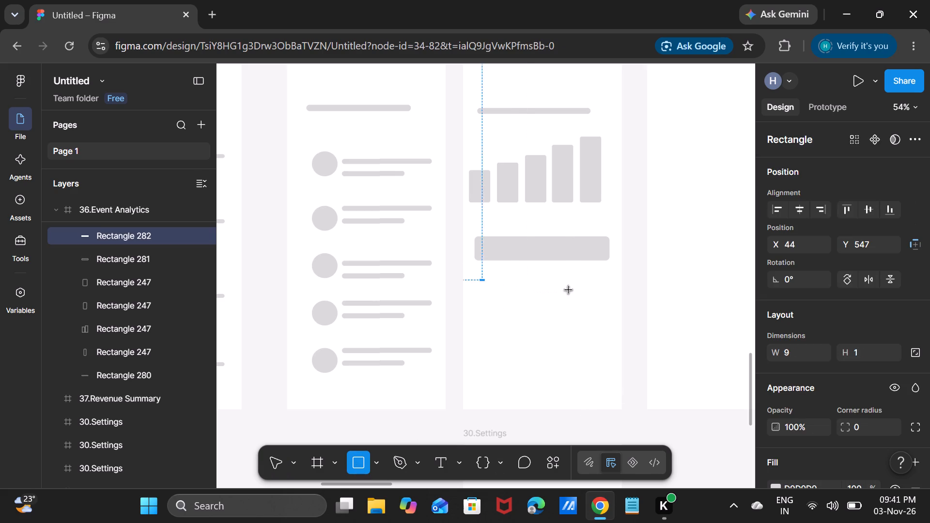
drag(569, 290, 599, 284)
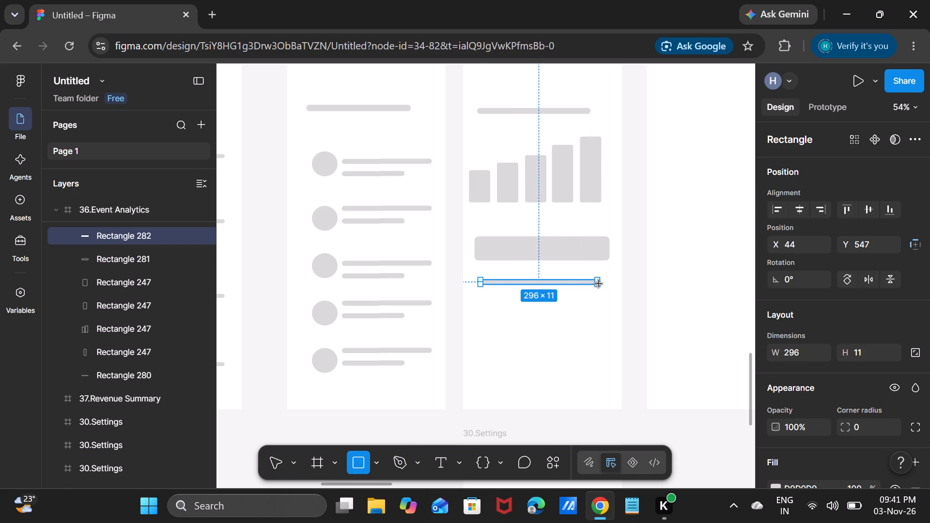
drag(599, 284, 596, 285)
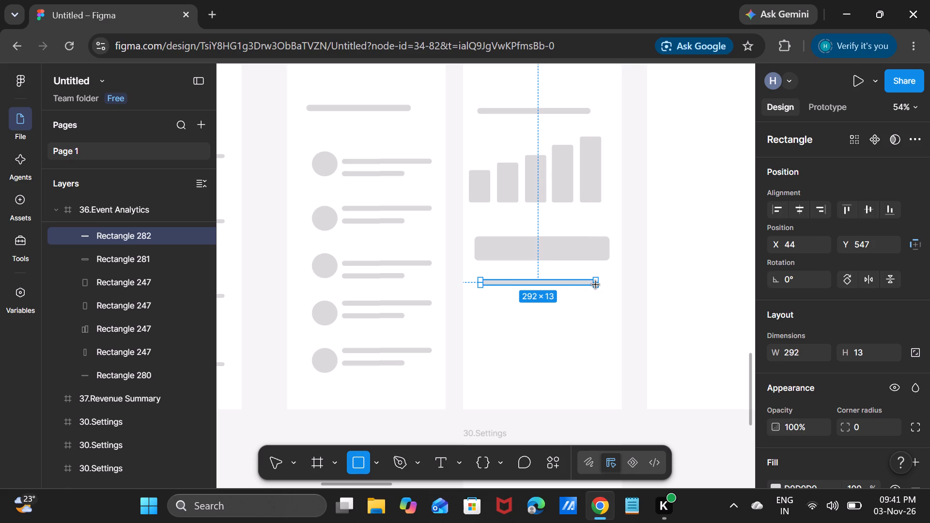
drag(596, 285, 604, 283)
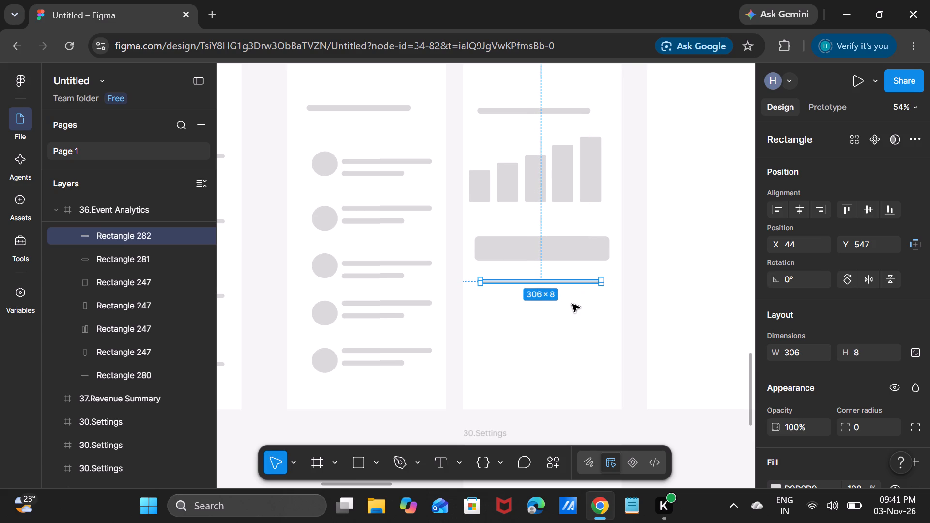
Set the height of the thin bar below the wide block in 36.Event Analytics to 15.
click(572, 304)
click(570, 282)
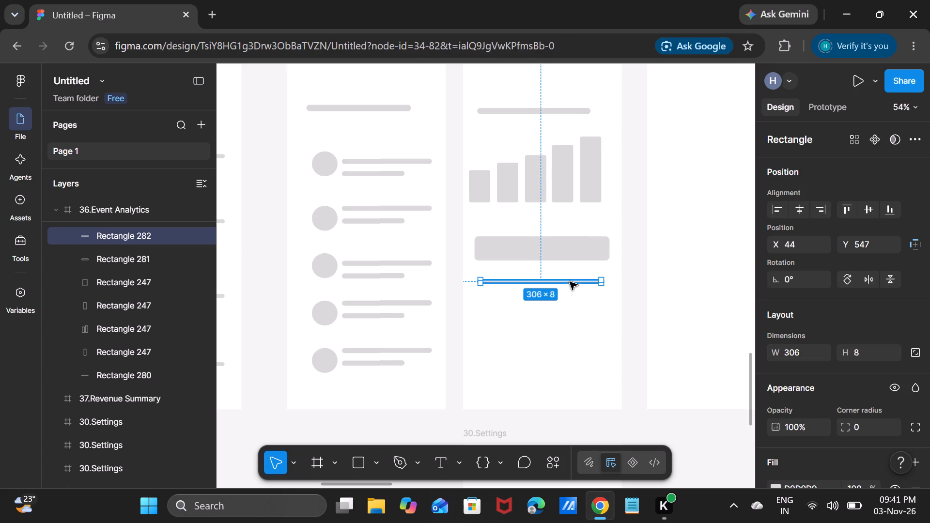
double_click(867, 352)
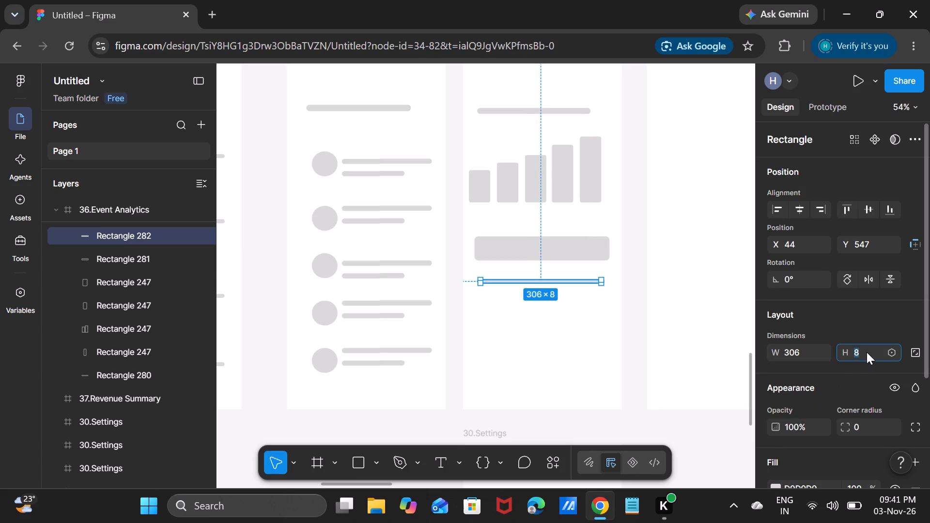
text(15)
key(Return)
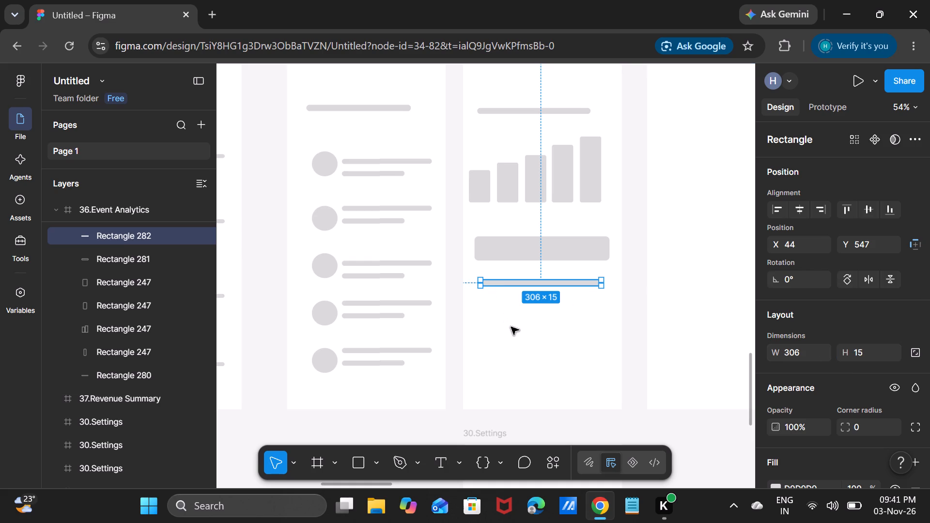
click(511, 327)
Select the thin bar below the wide block in 36.Event Analytics.
click(496, 280)
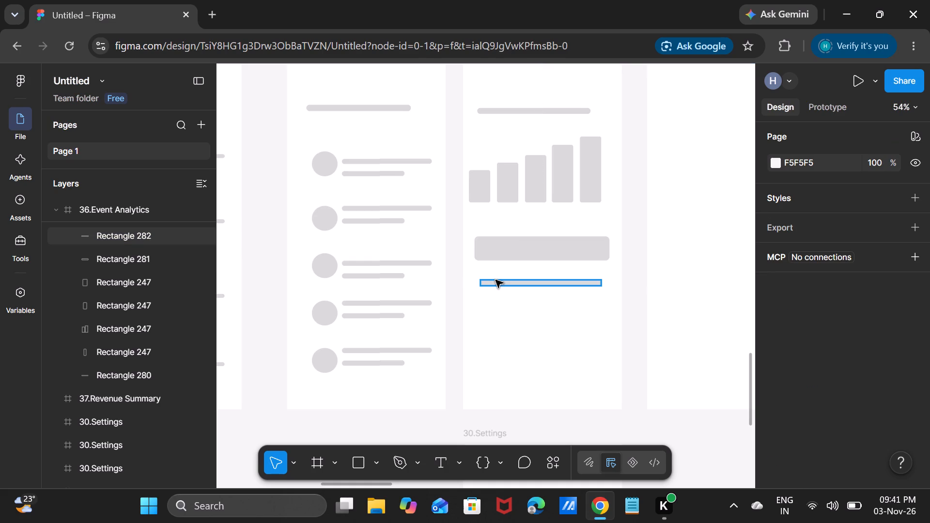
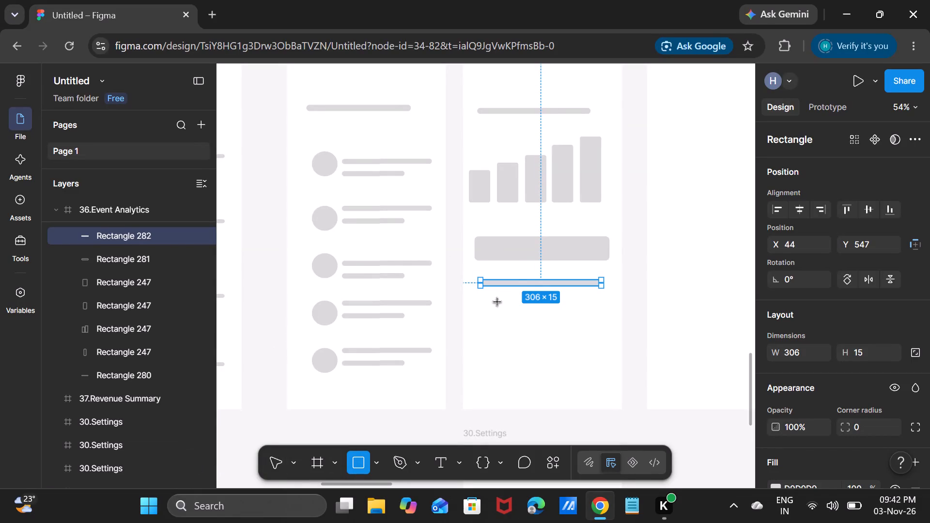
Add a second bar about 288 × 21 below the thin 306 × 15 bar in 36.Event Analytics, placed at about X 44, Y 598.
click(486, 309)
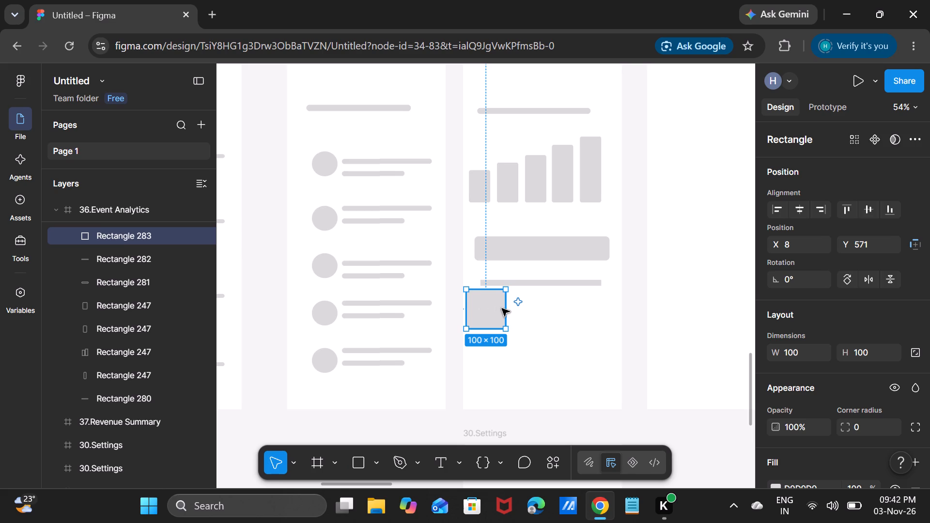
drag(502, 308, 595, 323)
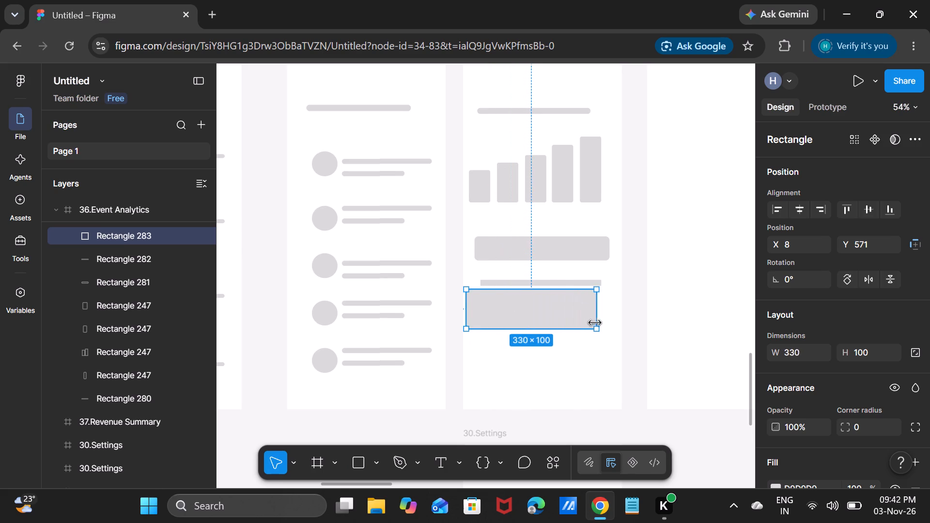
drag(595, 323, 581, 315)
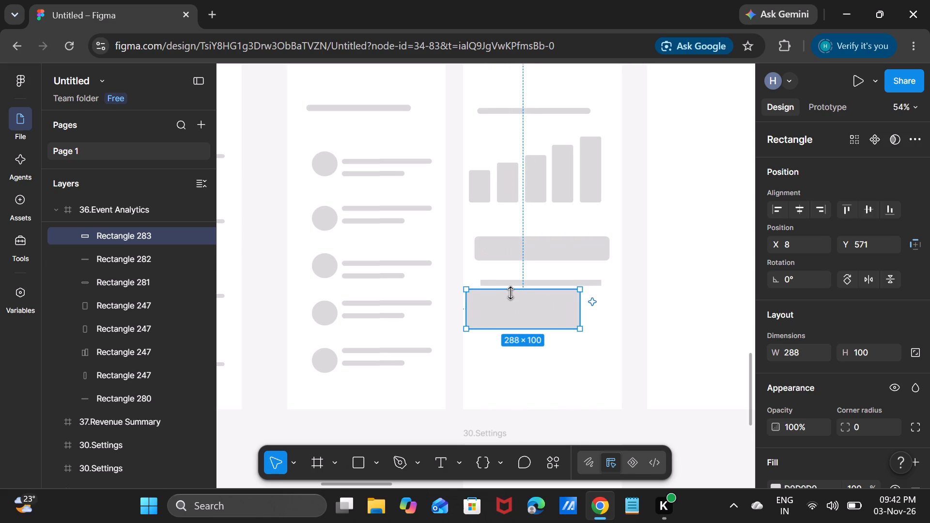
drag(511, 293, 506, 314)
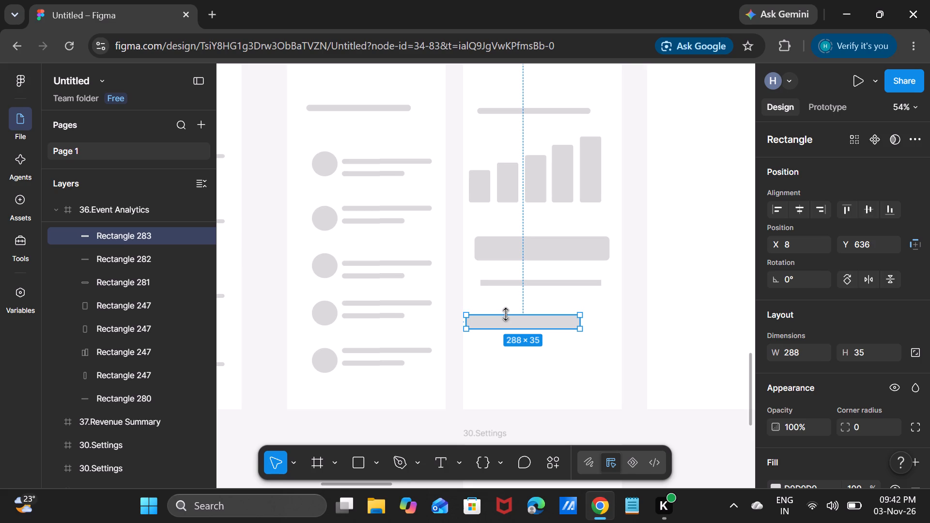
drag(506, 314, 505, 321)
click(495, 354)
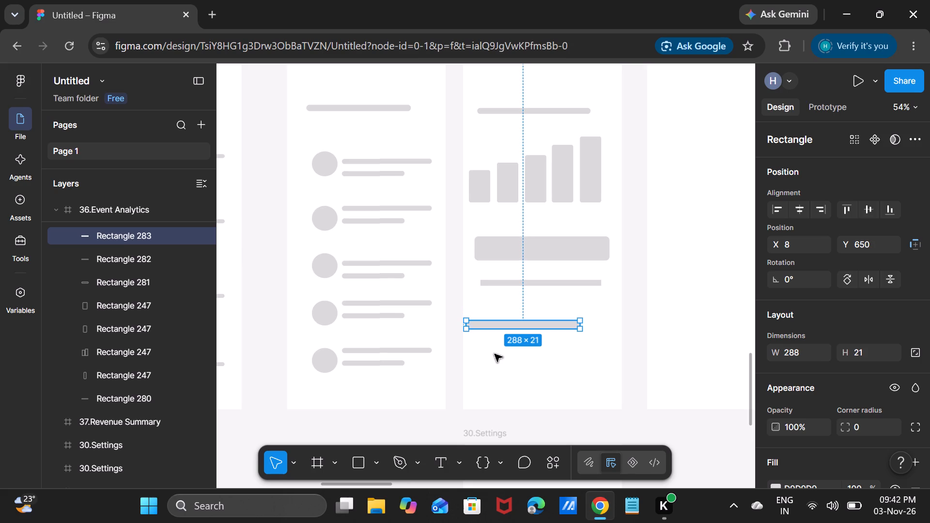
drag(522, 325, 544, 305)
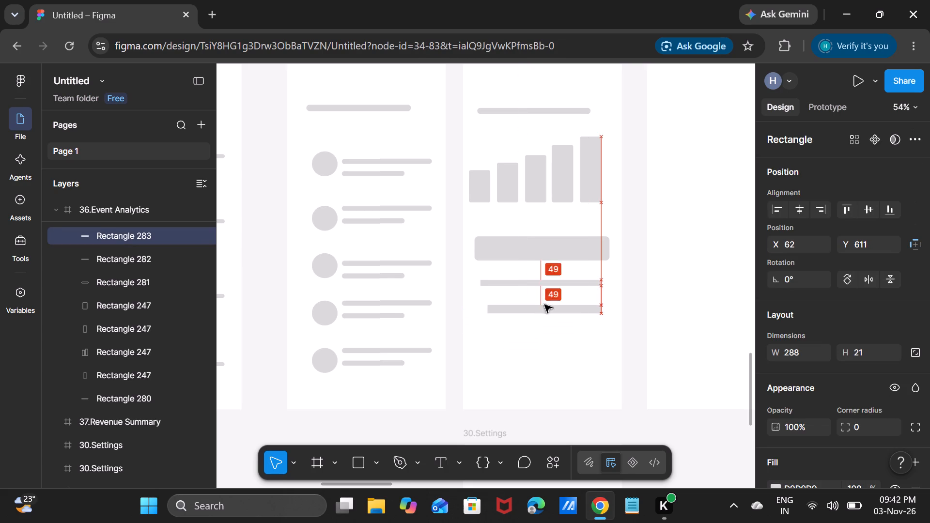
drag(544, 305, 538, 304)
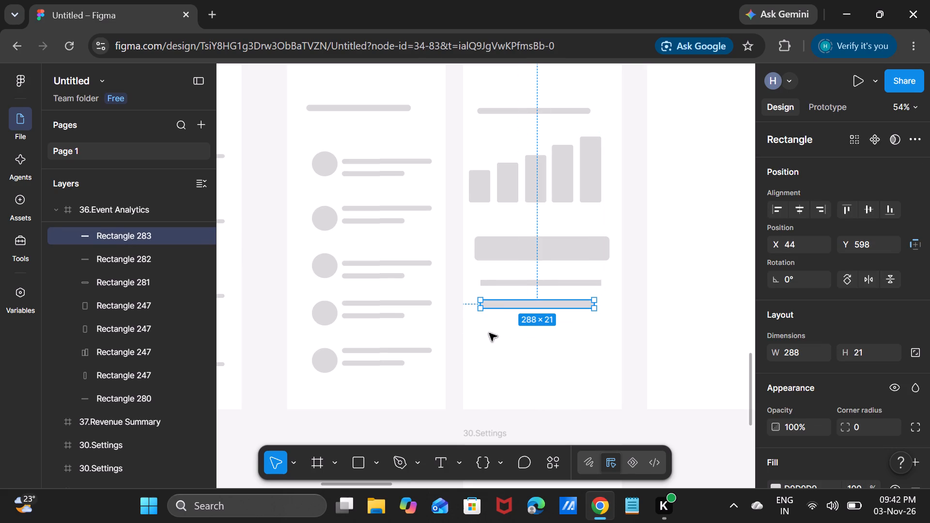
Draw a third bar about 295 × 22 below the second one in 36.Event Analytics, placed at about X 44, Y 668.
click(359, 459)
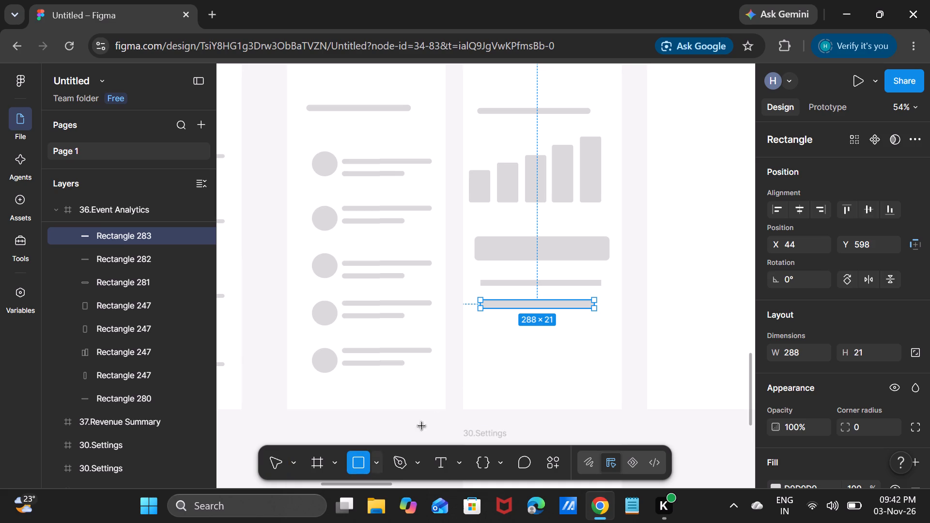
drag(484, 328, 484, 326)
drag(484, 326, 564, 338)
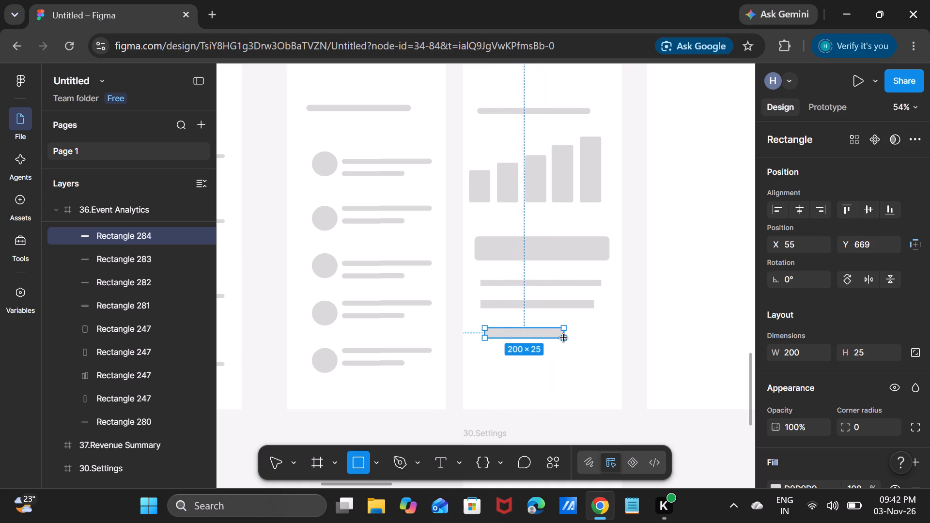
drag(564, 338, 574, 337)
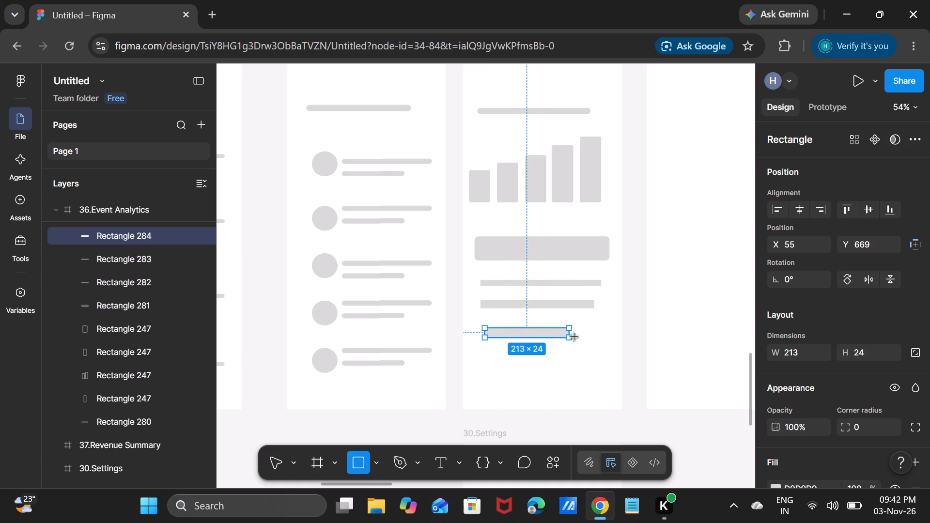
drag(574, 337, 602, 337)
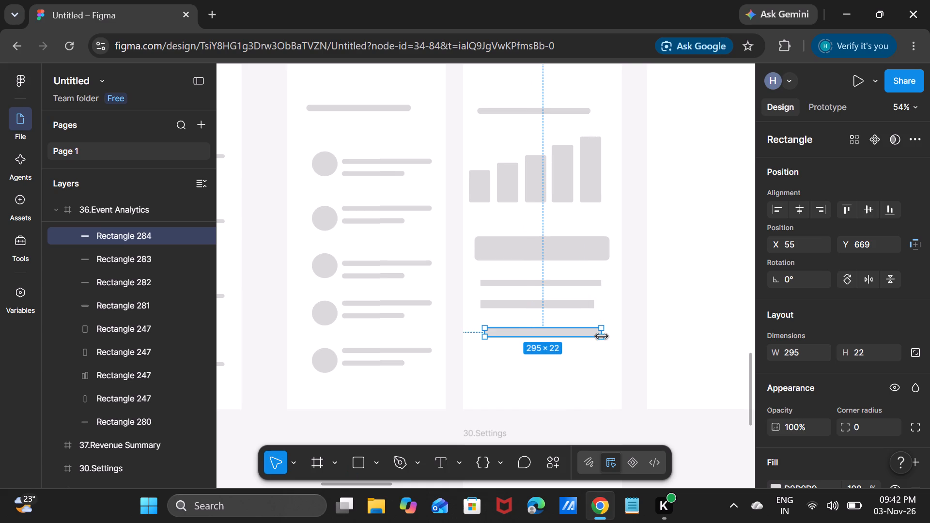
click(512, 331)
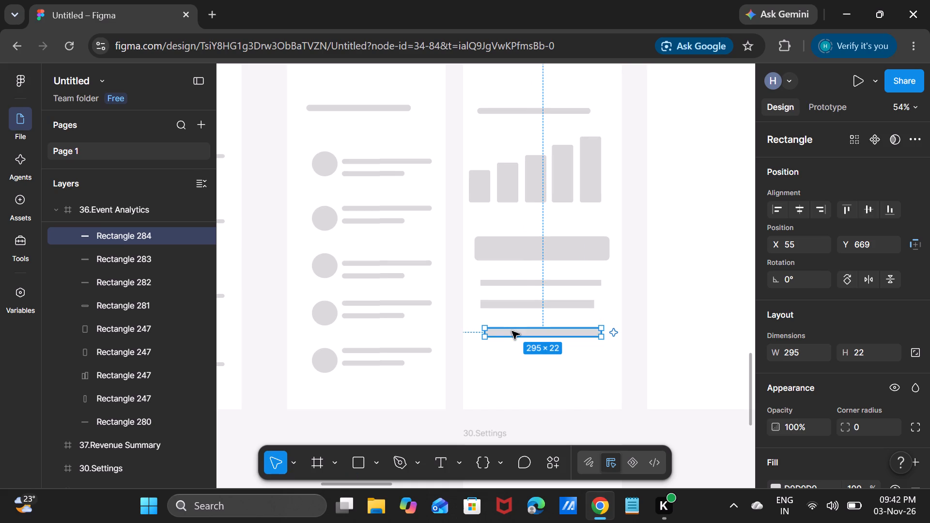
click(512, 331)
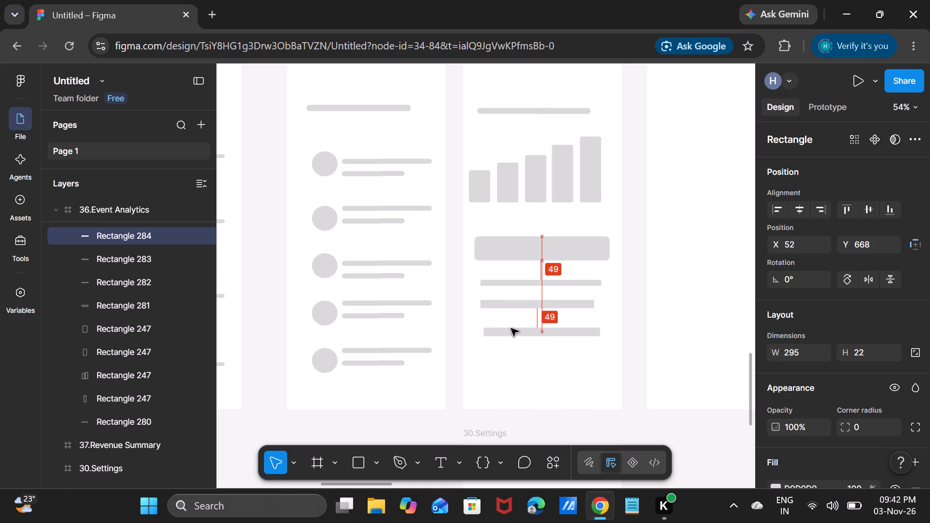
Set the corner radius to 10 on the first thin bar below the wide rounded block in 36.Event Analytics.
click(522, 284)
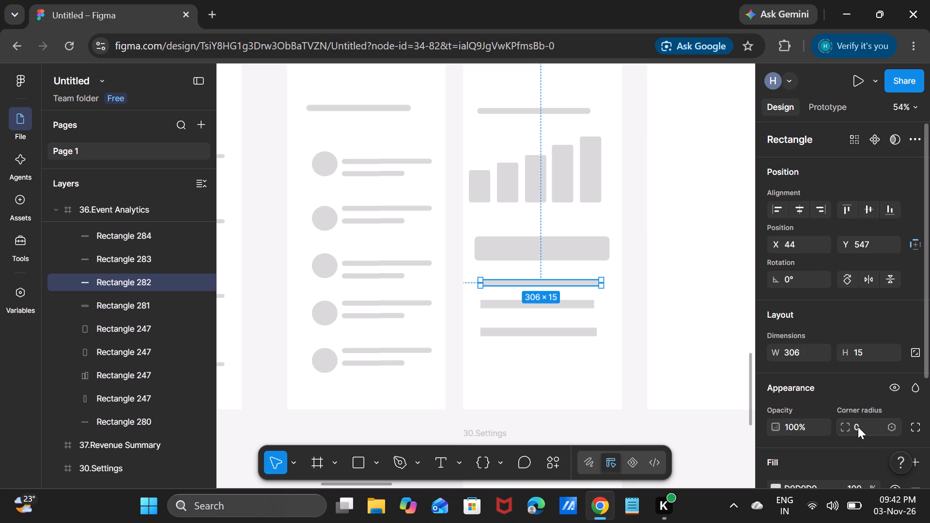
double_click(859, 427)
text(190)
key(BackSpace)
key(BackSpace)
key(0)
key(Return)
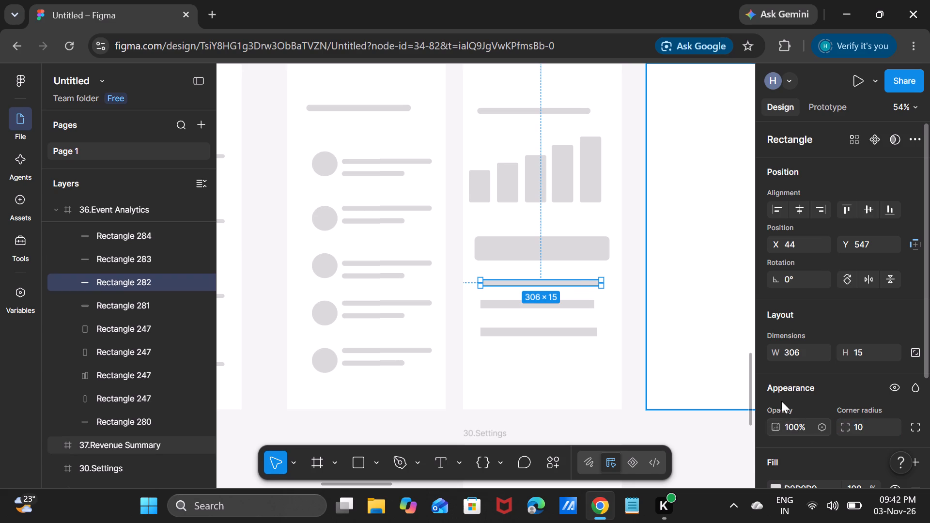
Set the corner radius to 10 on the middle of the three bars below the wide block in 36.Event Analytics.
click(573, 308)
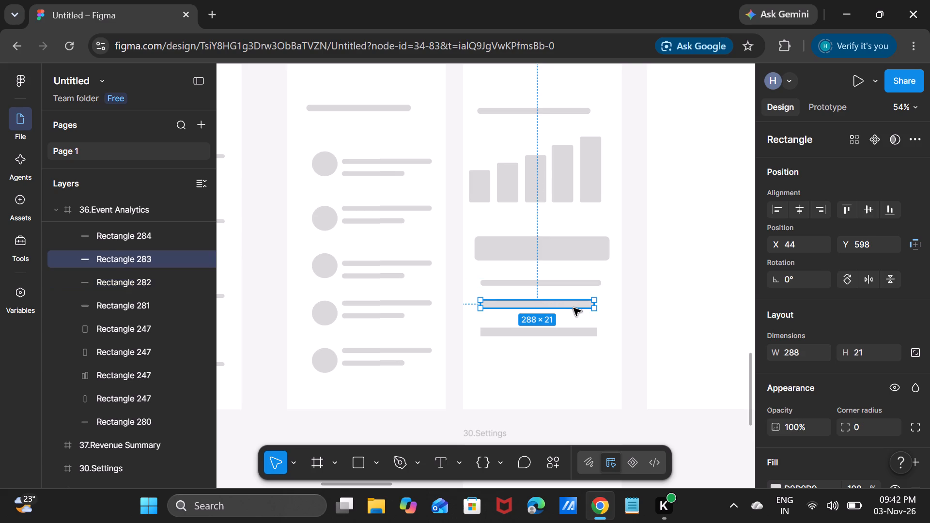
double_click(867, 419)
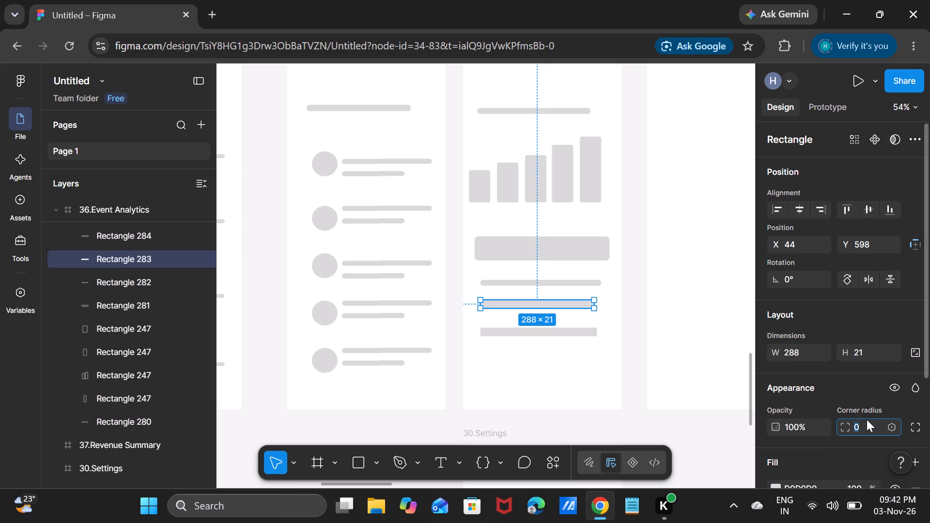
text(10)
key(Return)
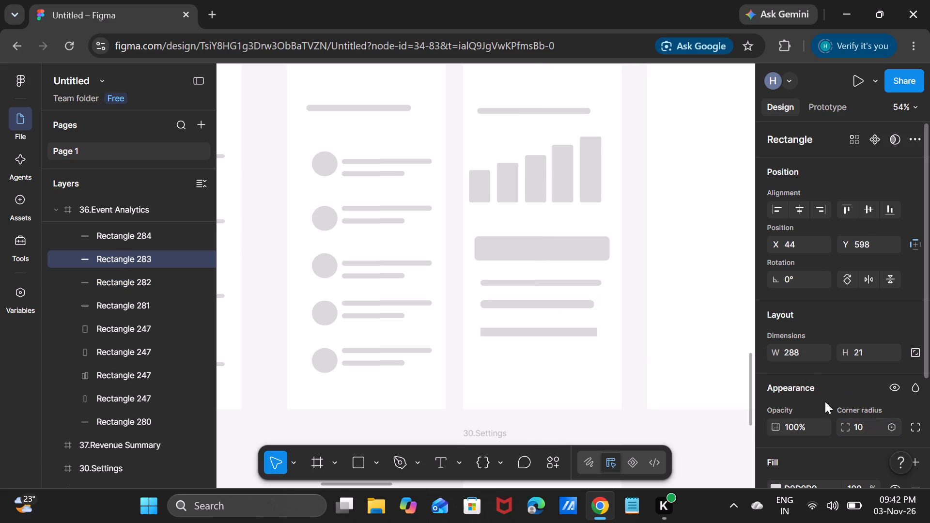
Set the corner radius to 10 on the lowest of the three bars in 36.Event Analytics.
click(556, 332)
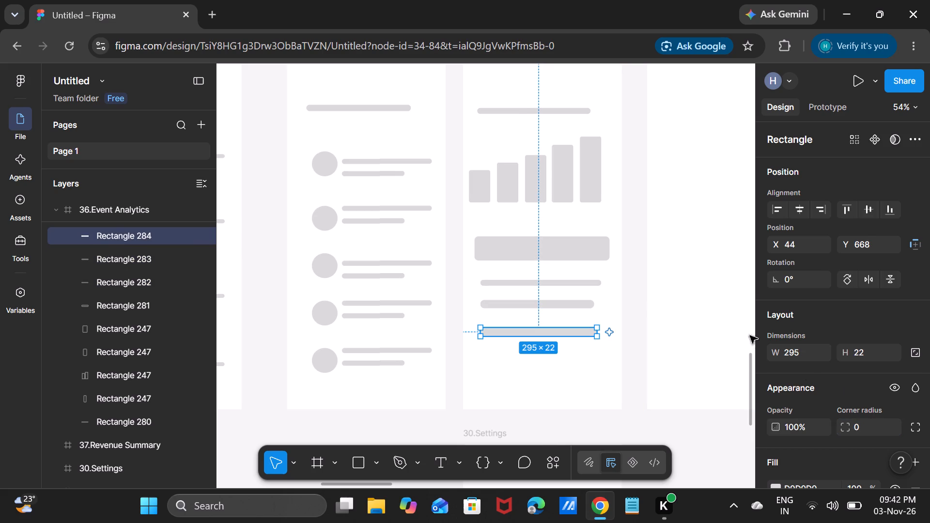
double_click(864, 429)
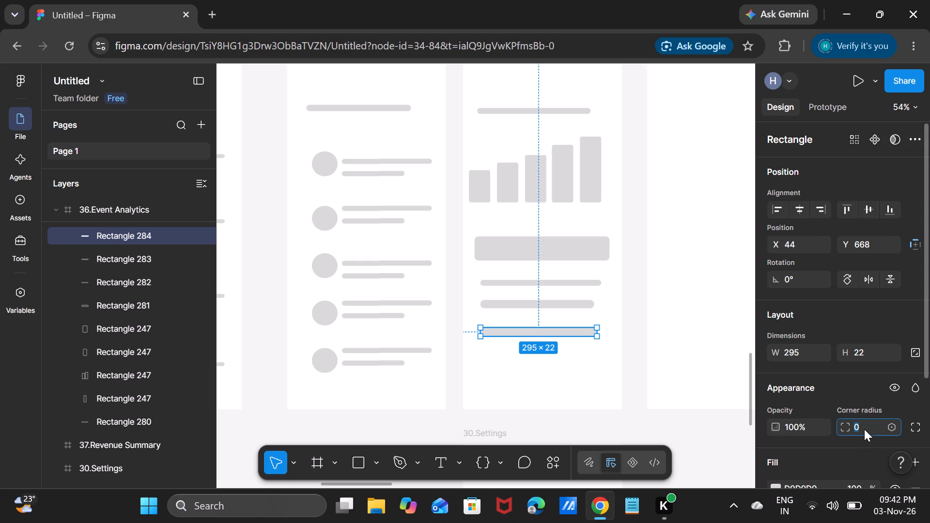
double_click(861, 428)
text(10)
key(Return)
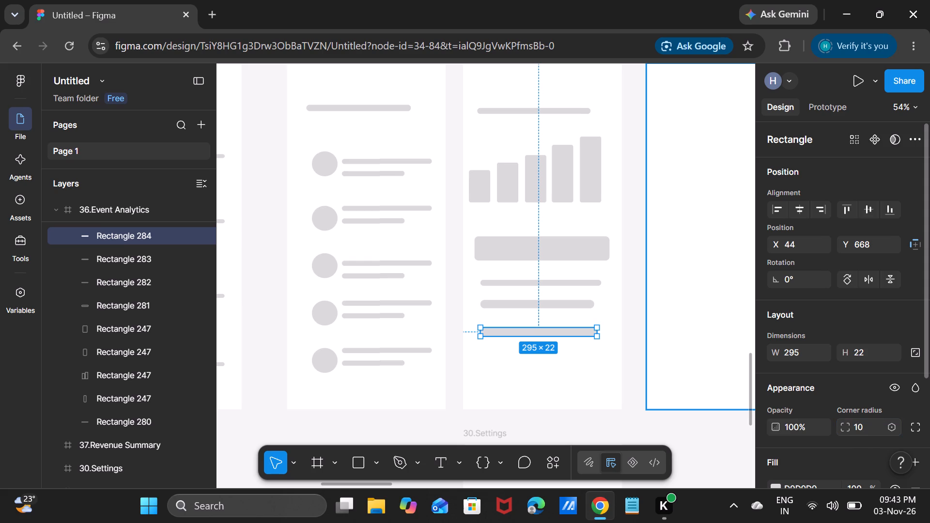
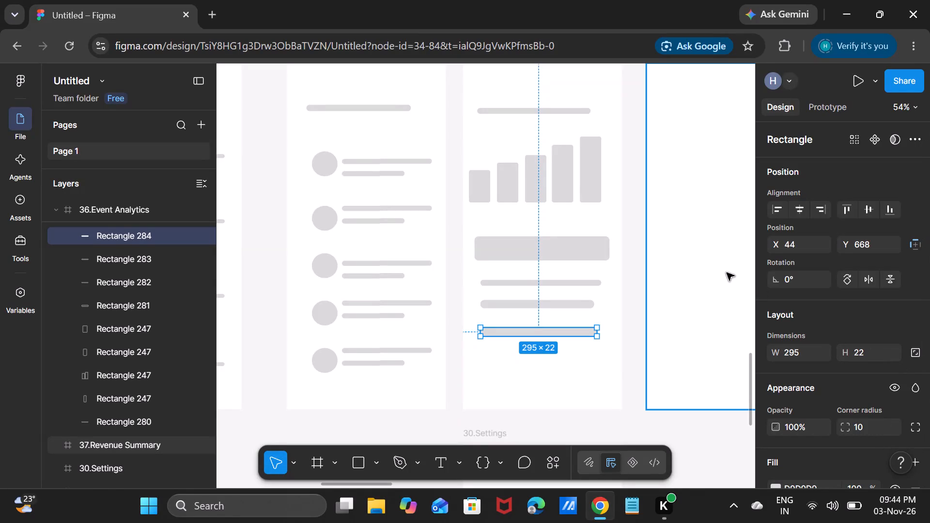
Select the empty 37.Revenue Summary frame next to 36.Event Analytics as the next wireframe to fill.
click(722, 271)
scroll(568, 317, left, 3)
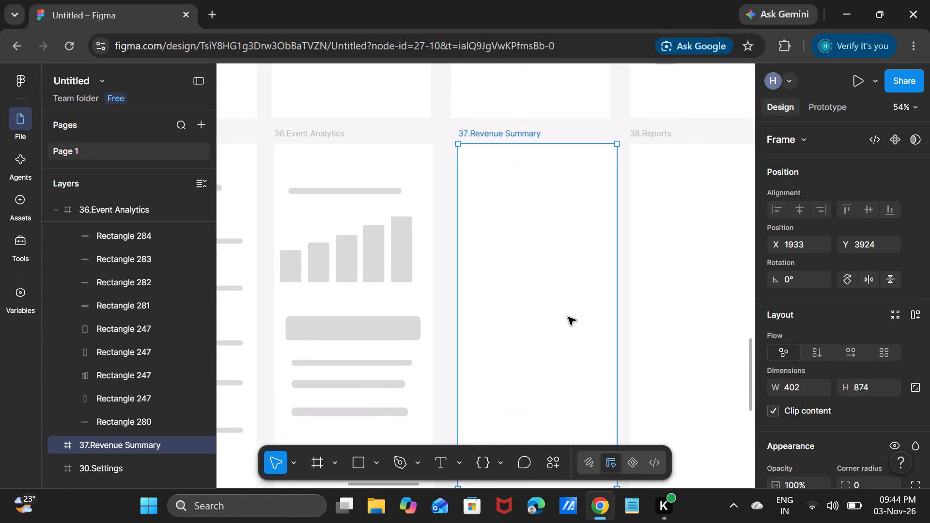
scroll(568, 317, left, 1)
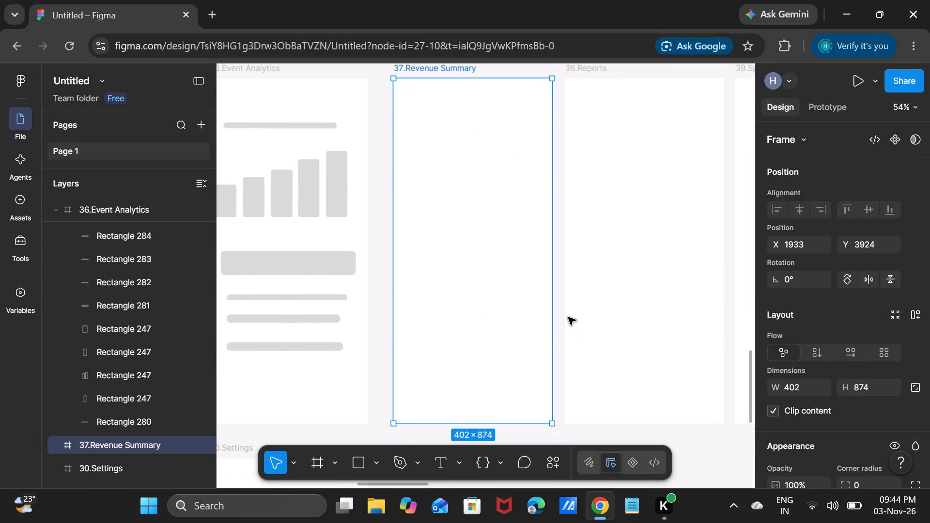
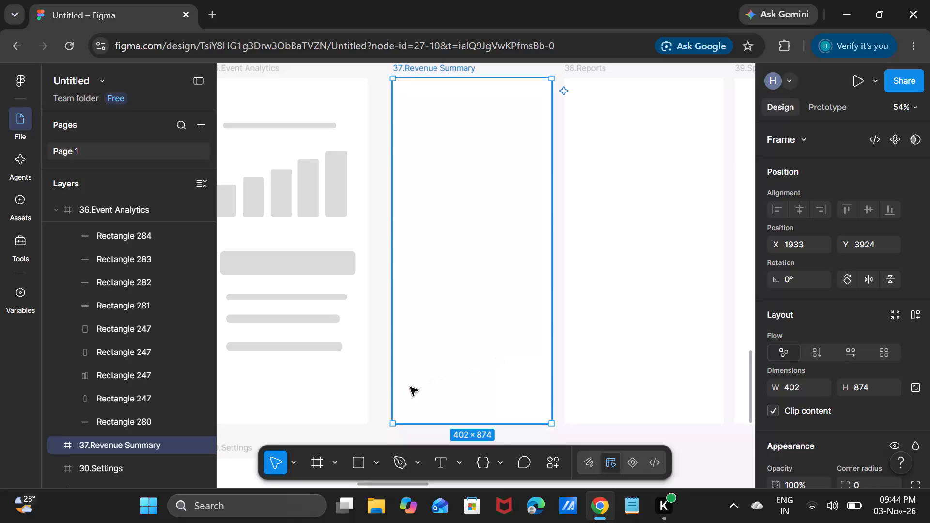
Draw a thin heading bar about 269 × 18 near the top of the 37.Revenue Summary frame.
click(352, 463)
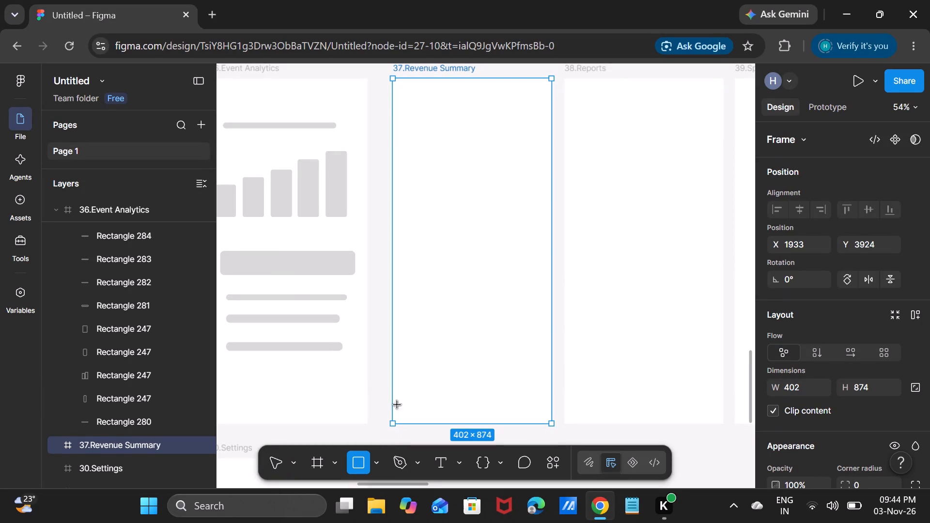
scroll(452, 345, up, 1)
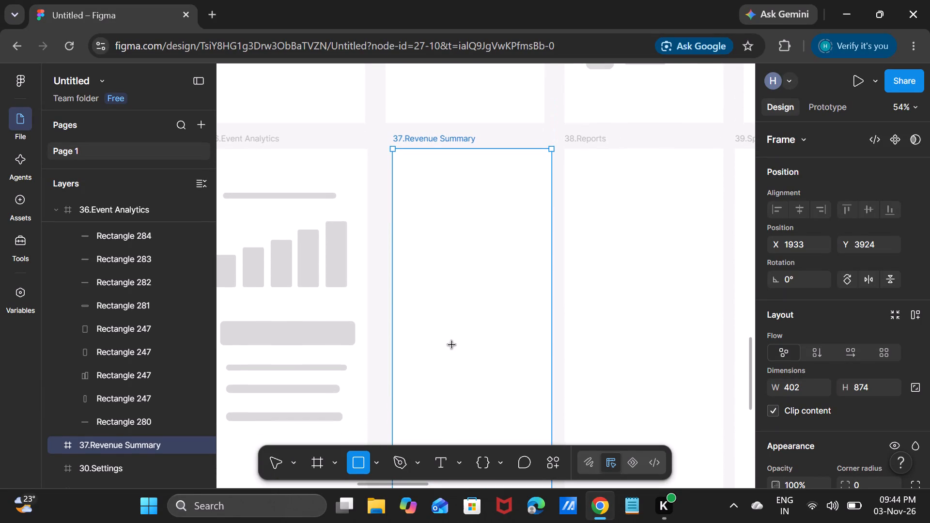
drag(416, 189, 418, 189)
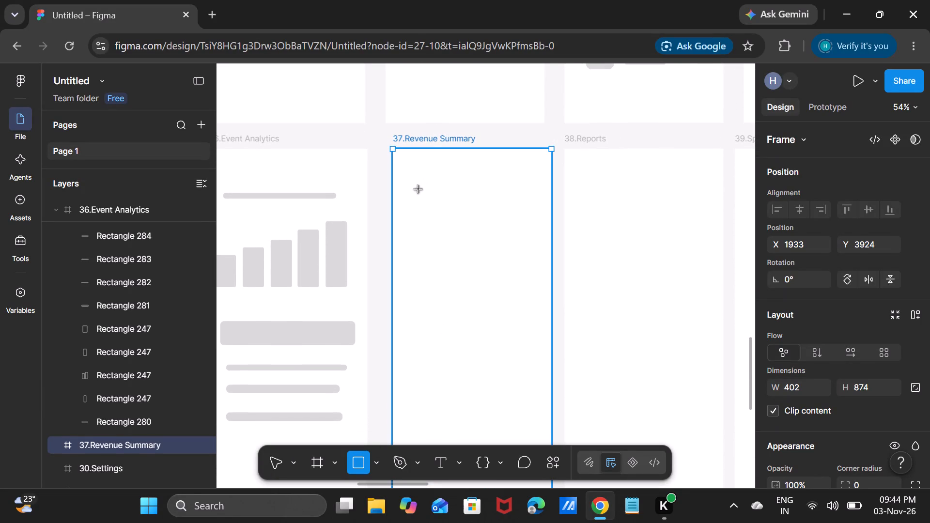
drag(418, 189, 522, 197)
click(480, 229)
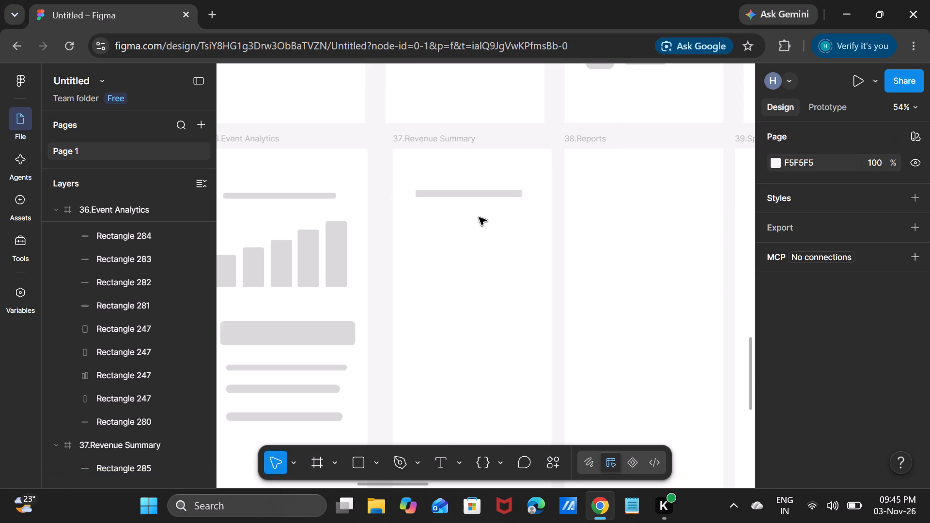
Give the heading bar a corner radius of 10 and shift it left to about X 41.
click(487, 189)
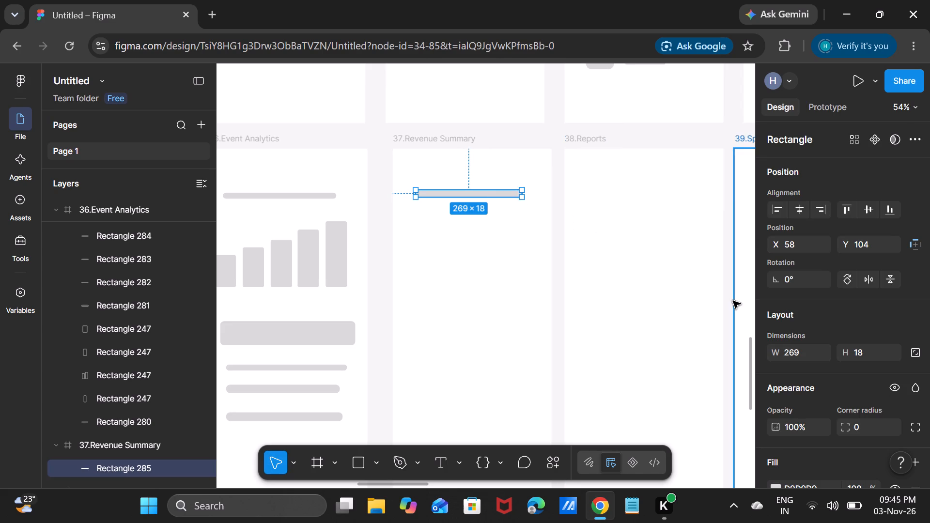
drag(860, 413, 861, 424)
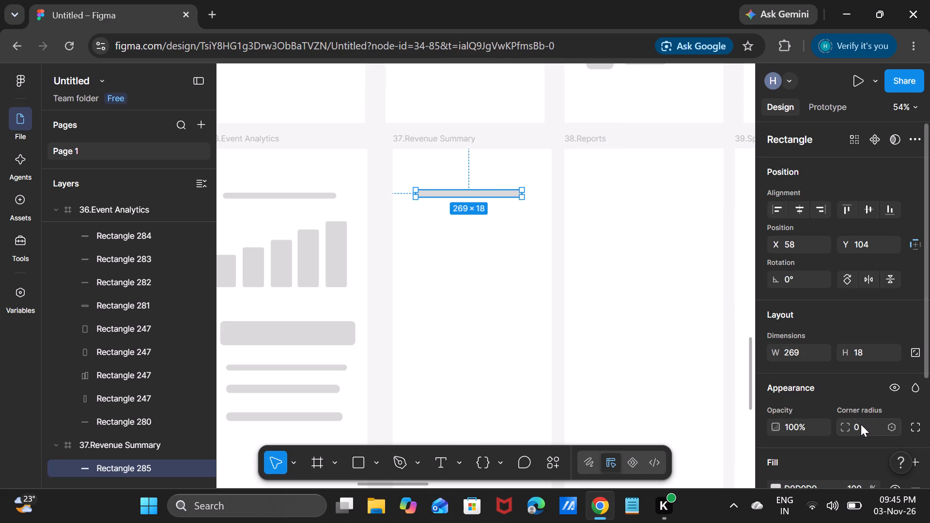
double_click(861, 424)
text(10)
key(Return)
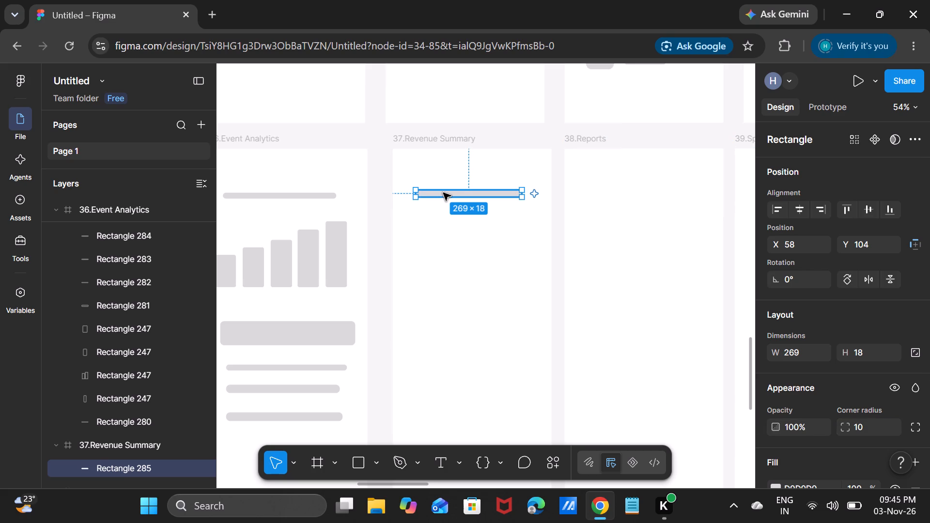
drag(443, 193, 437, 193)
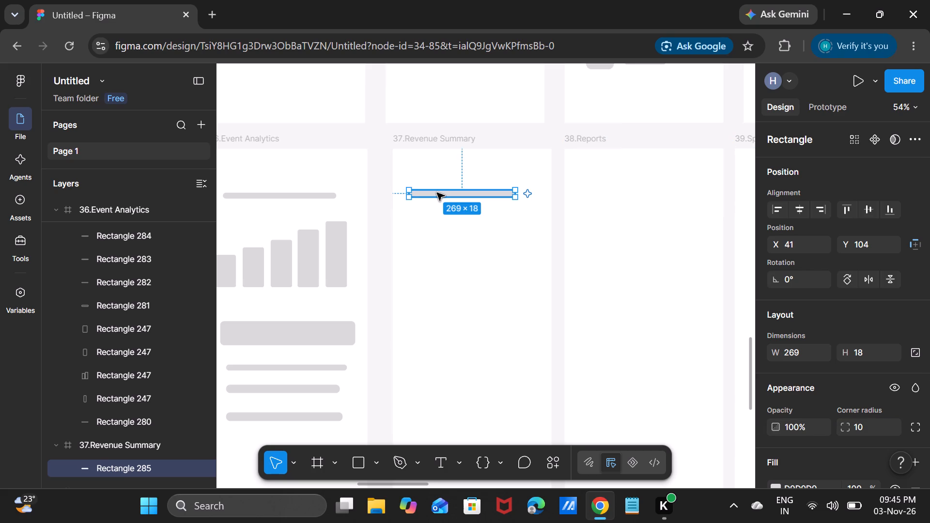
Draw a near-square block about 108 × 107 below the heading bar, at about Y 214.
click(362, 466)
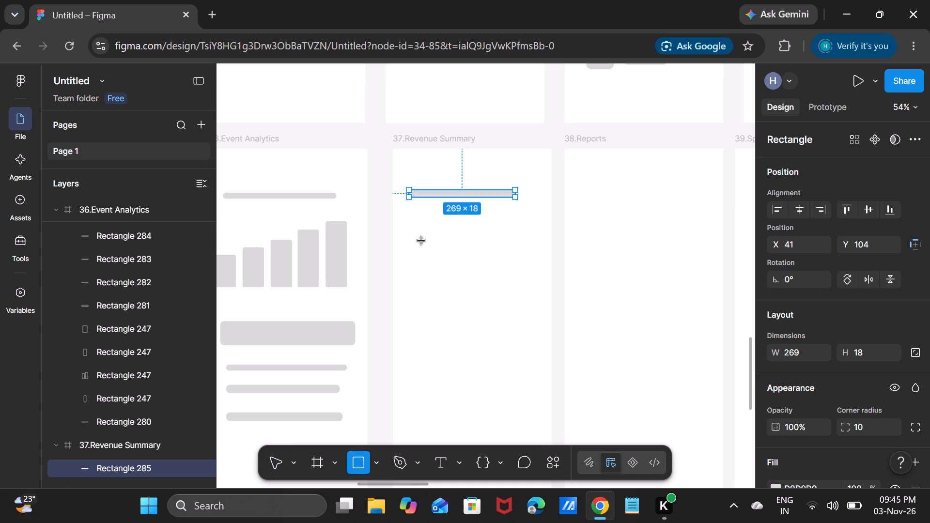
drag(416, 233, 459, 280)
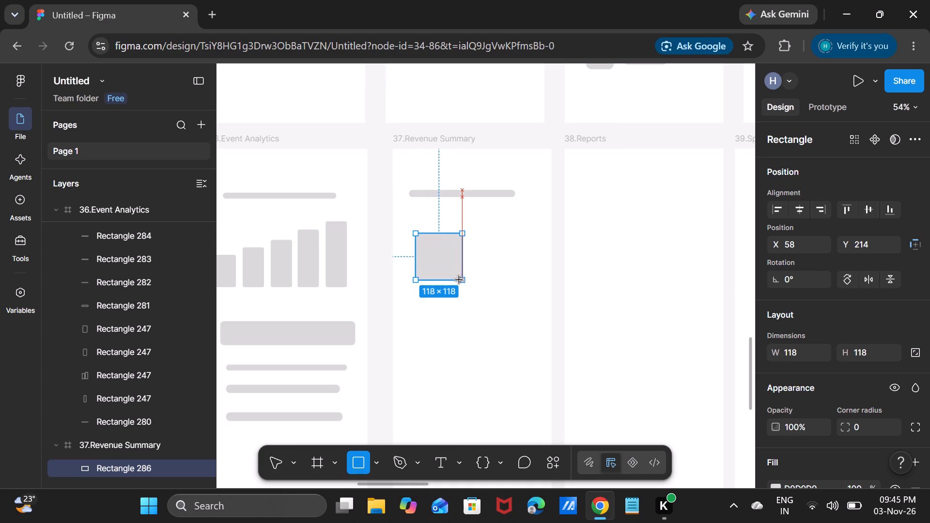
drag(459, 280, 458, 275)
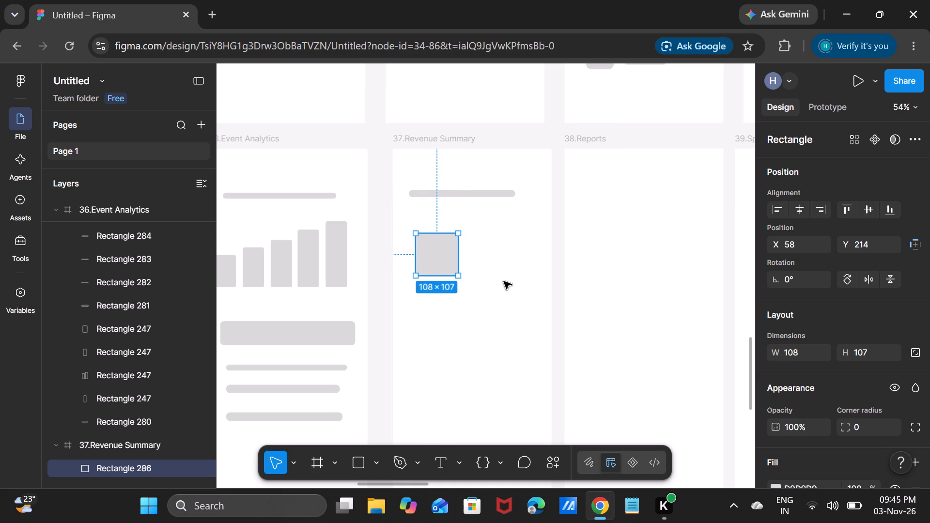
click(492, 299)
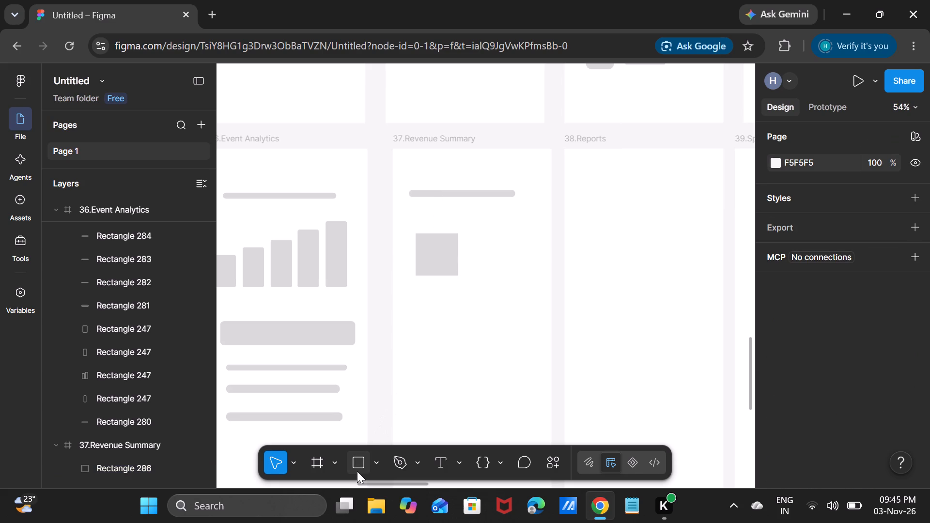
Draw a wider rectangle about 184 × 107 to the right of the square, matching its top and bottom edges.
click(357, 470)
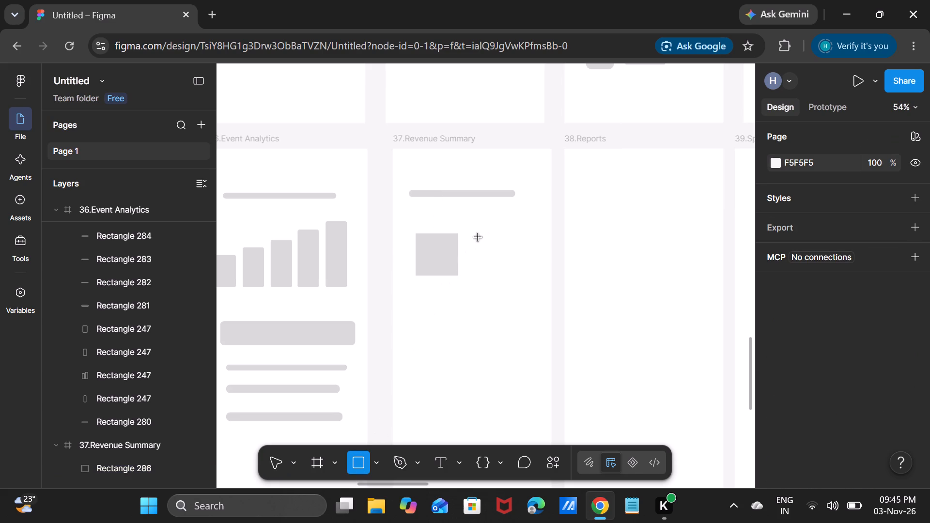
drag(477, 238, 529, 258)
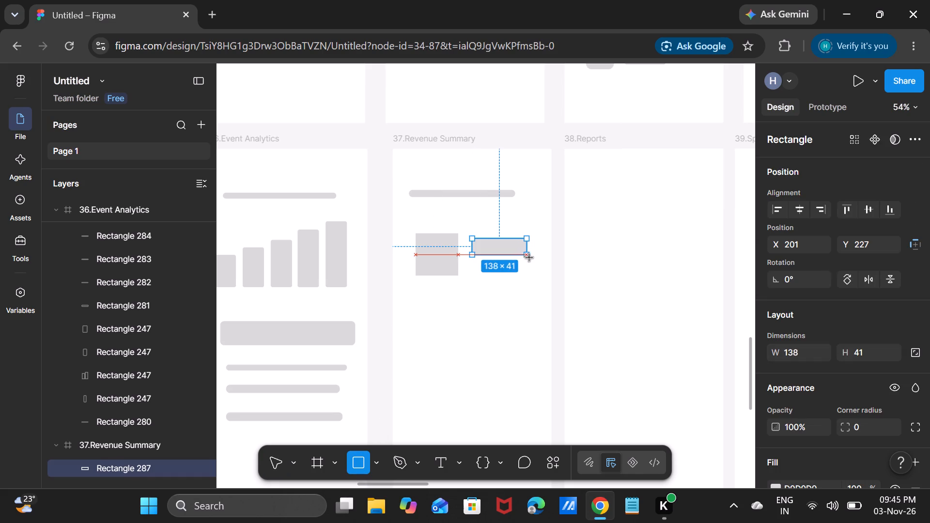
drag(529, 258, 545, 274)
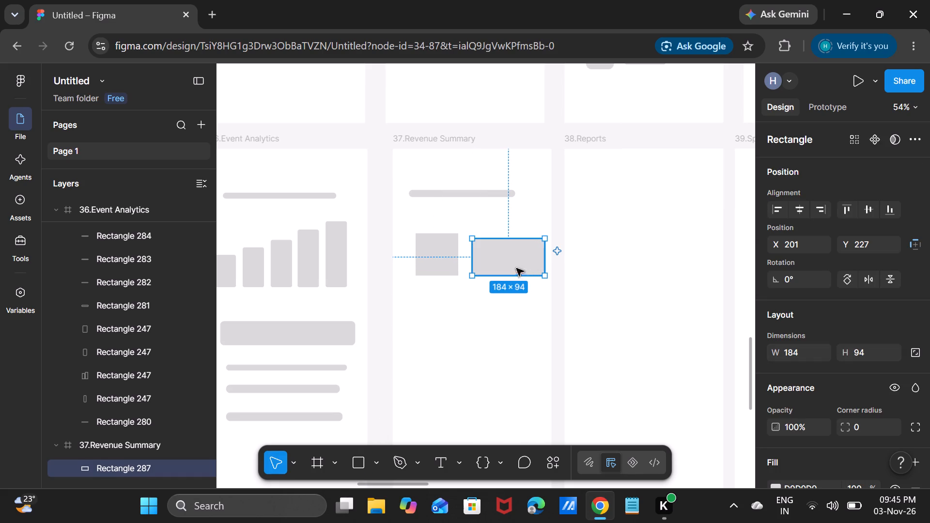
click(504, 235)
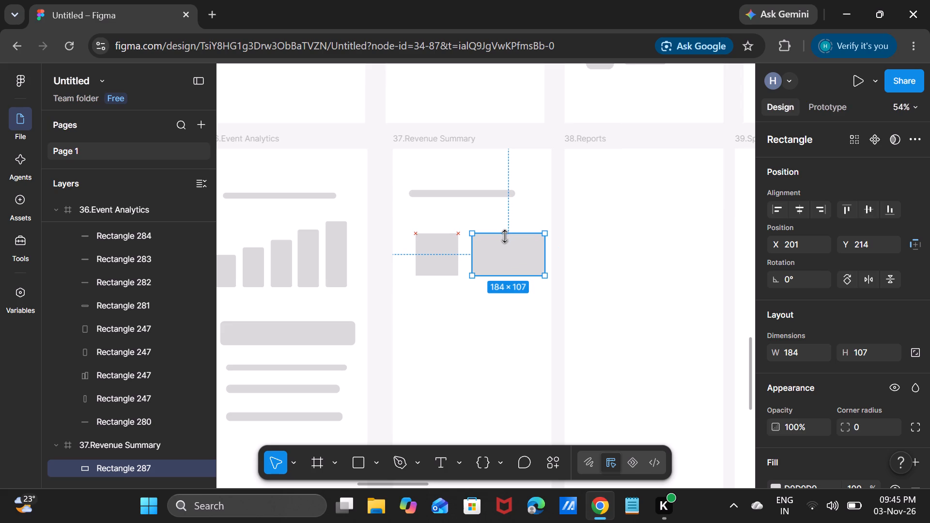
click(501, 339)
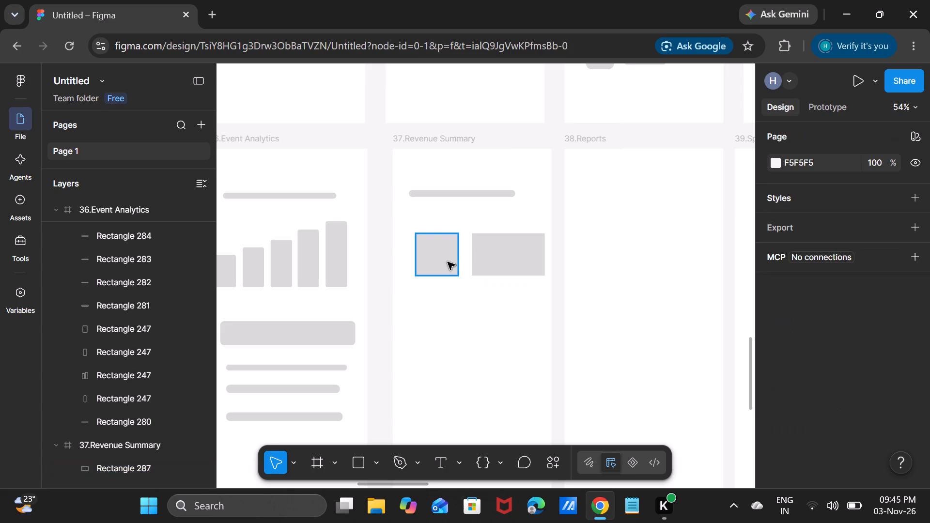
Move the square left to X 41 so its left edge lines up with the heading bar.
drag(443, 257, 438, 256)
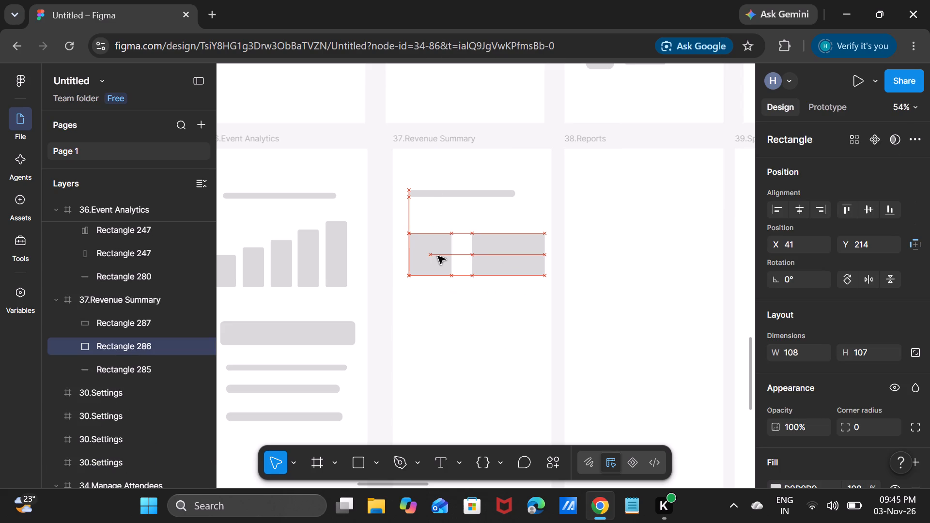
drag(438, 256, 436, 256)
click(465, 379)
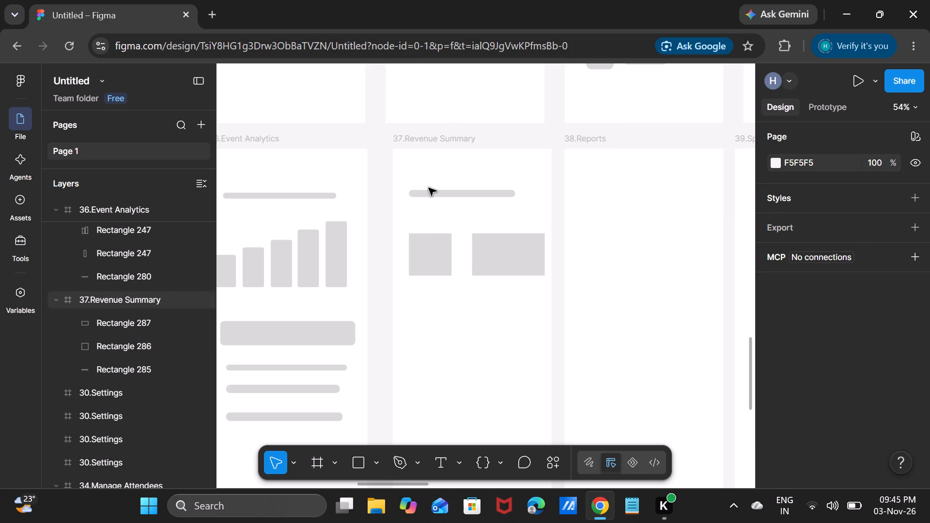
Duplicate the square and place the copy directly below the original, at about X 41, Y 413.
click(420, 250)
key(ctrl+c)
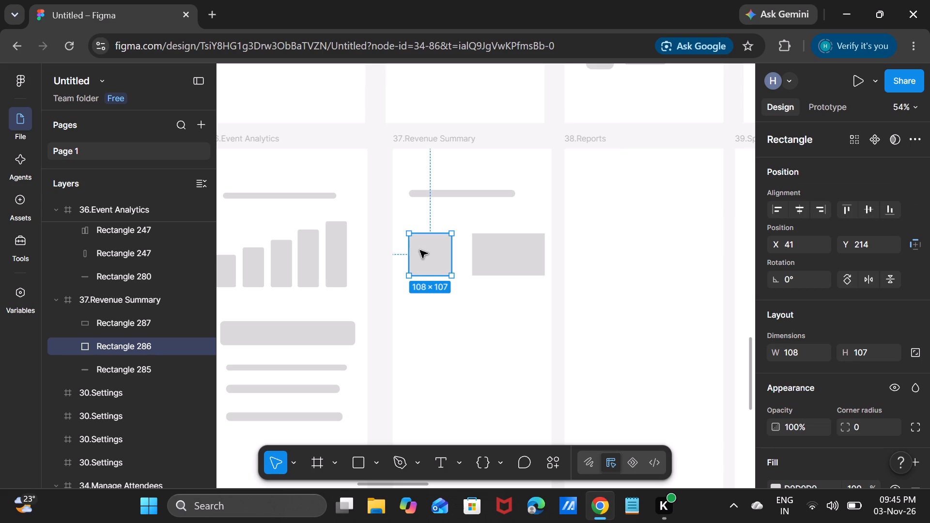
key(ctrl+v)
drag(424, 249, 418, 323)
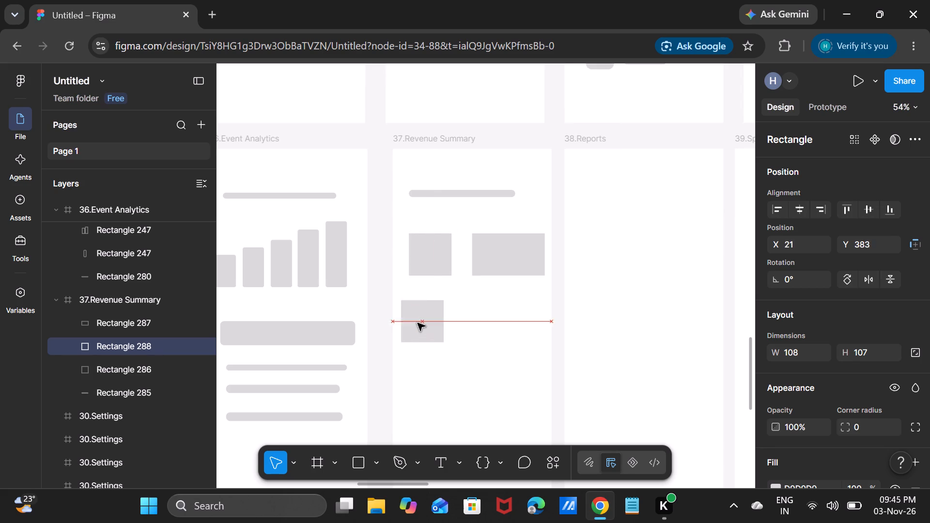
drag(418, 323, 421, 330)
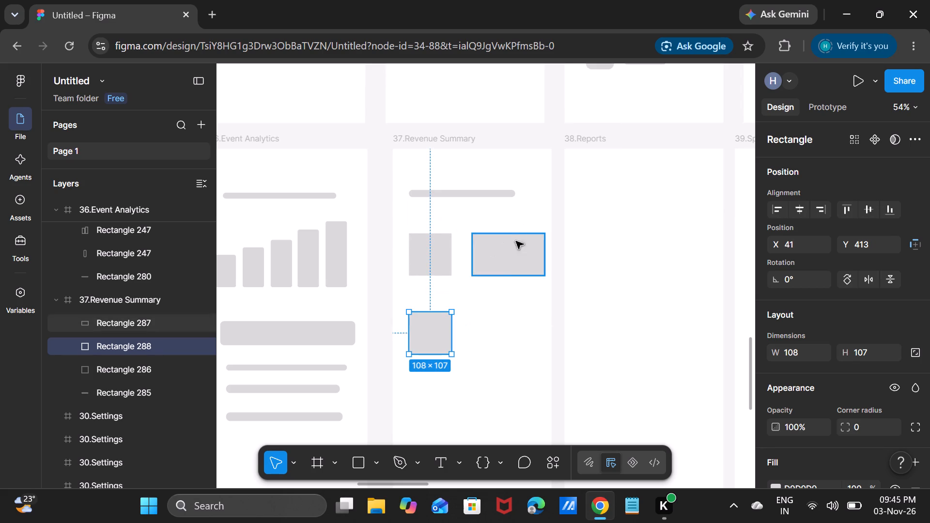
Duplicate the wide rectangle and place the copy below it at about X 201, Y 413, level with the lower square.
click(509, 260)
key(ctrl+c)
key(ctrl+v)
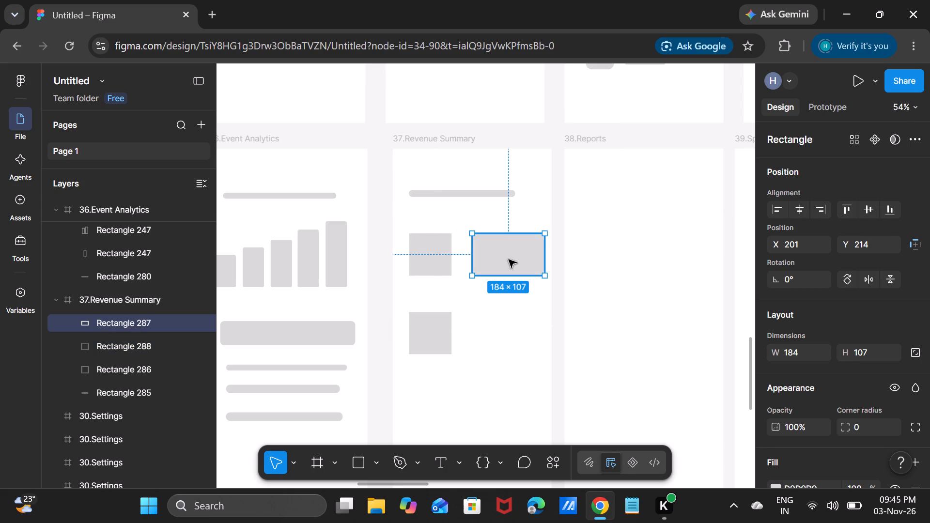
drag(509, 260, 508, 334)
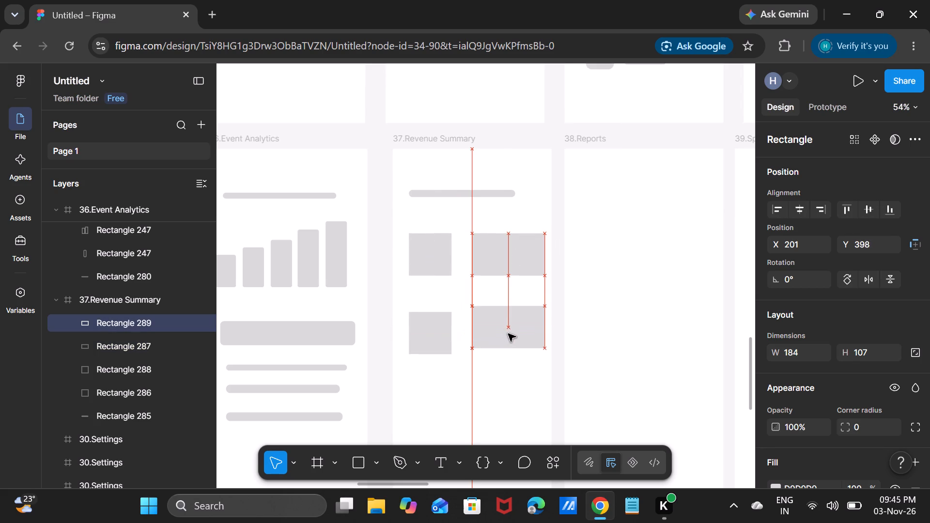
drag(508, 334, 508, 337)
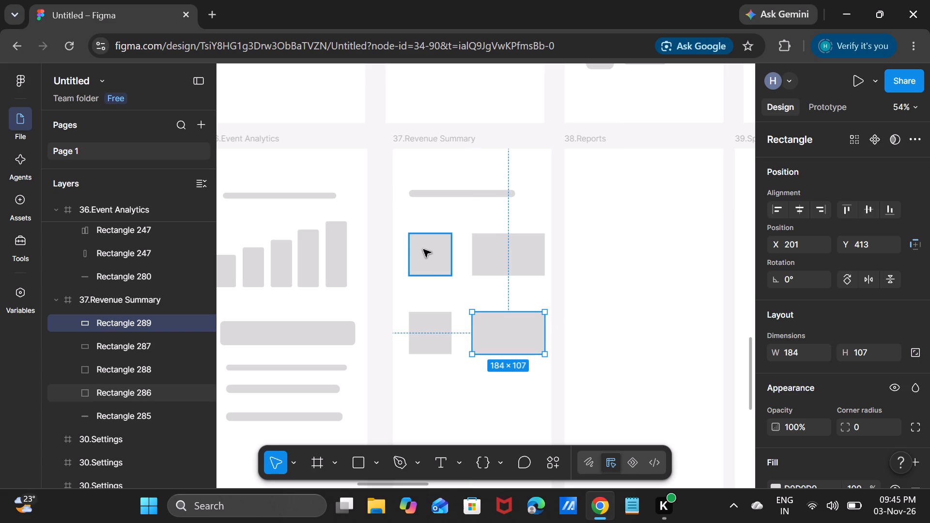
Set the corner radius of the upper square and the upper wide rectangle to 10.
click(421, 247)
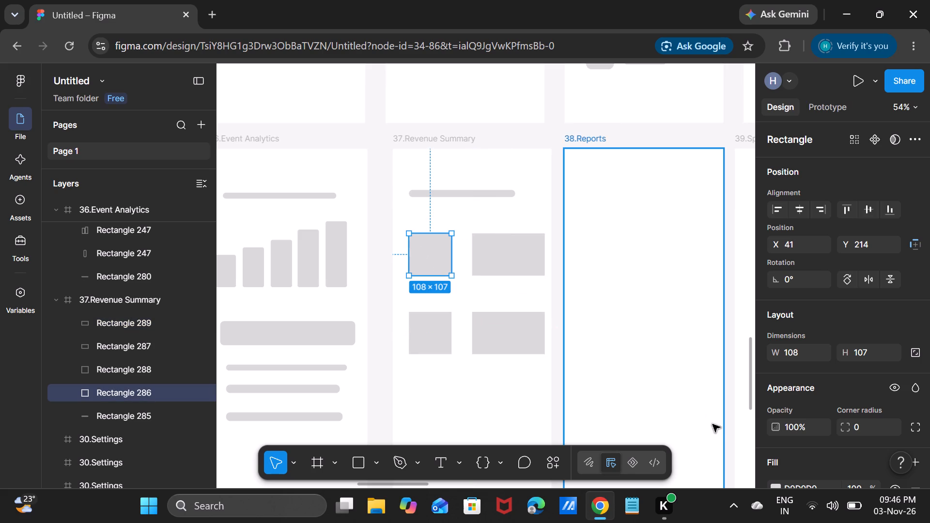
double_click(864, 423)
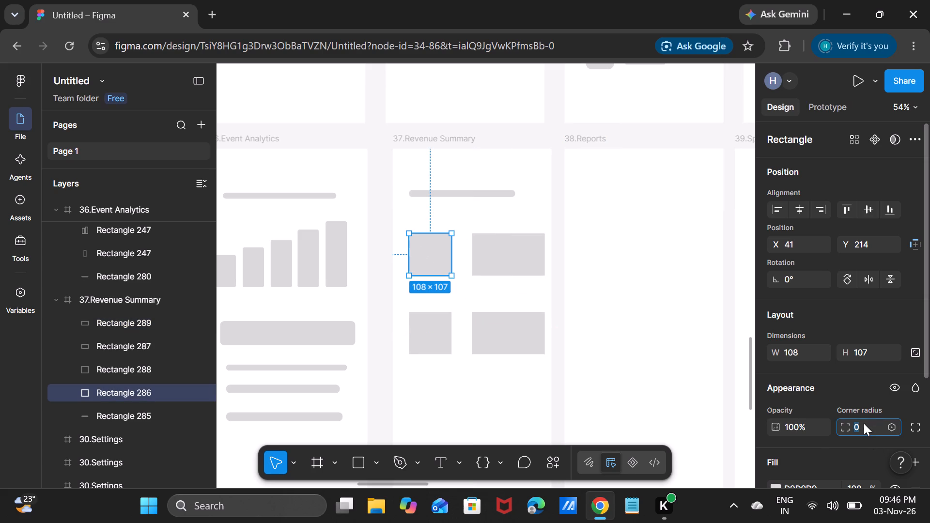
text(10)
key(Return)
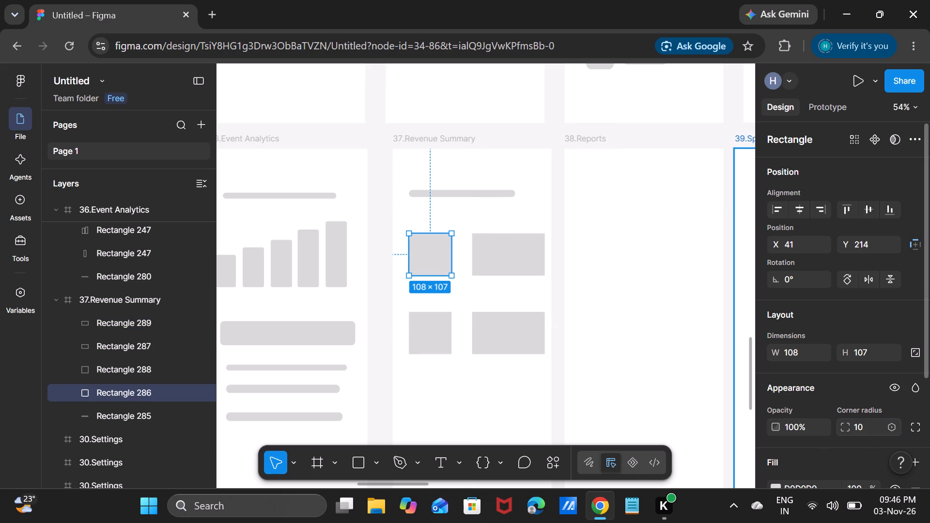
click(521, 259)
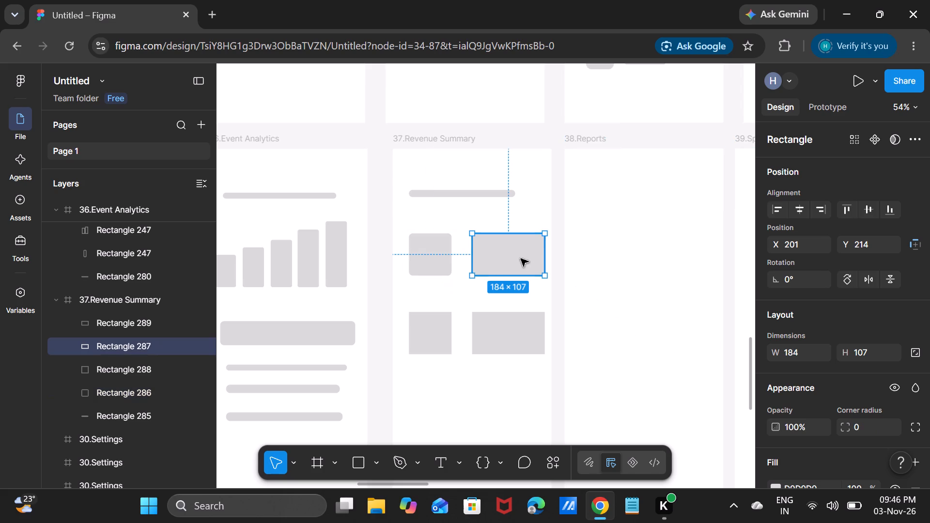
double_click(861, 422)
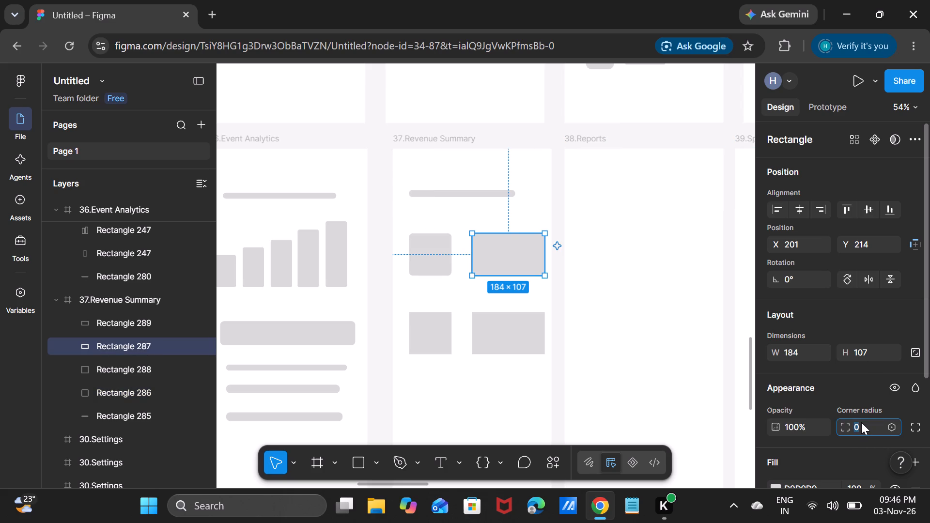
text(10)
key(Return)
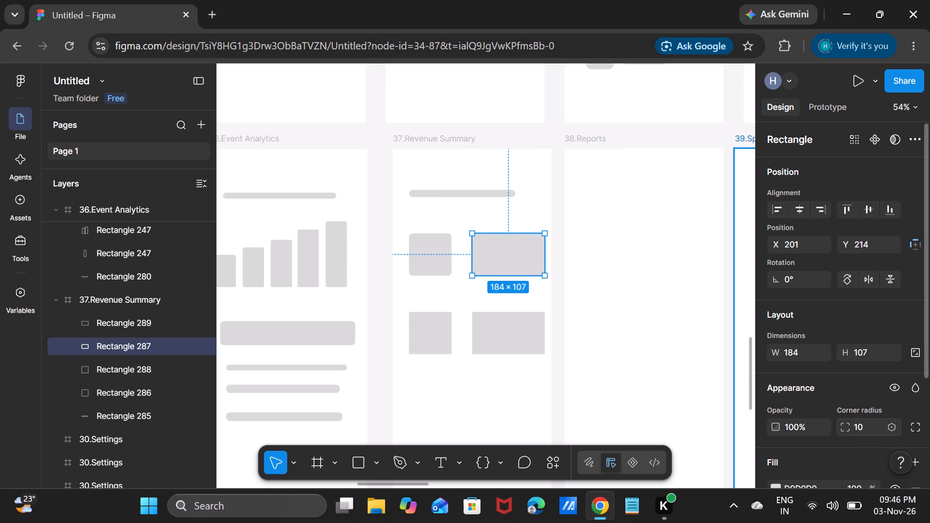
Set the corner radius of the lower square to 10.
double_click(444, 331)
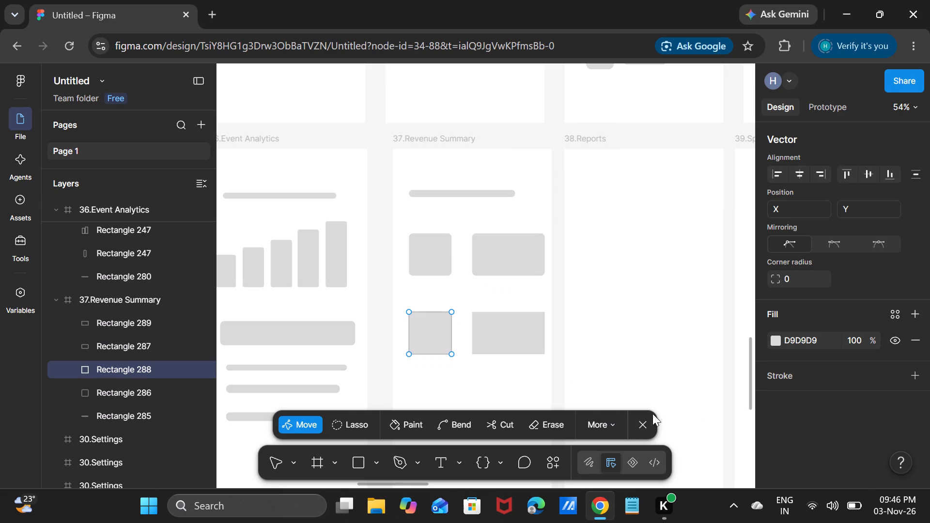
click(639, 419)
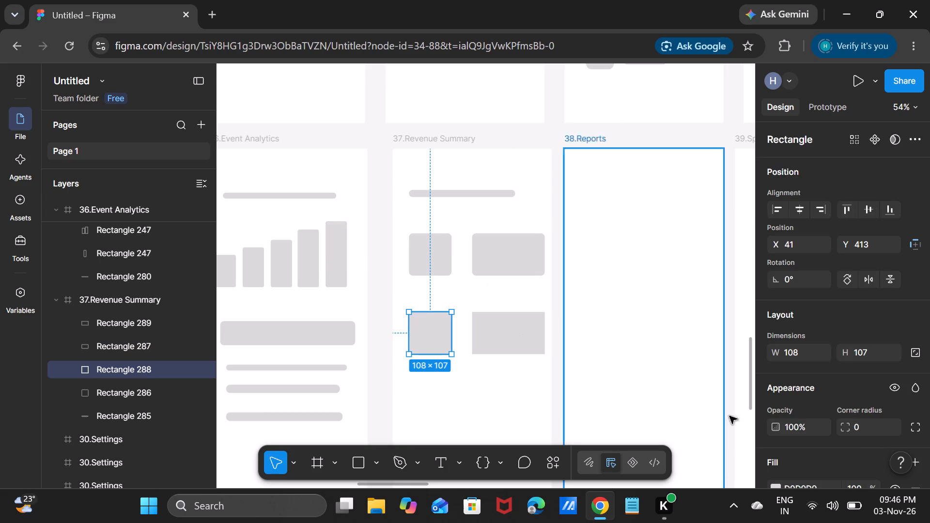
double_click(863, 426)
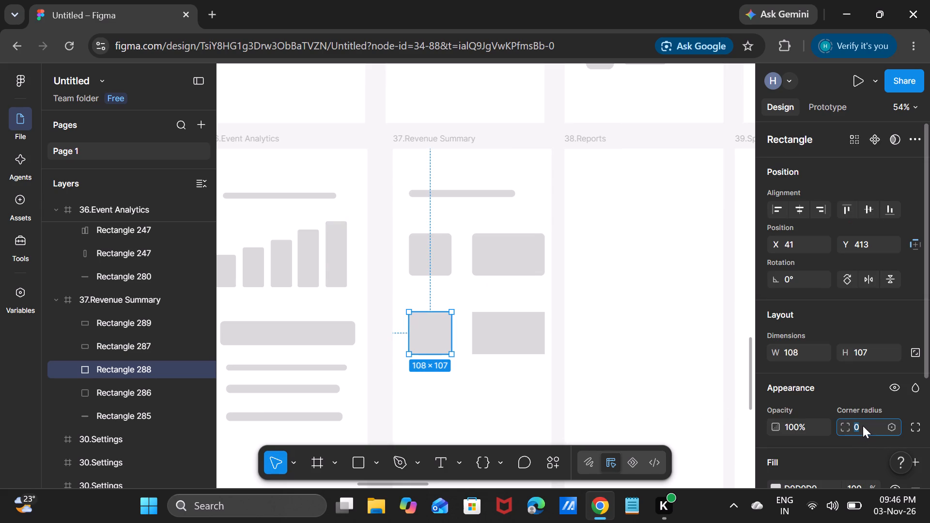
text(10)
key(Return)
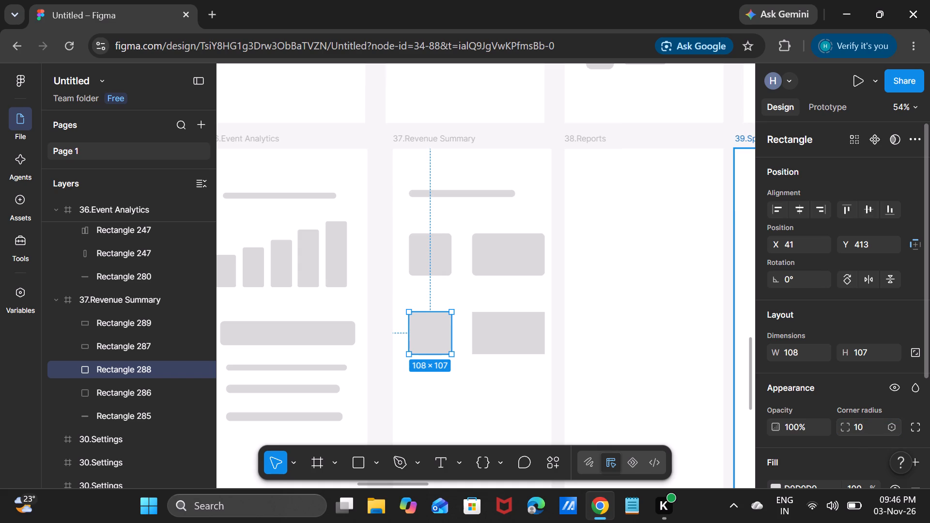
Set the corner radius of the lower wide rectangle in 37.Revenue Summary to 10.
click(512, 356)
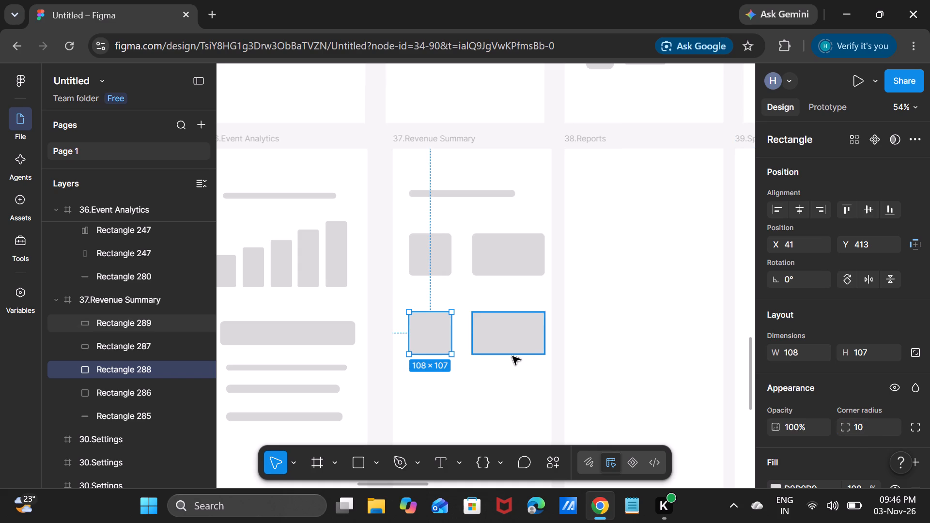
double_click(867, 424)
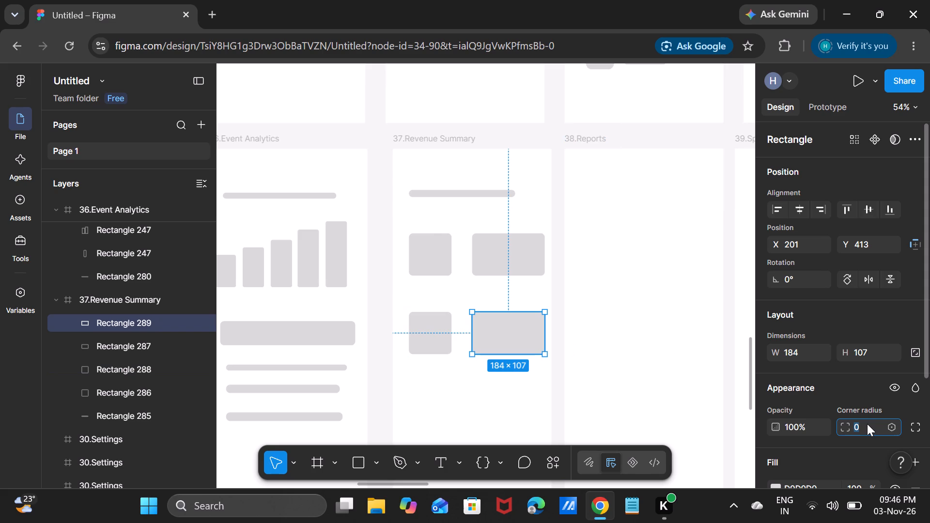
text(10)
key(Return)
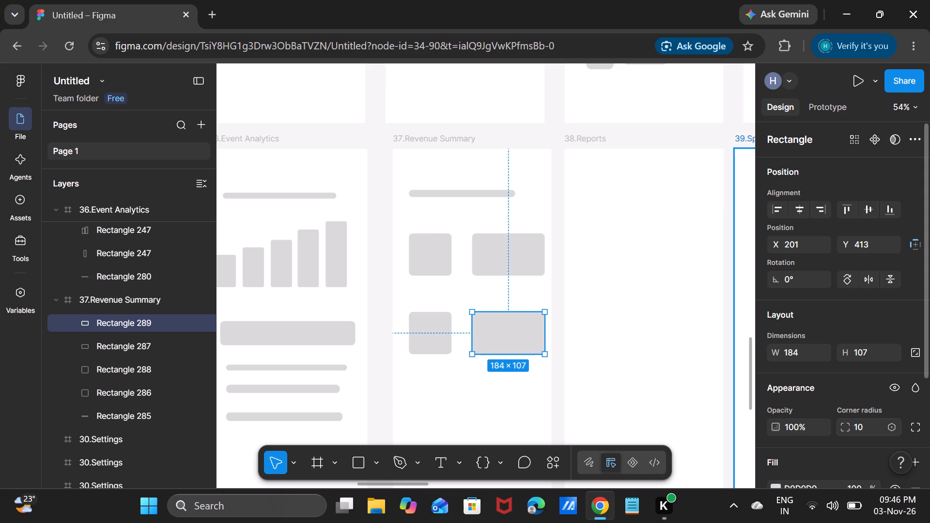
Draw a thin bar about 277 × 19 below the lower cards in 37.Revenue Summary, at about X 51, Y 617.
key(b)
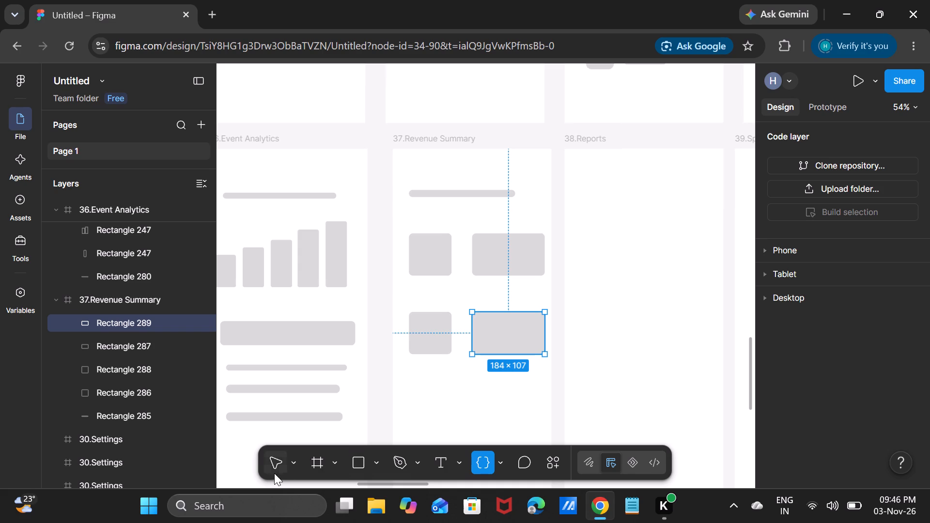
click(355, 463)
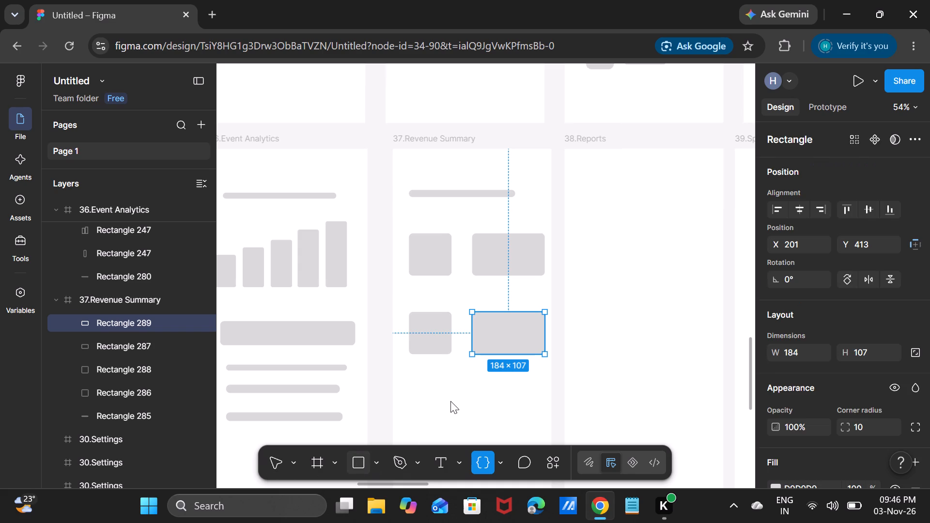
scroll(450, 400, down, 1)
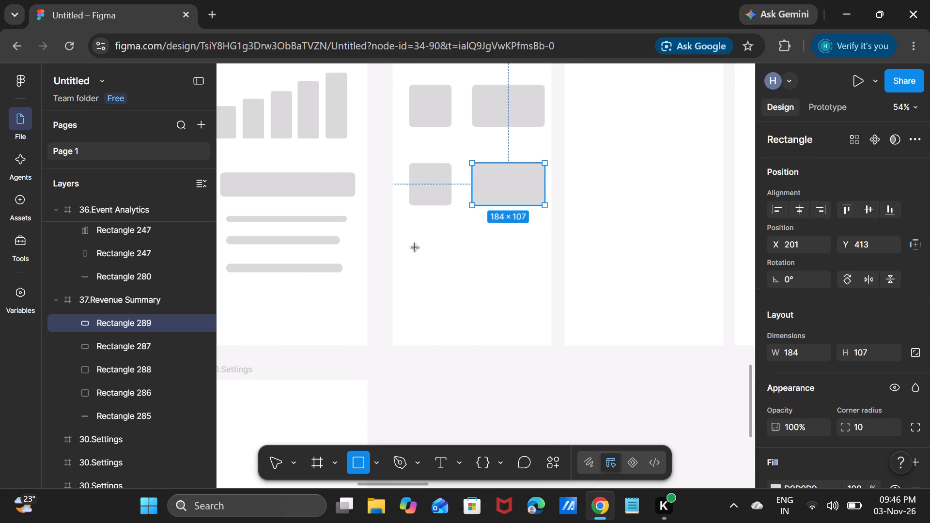
drag(413, 243, 437, 248)
drag(437, 248, 518, 255)
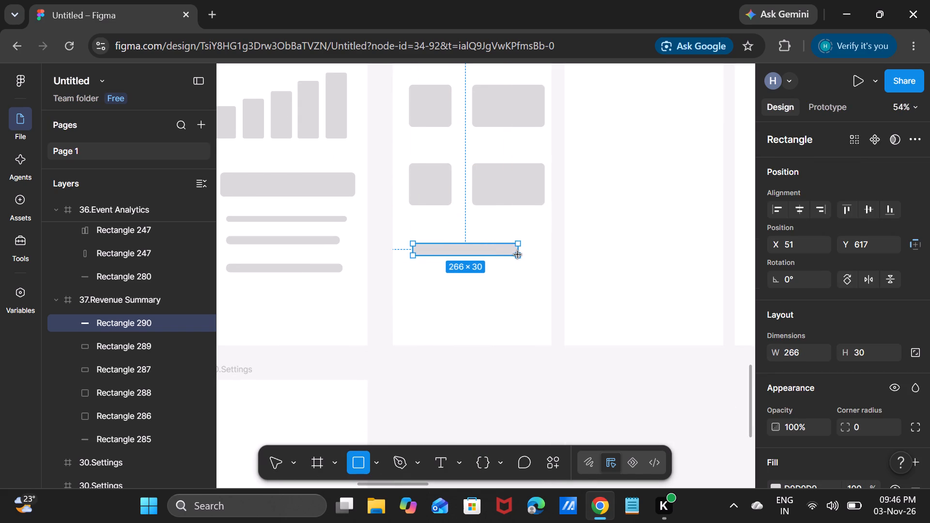
drag(518, 255, 523, 251)
click(504, 282)
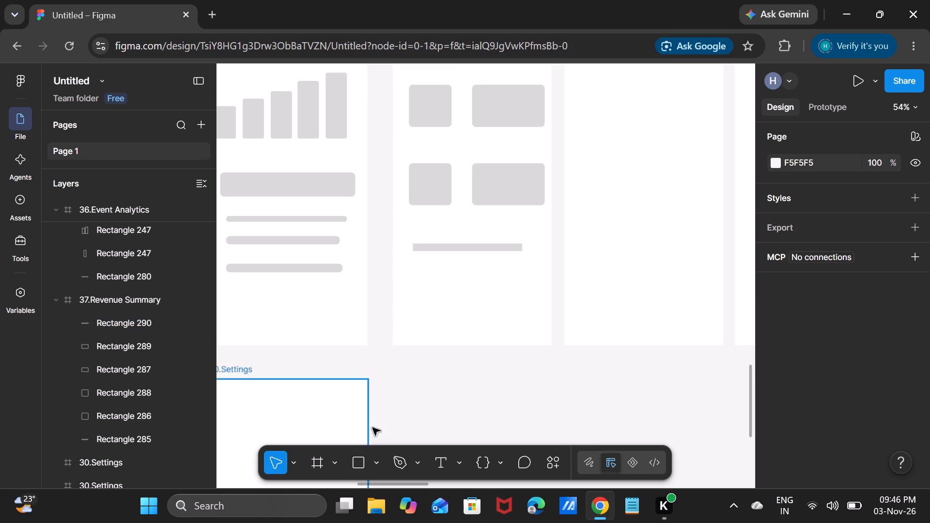
Draw a shorter, thinner bar about 214 × 13 beneath the new bar, at about X 67, Y 687.
click(358, 459)
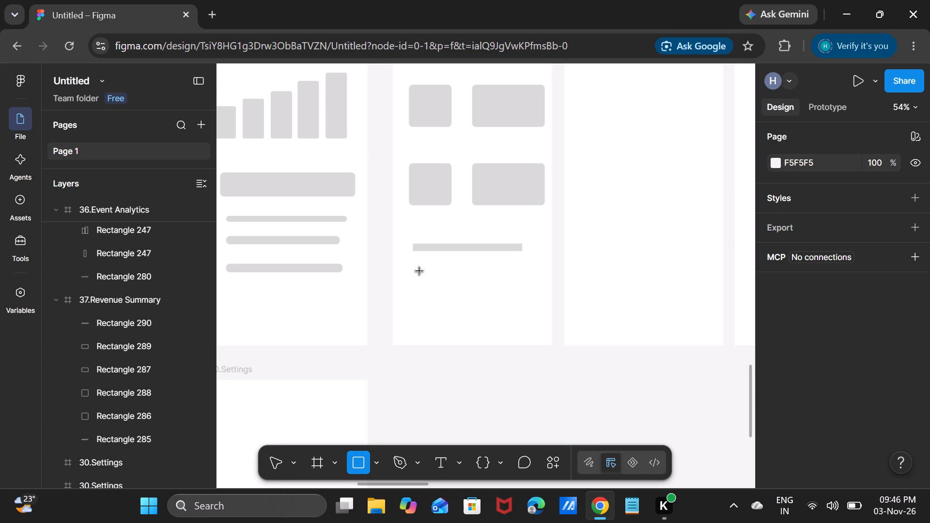
drag(419, 271, 487, 278)
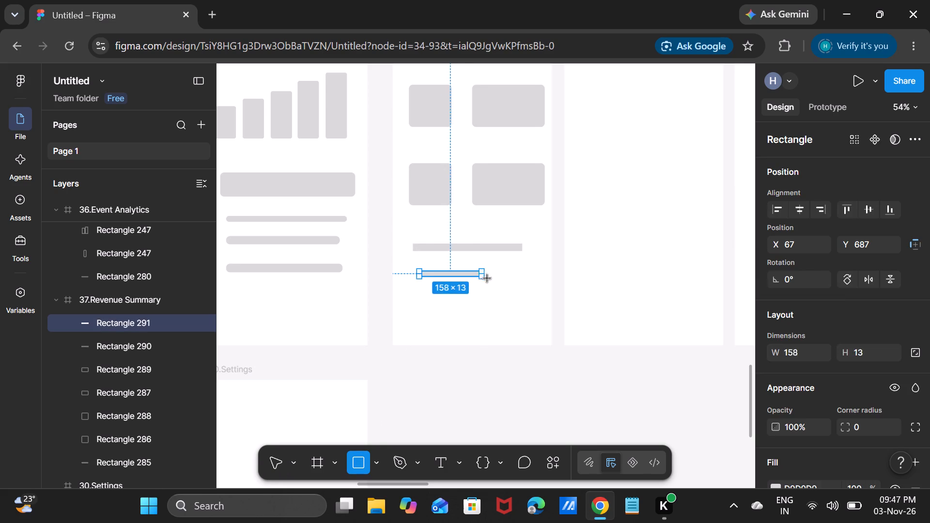
drag(487, 278, 503, 276)
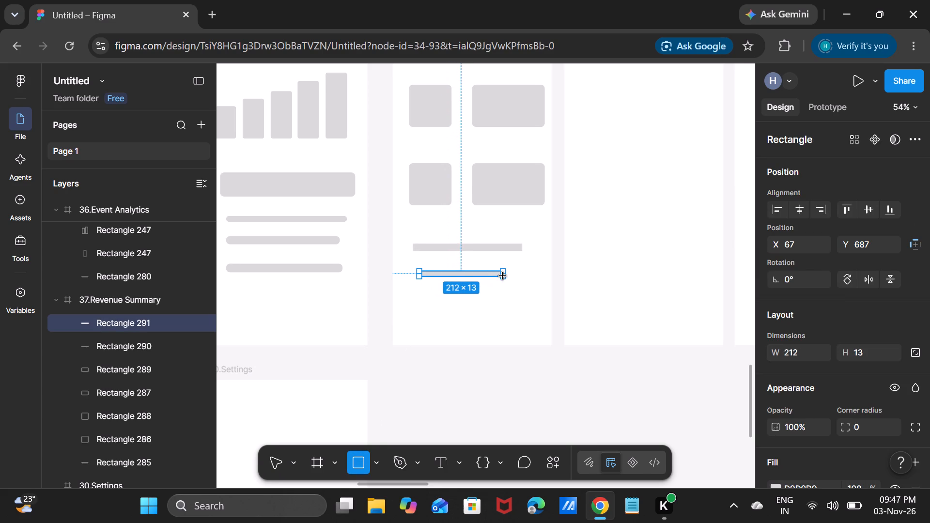
drag(503, 276, 504, 276)
click(489, 301)
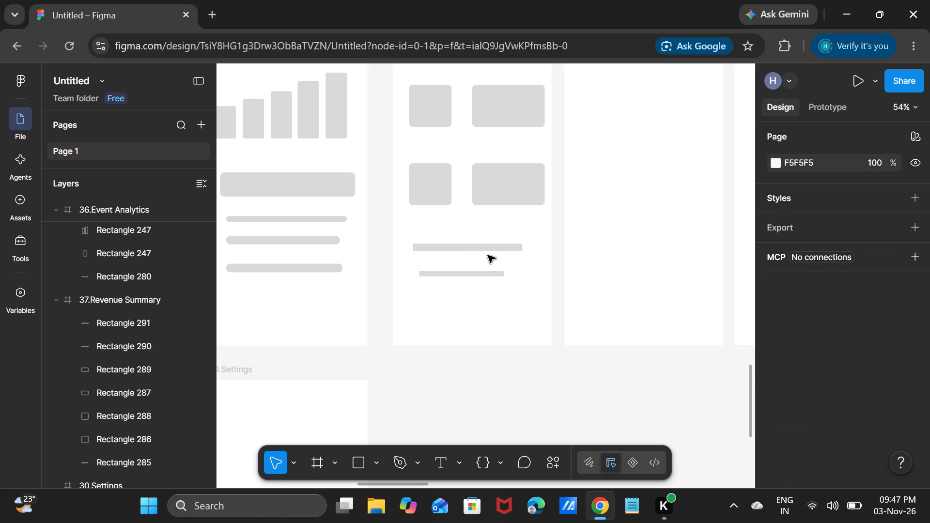
Set the corner radius of both bars below the cards to 10.
click(489, 249)
double_click(864, 422)
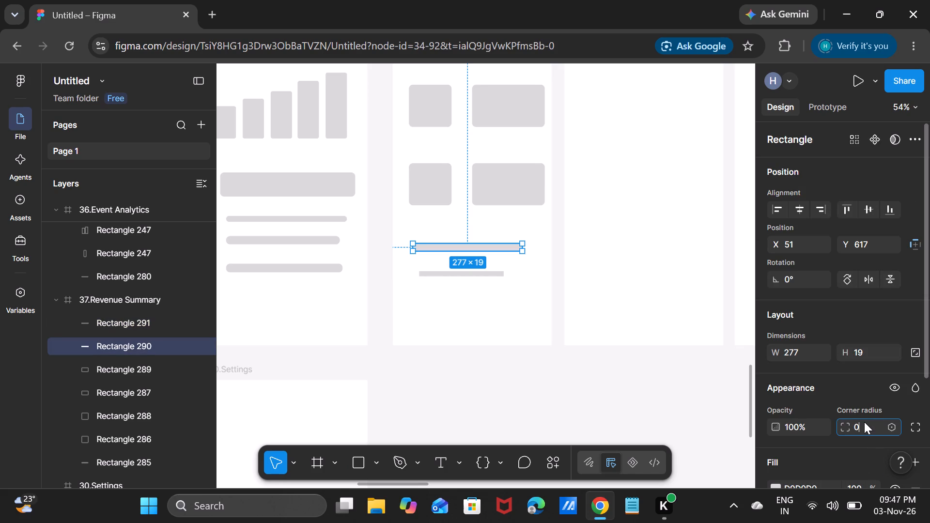
text(10)
key(Return)
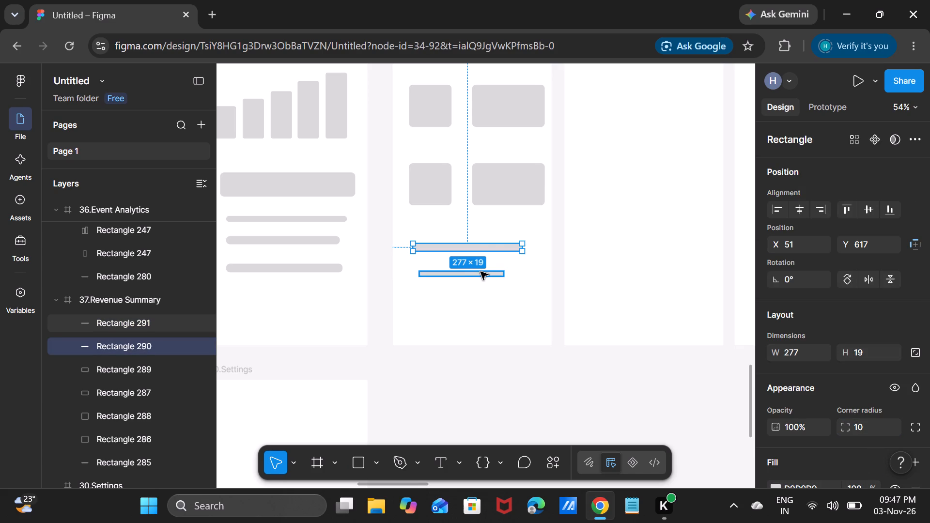
click(480, 272)
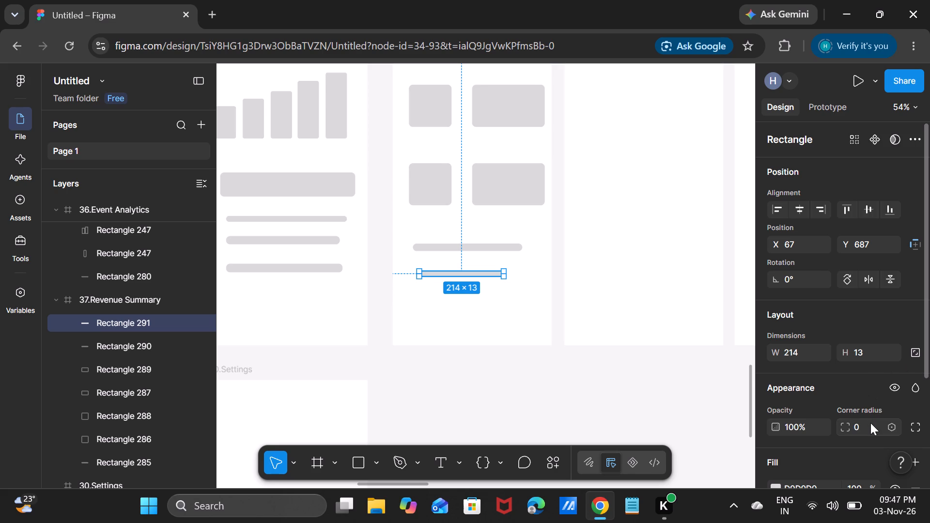
double_click(870, 423)
text(10)
key(Return)
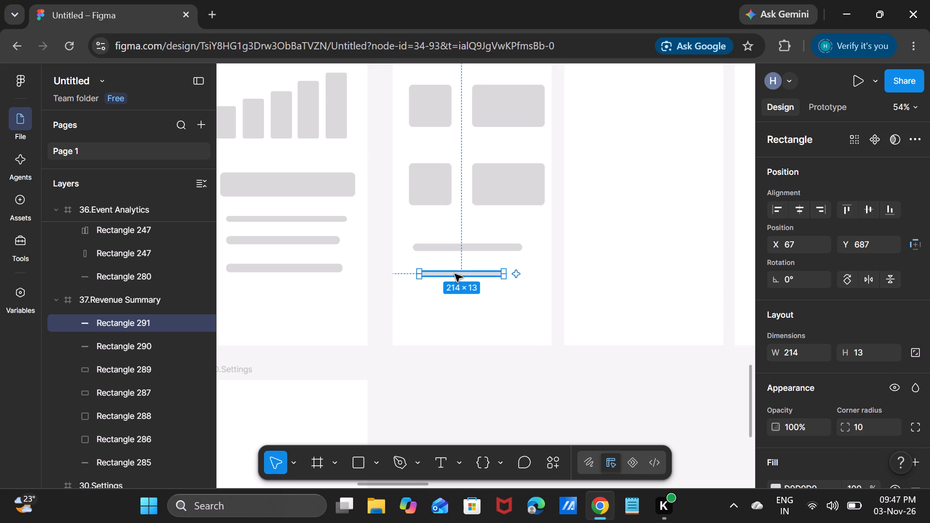
Move the shorter bar to about X 51, Y 670, so its left edge lines up with the longer bar above.
drag(456, 274, 449, 268)
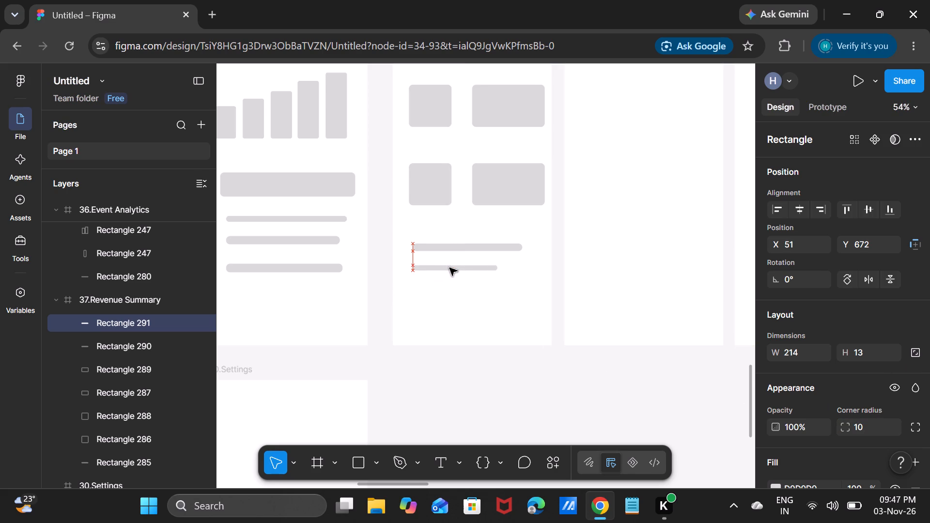
drag(449, 268, 450, 267)
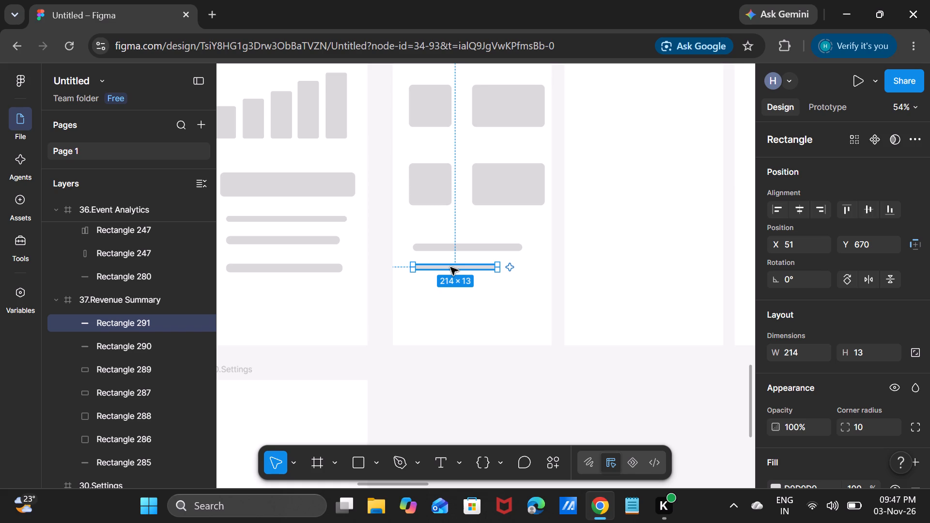
Draw a heading bar about 247 × 19 near the top of the 38.Reports frame, at about X 44, Y 109.
scroll(577, 192, up, 1)
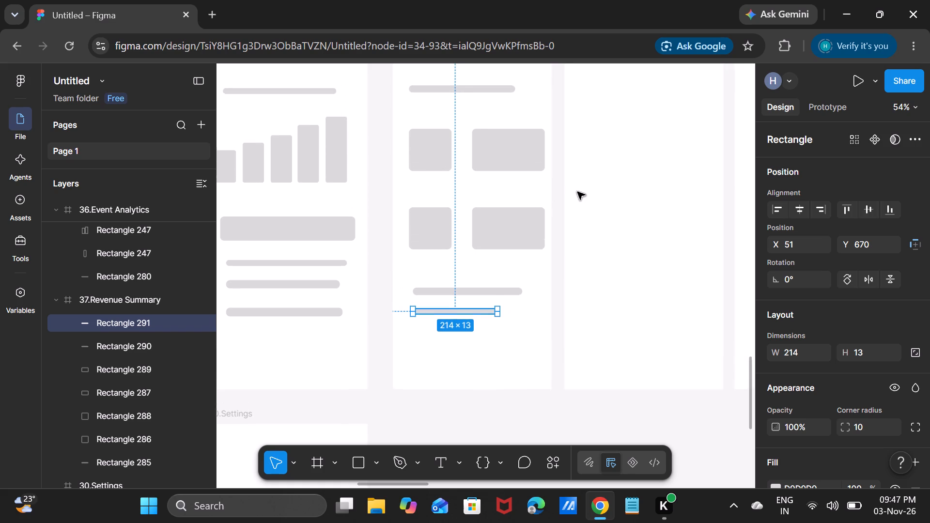
scroll(577, 192, up, 1)
scroll(577, 192, left, 3)
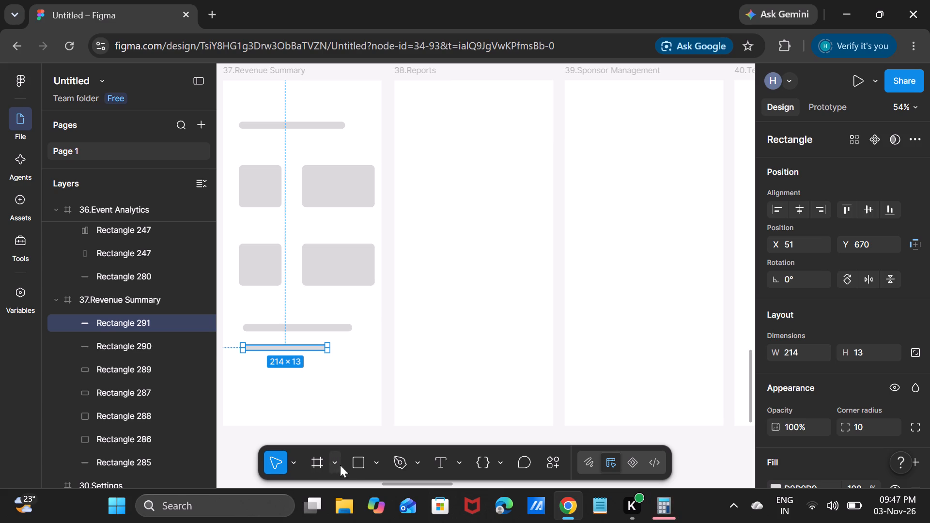
click(356, 463)
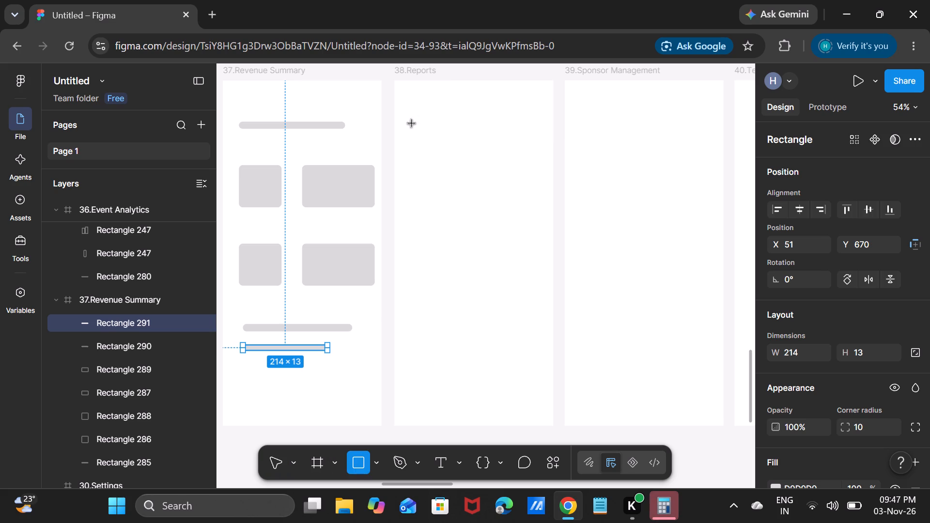
drag(412, 123, 498, 128)
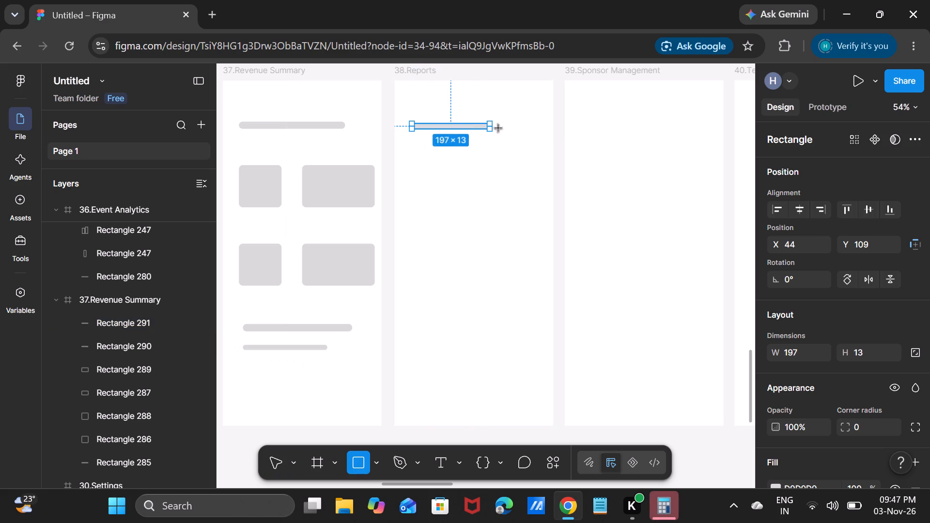
drag(498, 128, 509, 131)
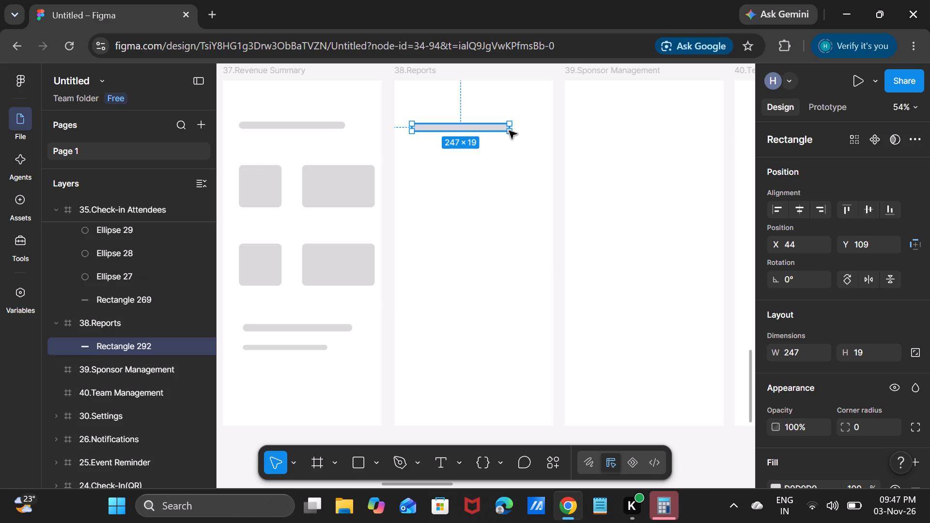
click(458, 187)
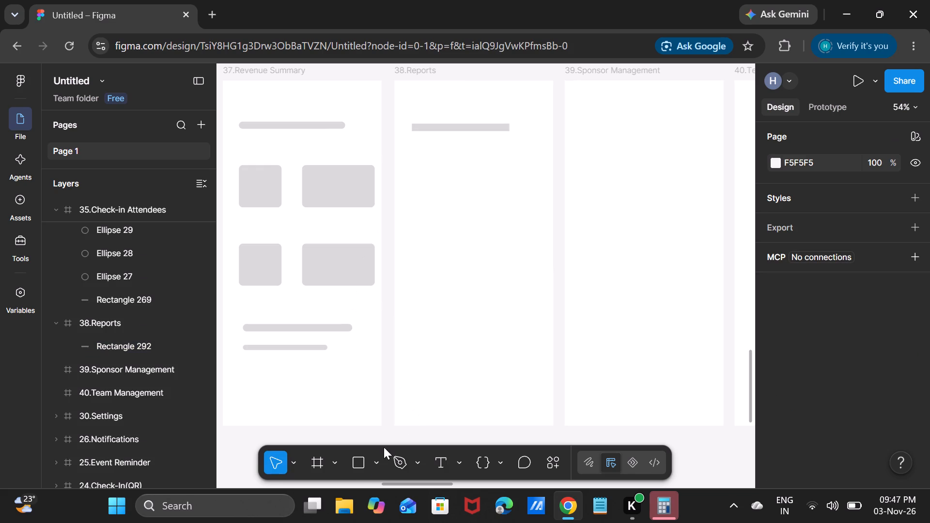
Draw a bar about 197 × 26 below the 38.Reports heading bar and align their left edges, placing it at about X 44, Y 203.
click(357, 469)
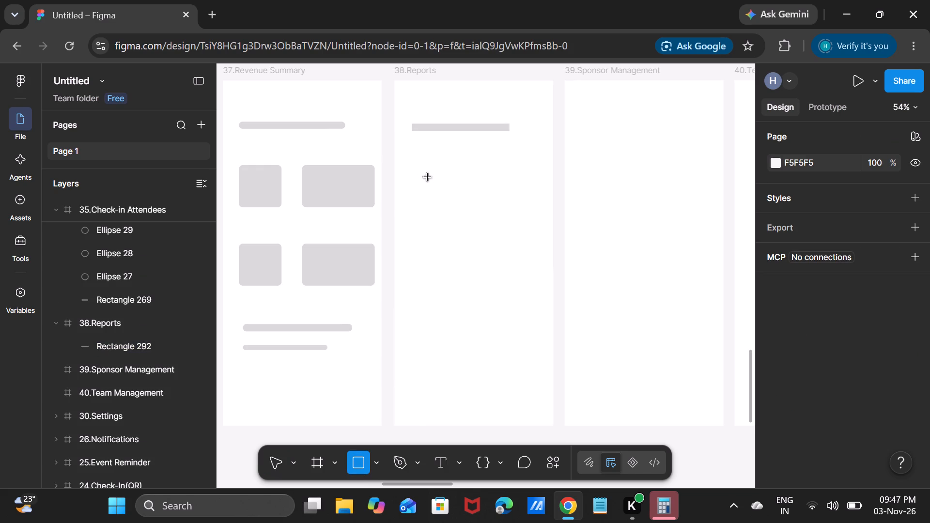
drag(417, 175, 466, 179)
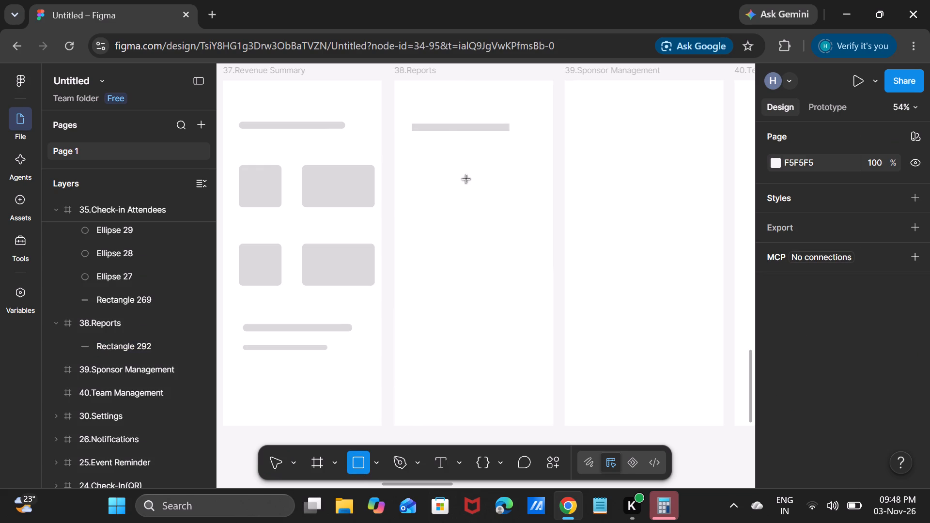
drag(466, 179, 500, 163)
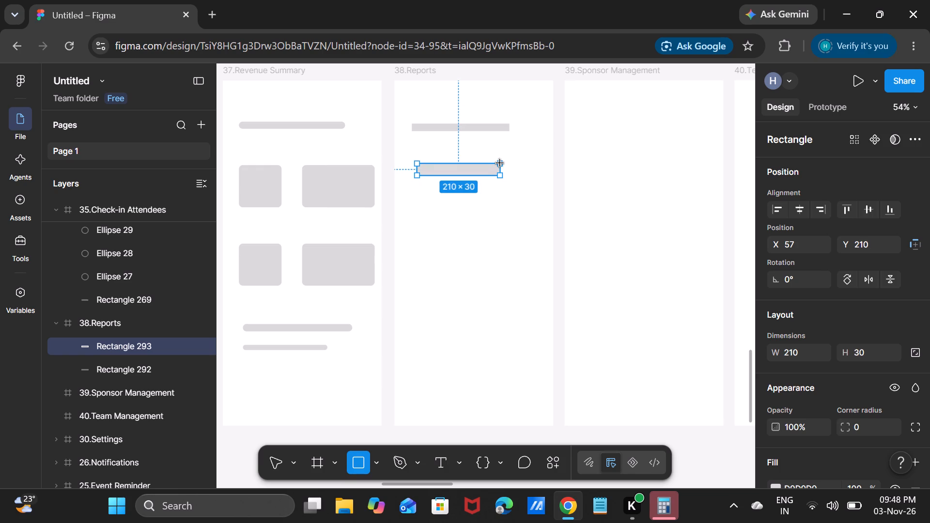
drag(500, 163, 495, 165)
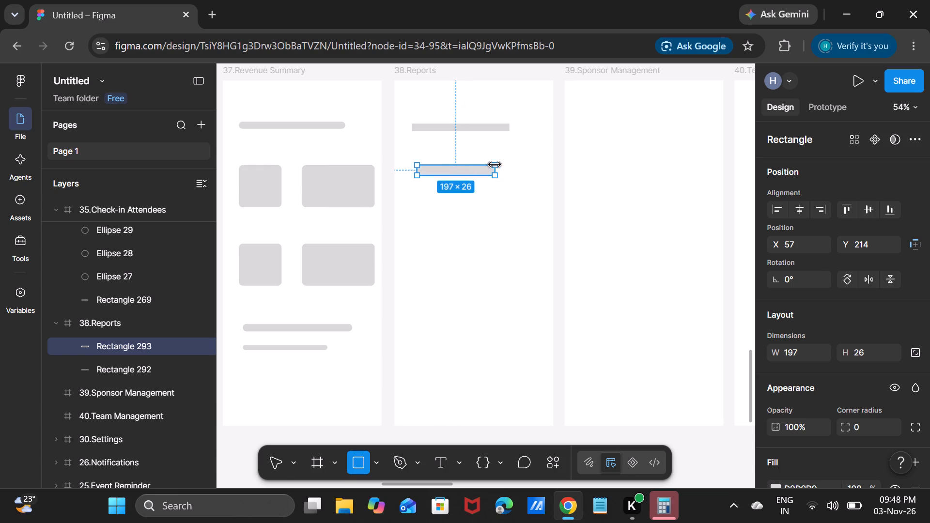
click(494, 217)
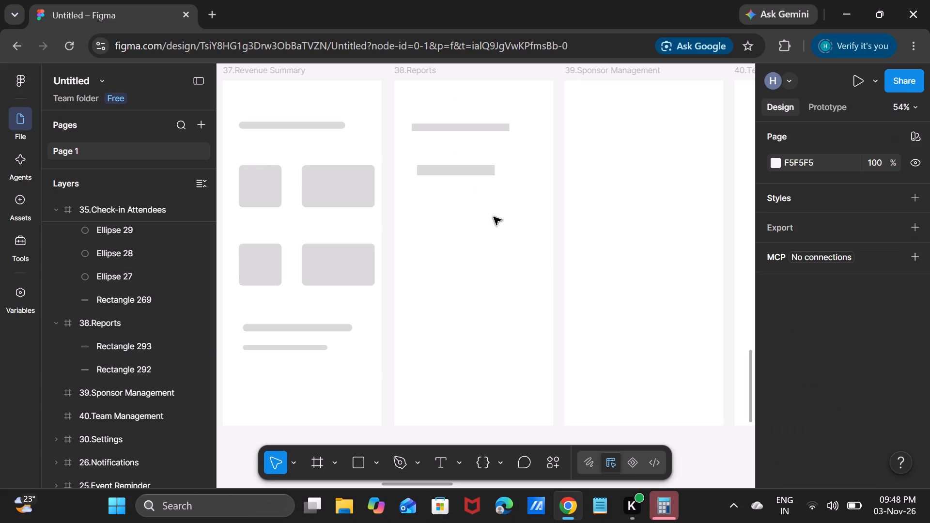
drag(464, 169, 461, 165)
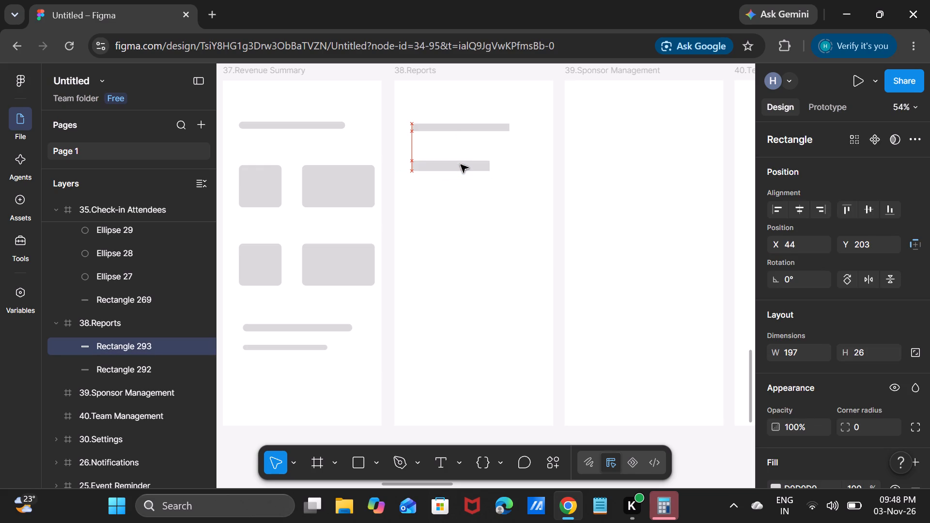
drag(461, 165, 460, 165)
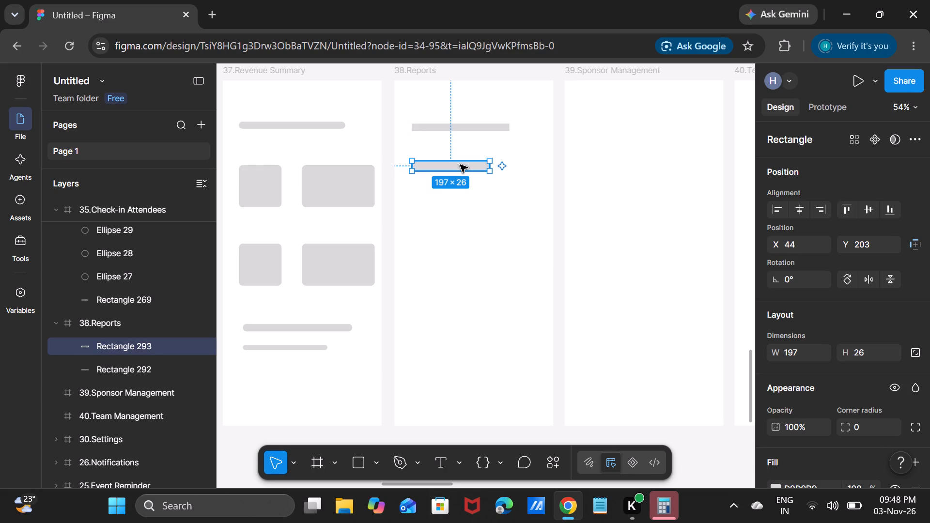
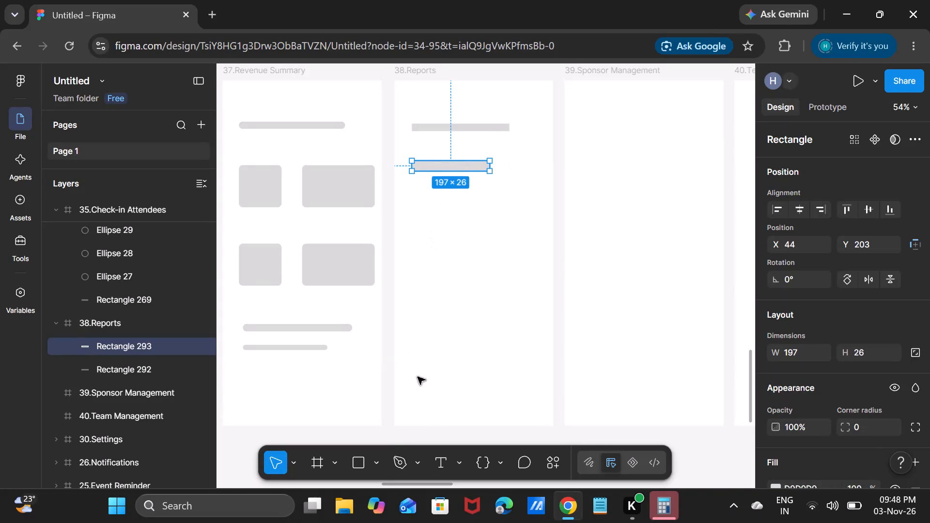
Switch the editor to Draw mode.
click(371, 453)
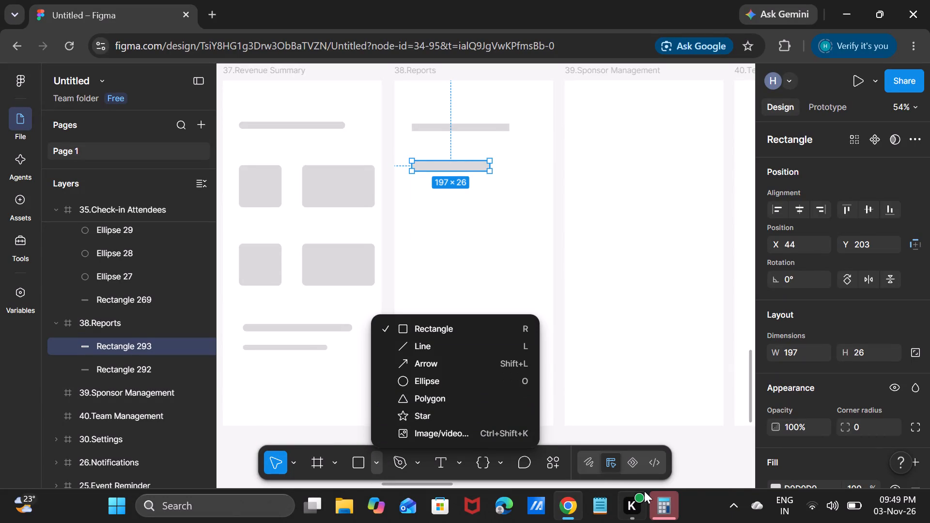
click(583, 465)
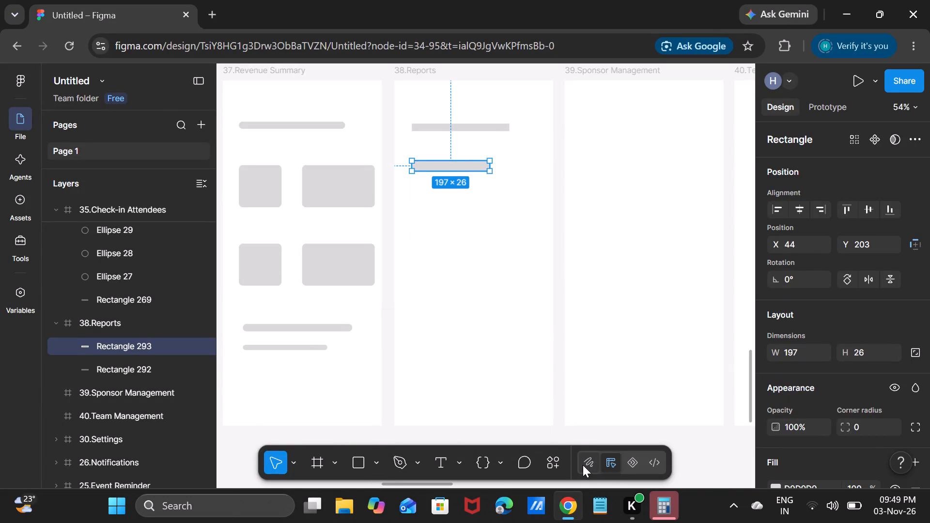
click(583, 465)
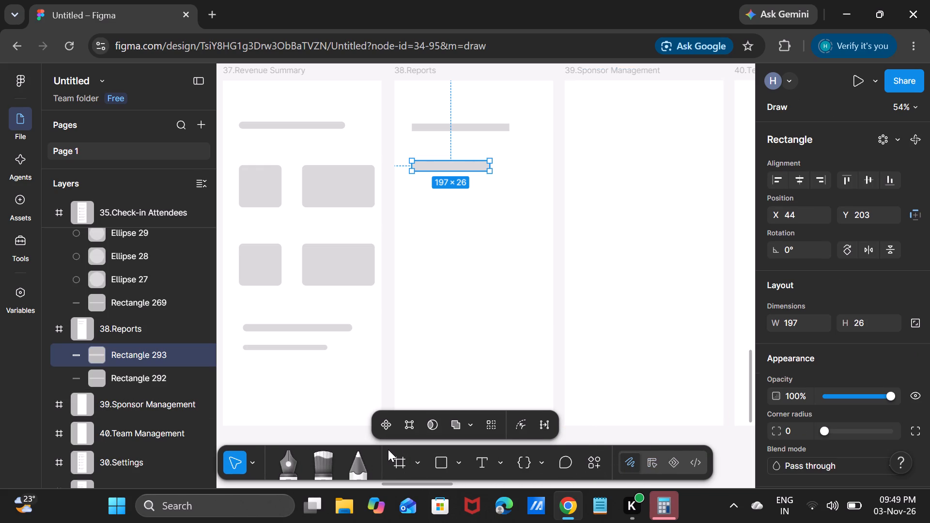
click(464, 423)
key(ctrl+z)
Activate the Pencil tool and set its stroke thickness to 7.
click(356, 462)
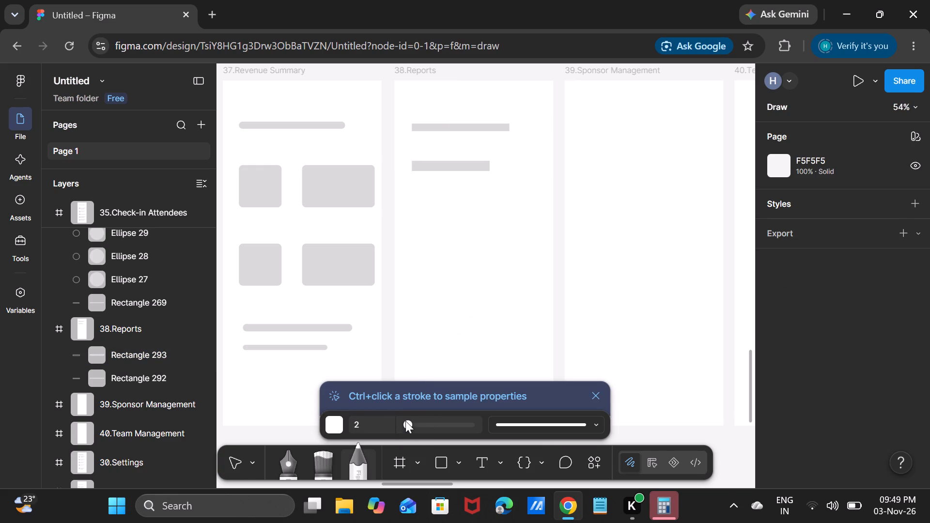
drag(406, 420, 412, 424)
drag(412, 424, 413, 424)
click(419, 313)
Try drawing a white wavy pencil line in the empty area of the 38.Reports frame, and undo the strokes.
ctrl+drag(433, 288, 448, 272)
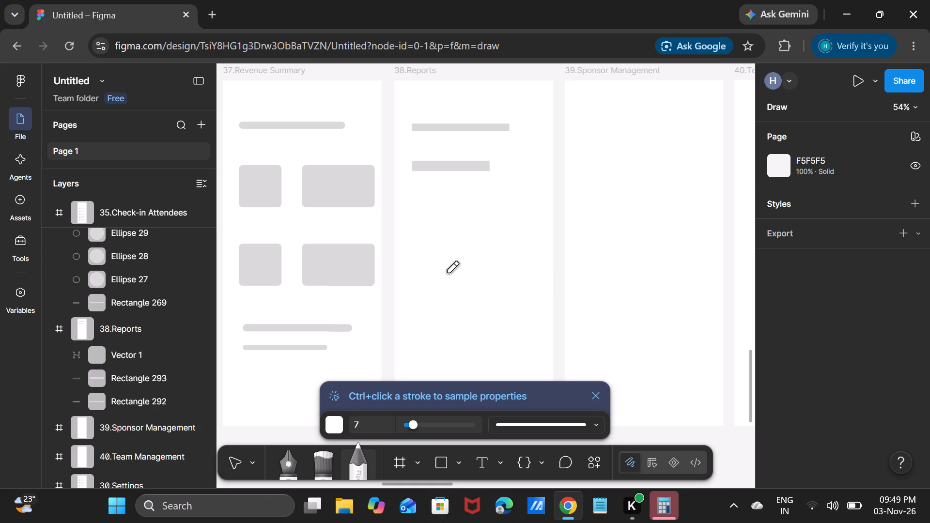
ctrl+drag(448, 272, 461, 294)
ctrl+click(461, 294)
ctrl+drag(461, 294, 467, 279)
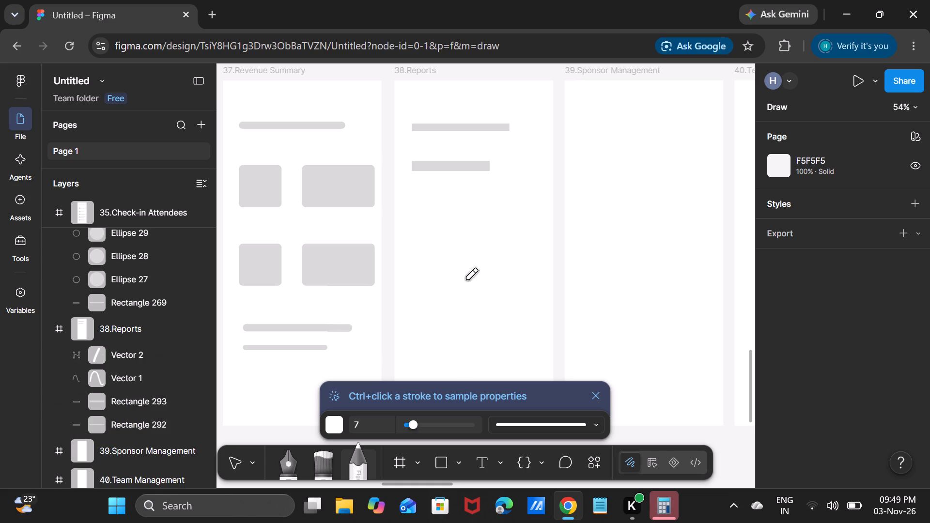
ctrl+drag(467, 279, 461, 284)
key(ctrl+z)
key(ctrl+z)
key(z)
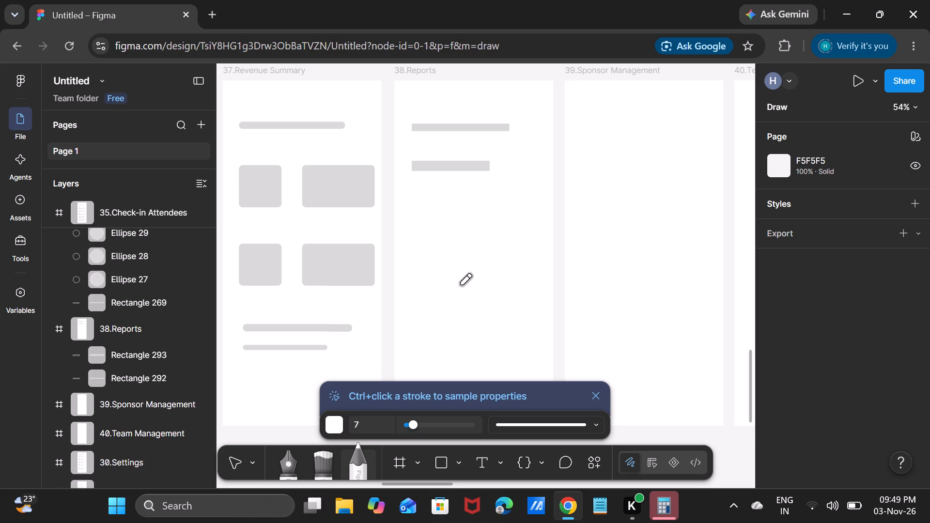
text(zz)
Set the pencil stroke colour to black.
drag(321, 417, 342, 427)
click(342, 427)
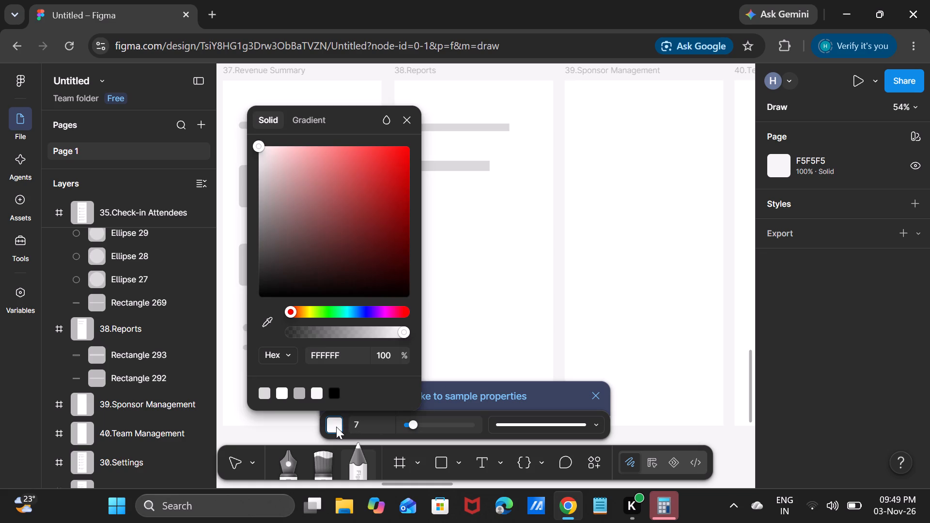
click(334, 395)
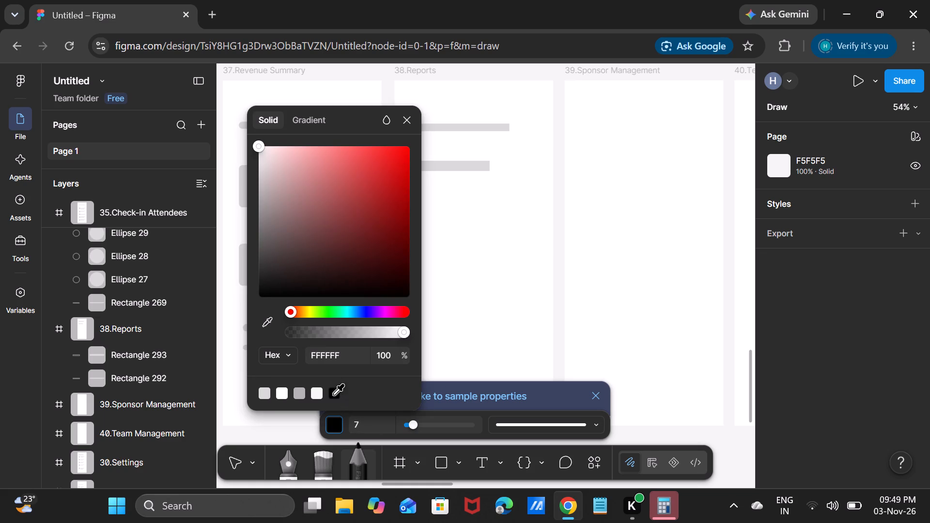
double_click(334, 395)
click(472, 315)
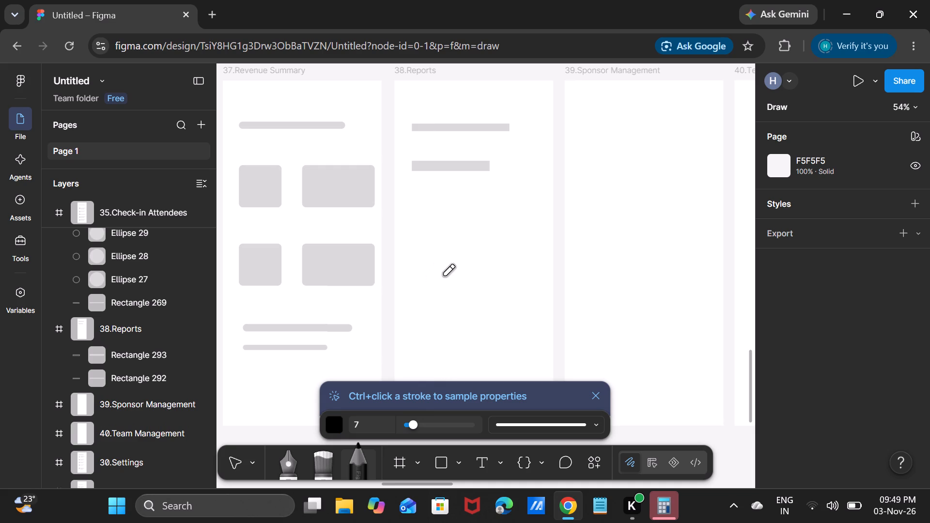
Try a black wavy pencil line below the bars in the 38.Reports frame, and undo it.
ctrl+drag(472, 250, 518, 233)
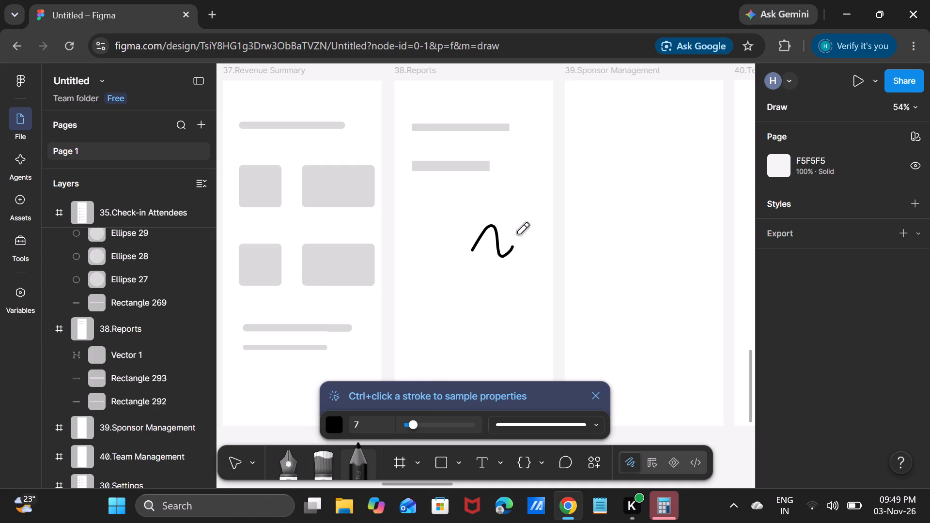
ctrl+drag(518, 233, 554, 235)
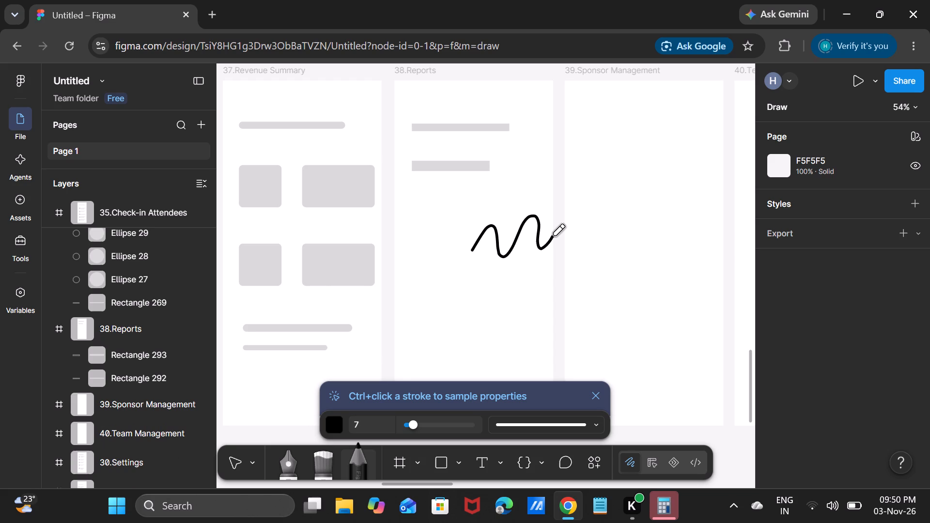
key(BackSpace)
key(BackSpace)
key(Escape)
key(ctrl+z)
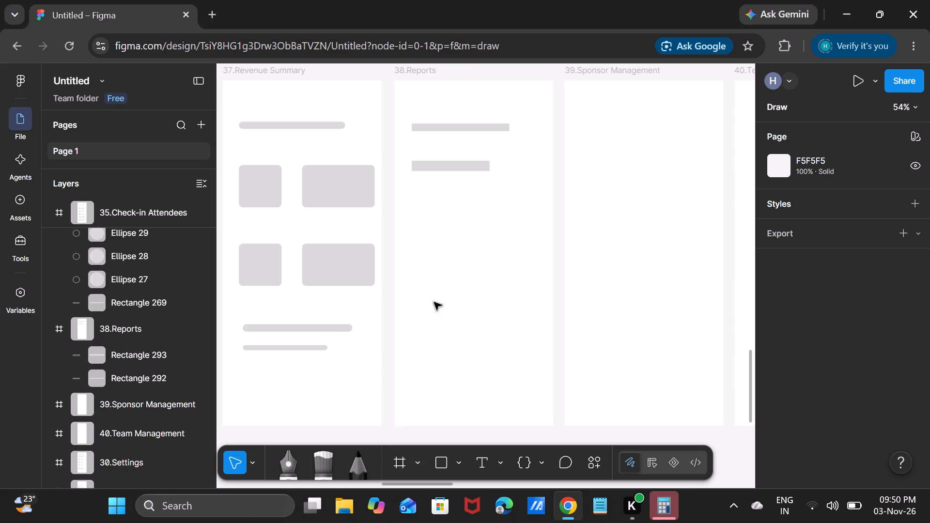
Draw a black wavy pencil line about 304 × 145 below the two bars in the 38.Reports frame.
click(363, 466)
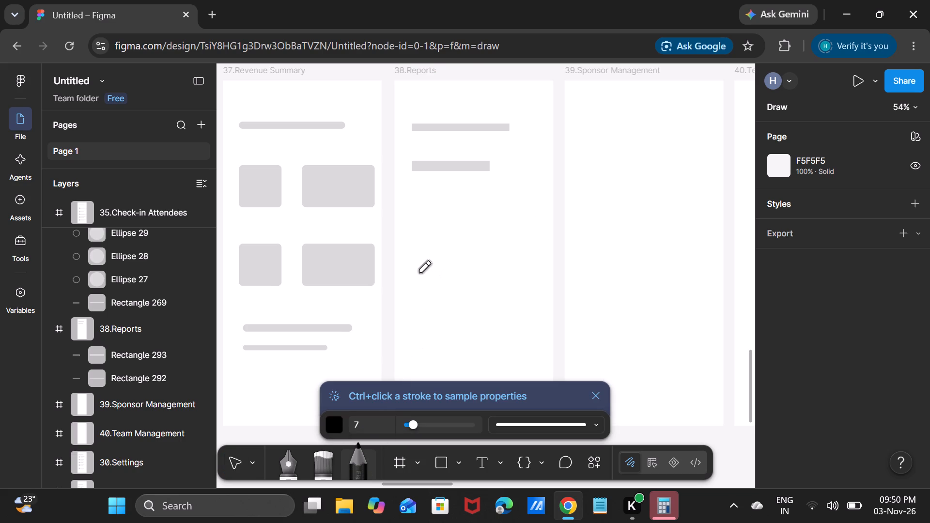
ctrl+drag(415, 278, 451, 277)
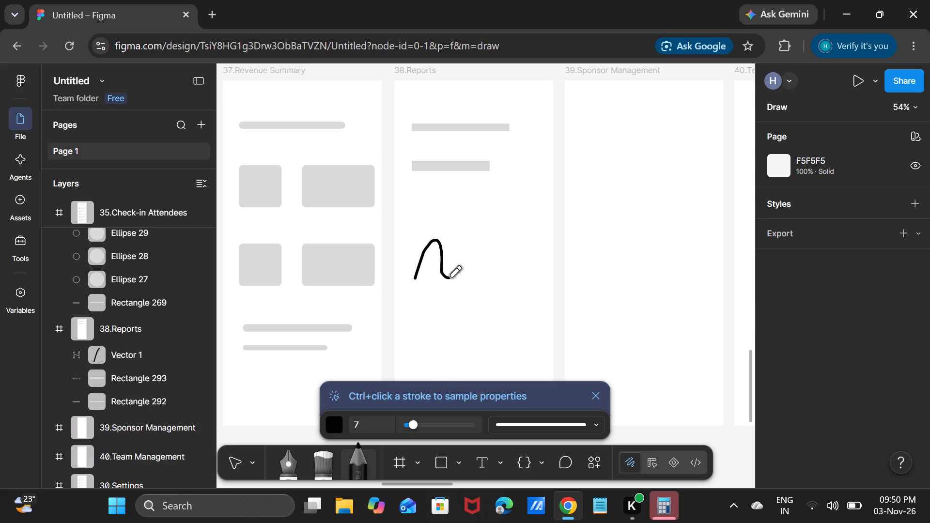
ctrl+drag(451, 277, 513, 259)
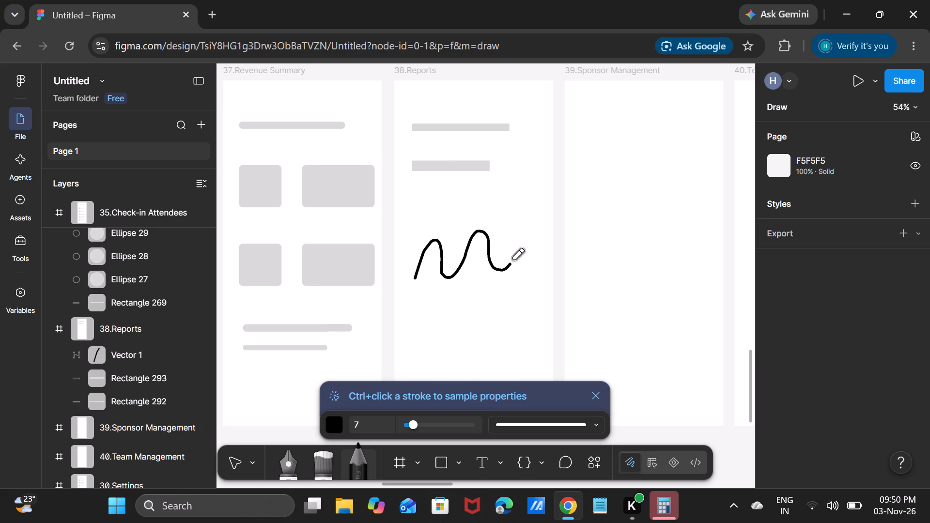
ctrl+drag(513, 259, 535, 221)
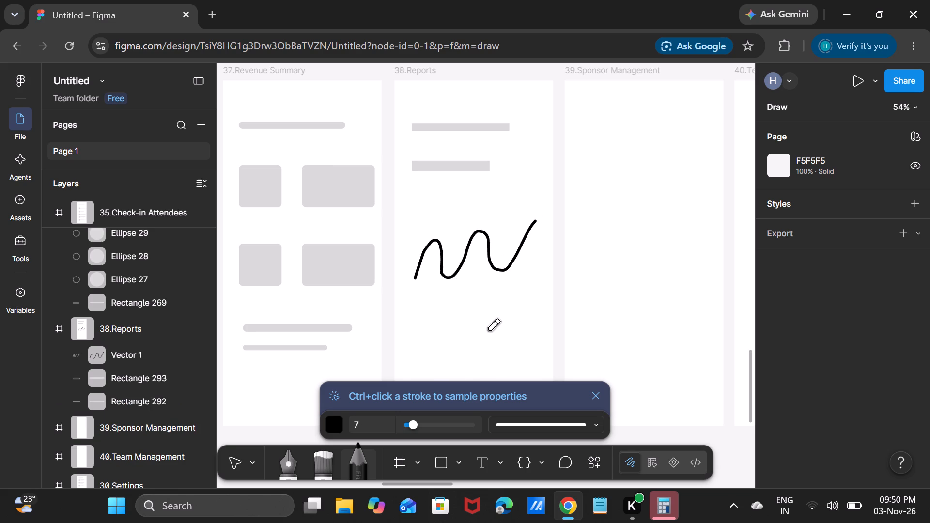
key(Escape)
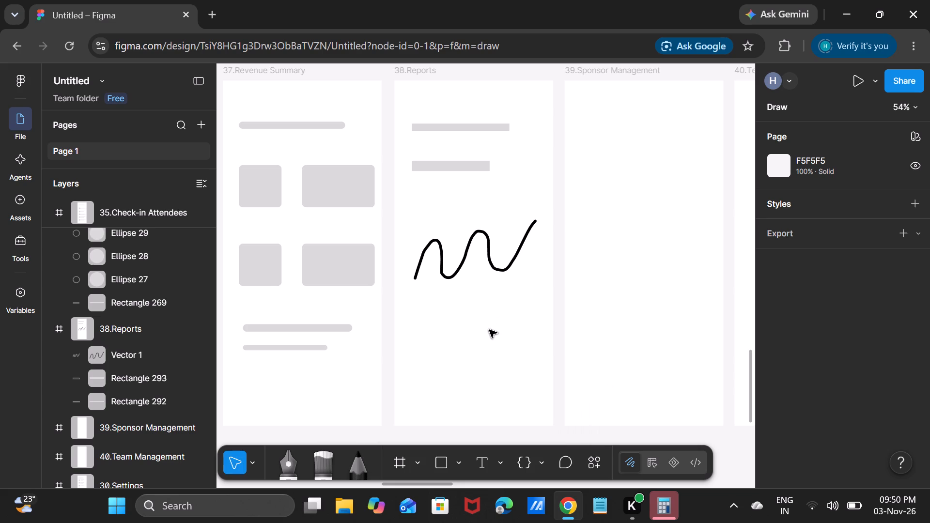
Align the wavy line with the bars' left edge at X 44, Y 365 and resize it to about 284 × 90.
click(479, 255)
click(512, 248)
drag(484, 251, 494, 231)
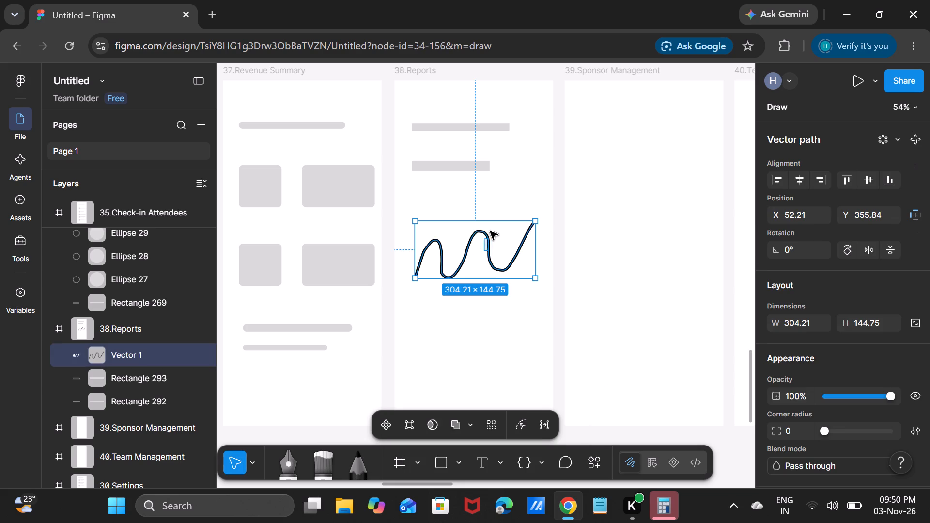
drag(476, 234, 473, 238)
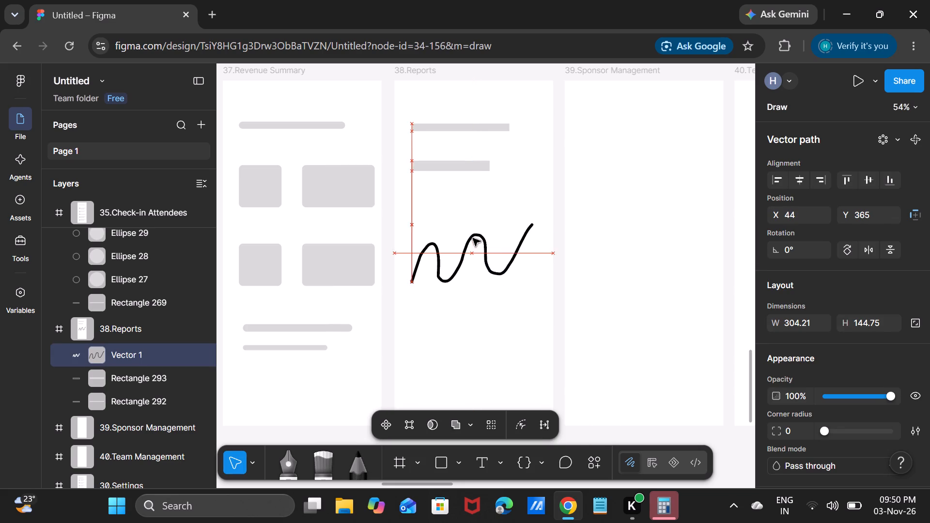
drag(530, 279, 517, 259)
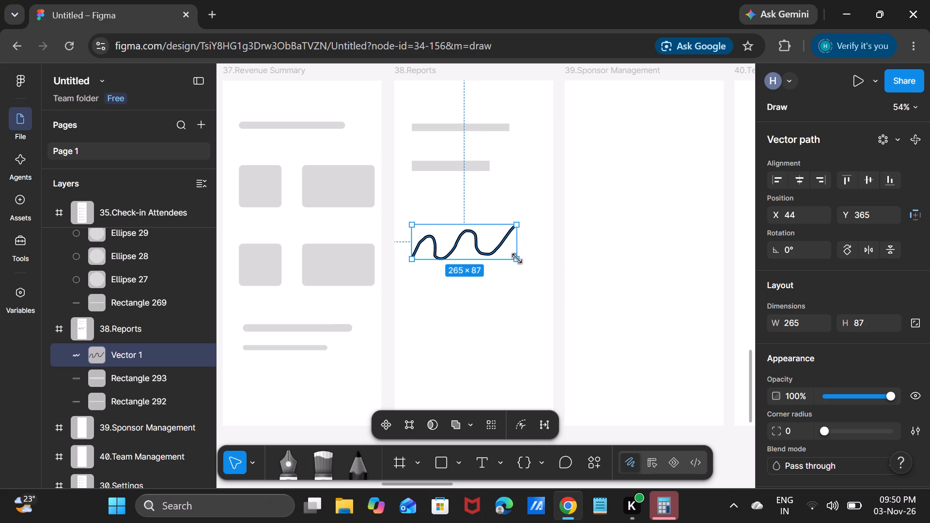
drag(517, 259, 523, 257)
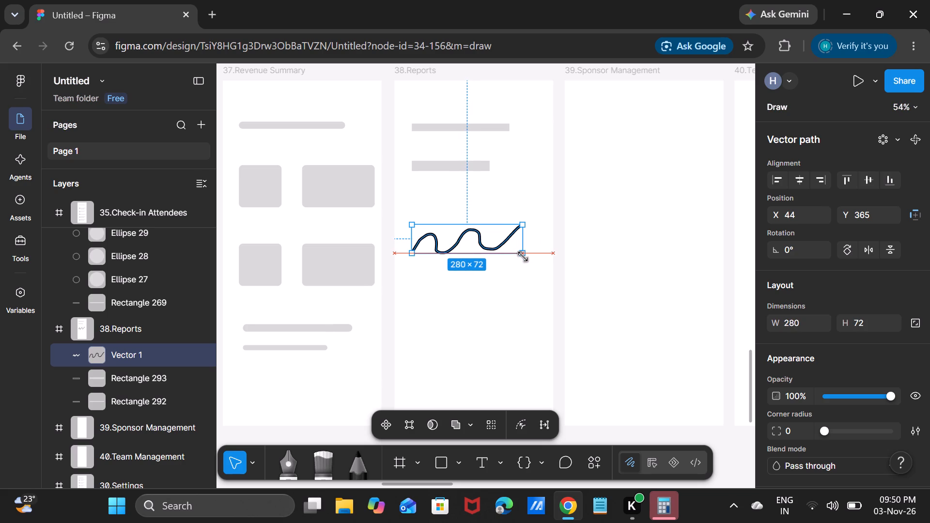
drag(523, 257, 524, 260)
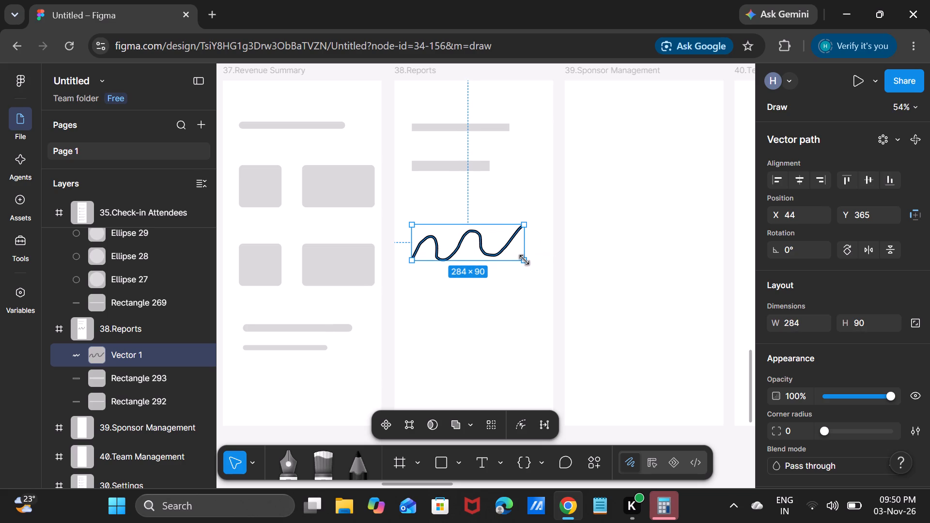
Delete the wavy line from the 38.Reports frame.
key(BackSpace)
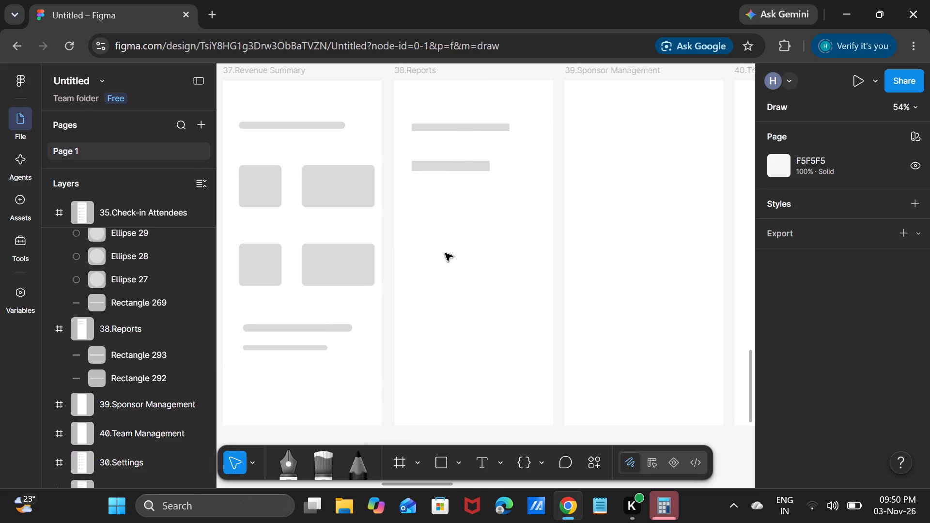
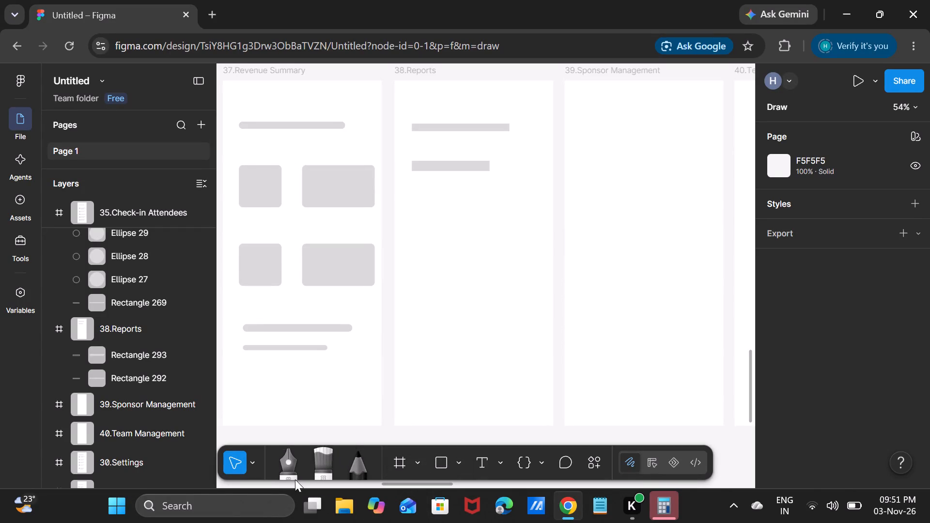
Set the Pen tool's stroke colour to grey B3B3B3.
click(285, 465)
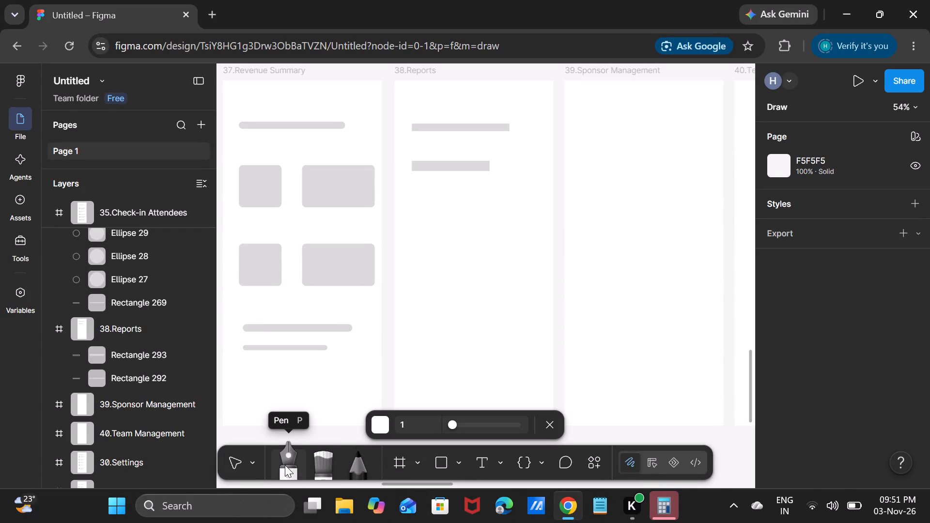
click(389, 418)
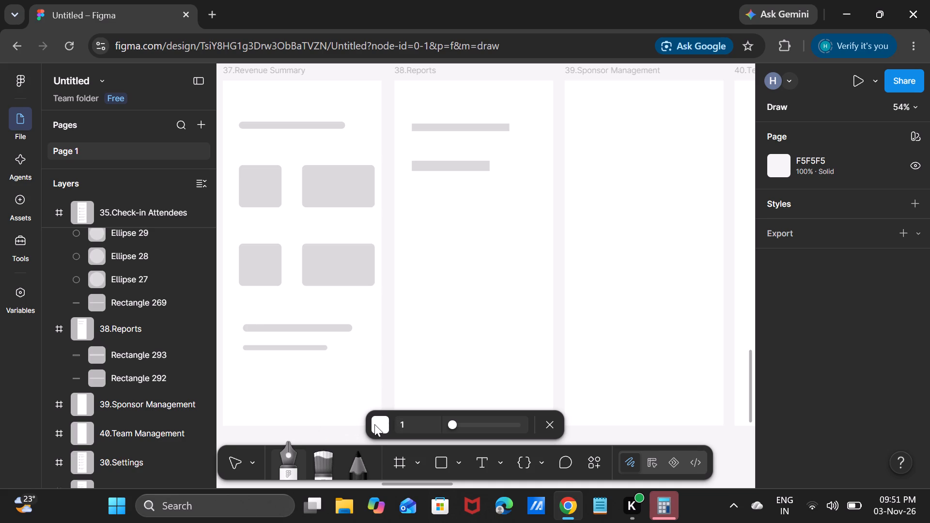
click(374, 424)
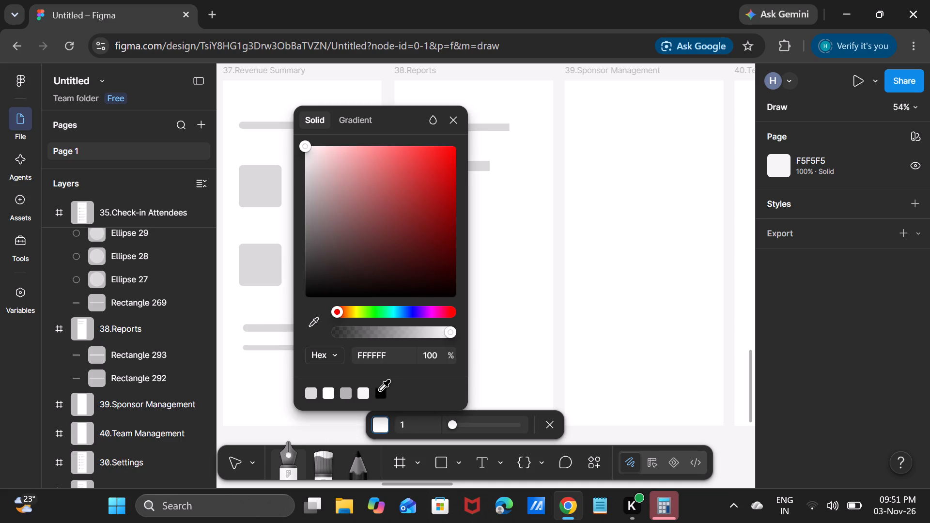
click(343, 393)
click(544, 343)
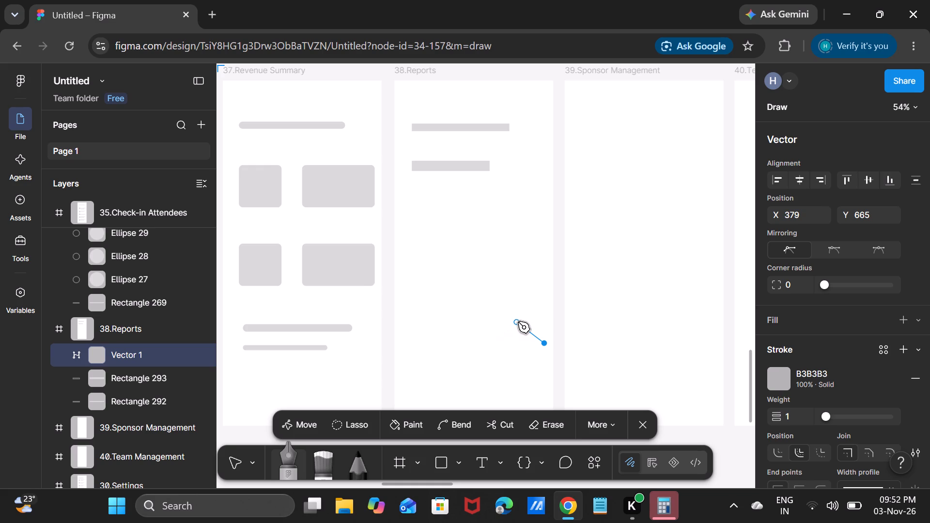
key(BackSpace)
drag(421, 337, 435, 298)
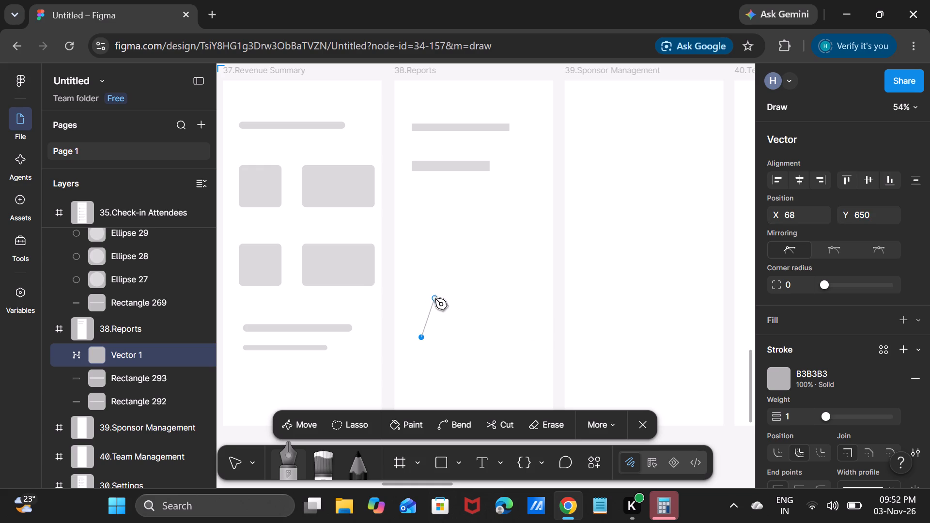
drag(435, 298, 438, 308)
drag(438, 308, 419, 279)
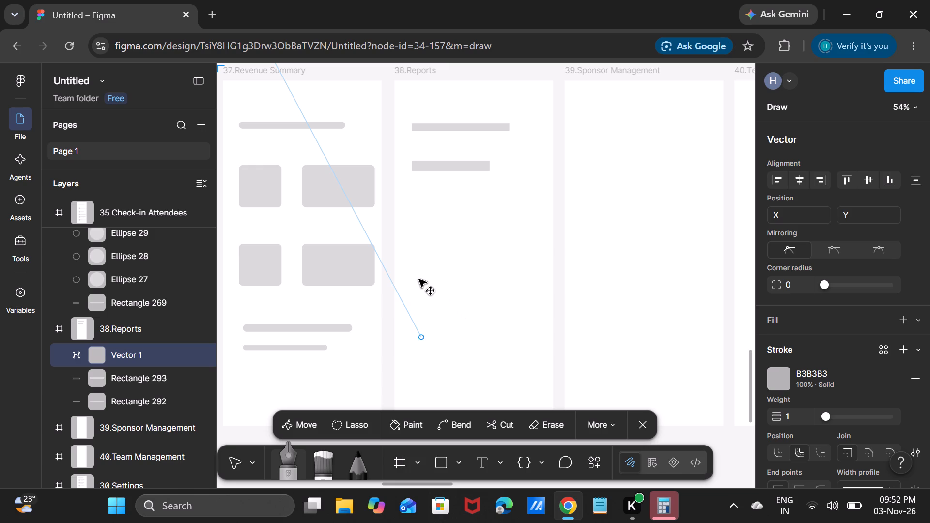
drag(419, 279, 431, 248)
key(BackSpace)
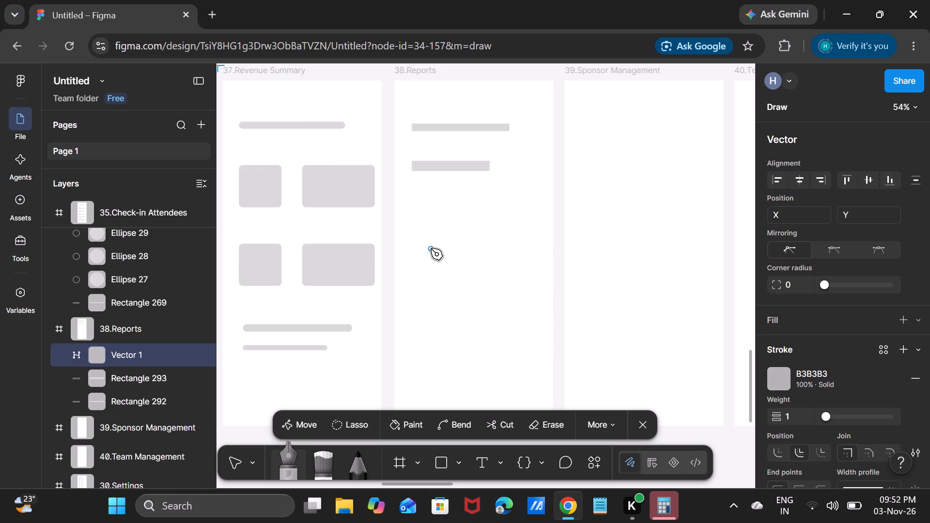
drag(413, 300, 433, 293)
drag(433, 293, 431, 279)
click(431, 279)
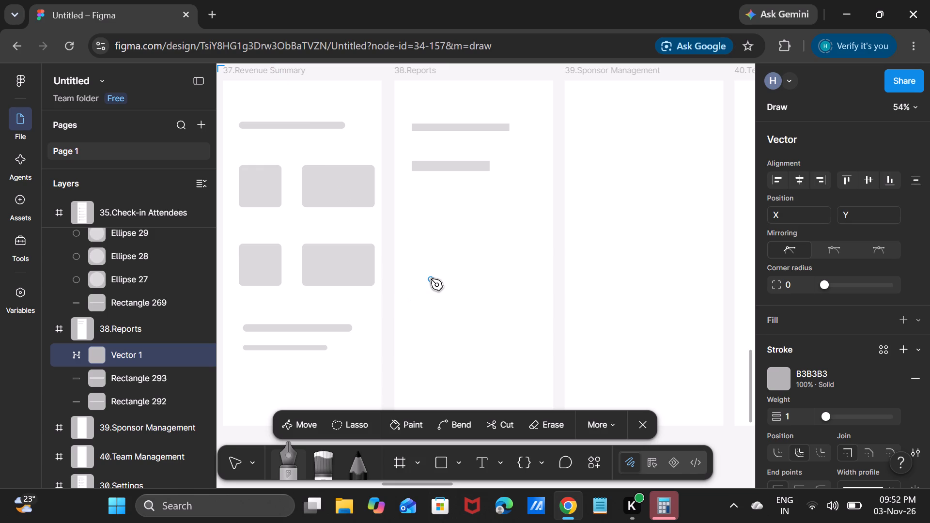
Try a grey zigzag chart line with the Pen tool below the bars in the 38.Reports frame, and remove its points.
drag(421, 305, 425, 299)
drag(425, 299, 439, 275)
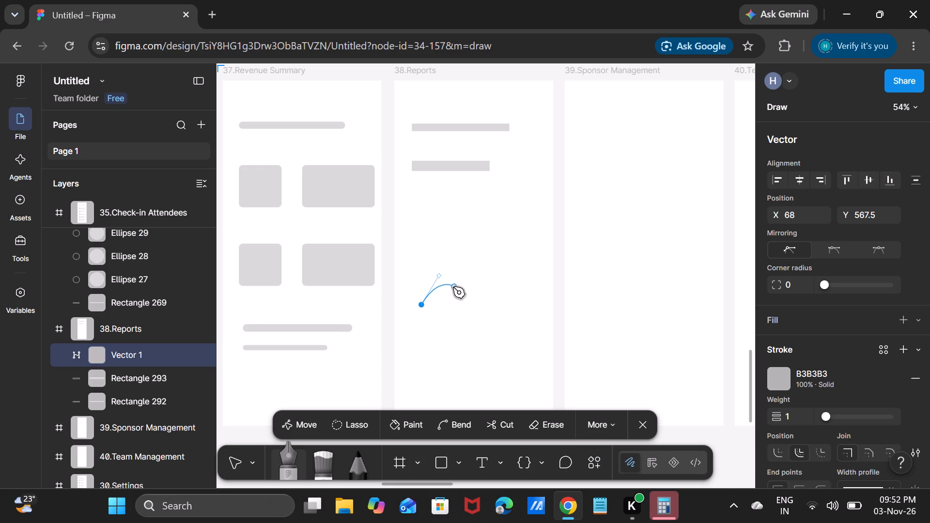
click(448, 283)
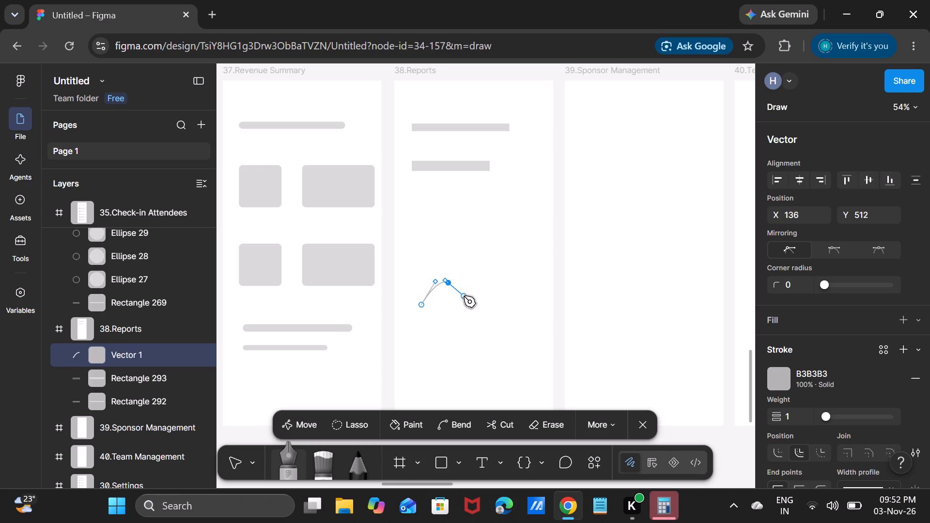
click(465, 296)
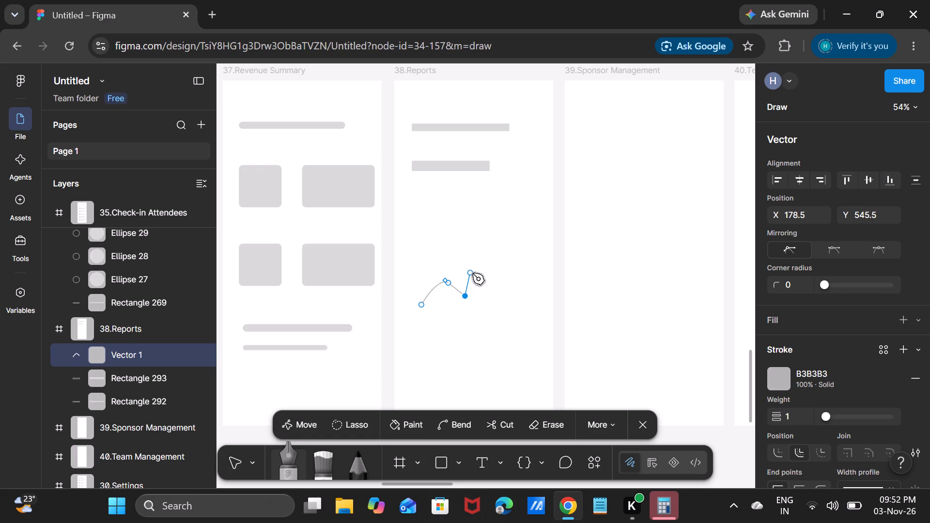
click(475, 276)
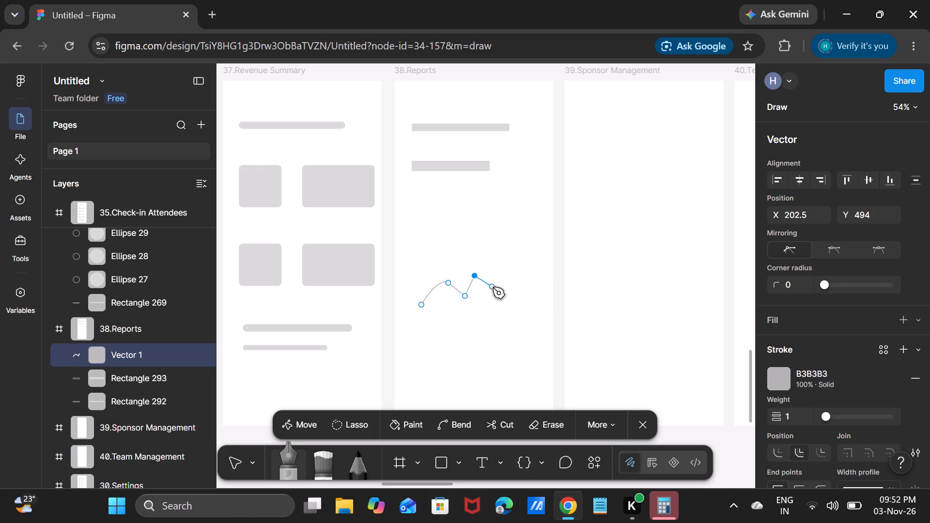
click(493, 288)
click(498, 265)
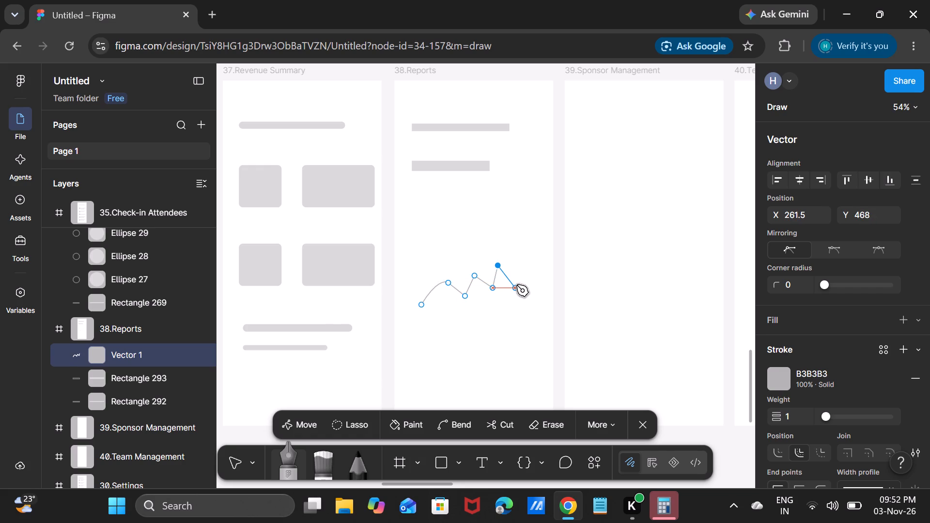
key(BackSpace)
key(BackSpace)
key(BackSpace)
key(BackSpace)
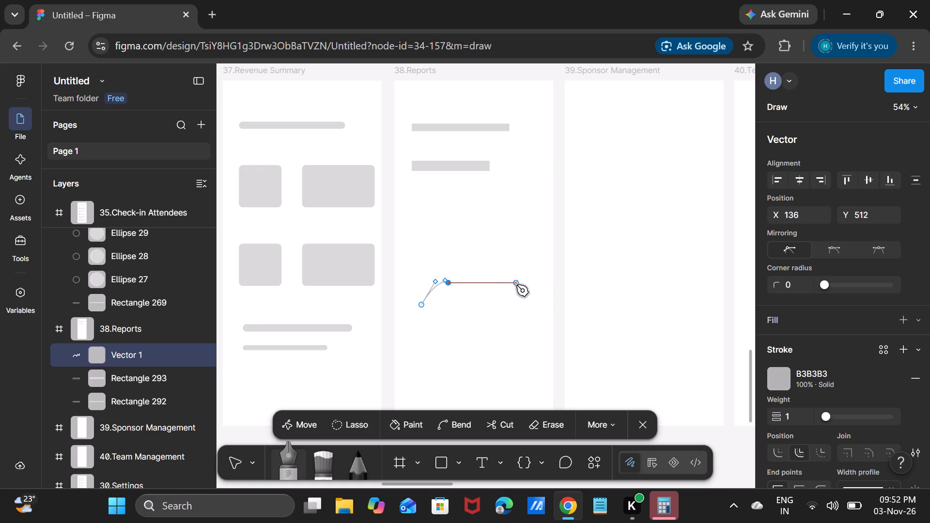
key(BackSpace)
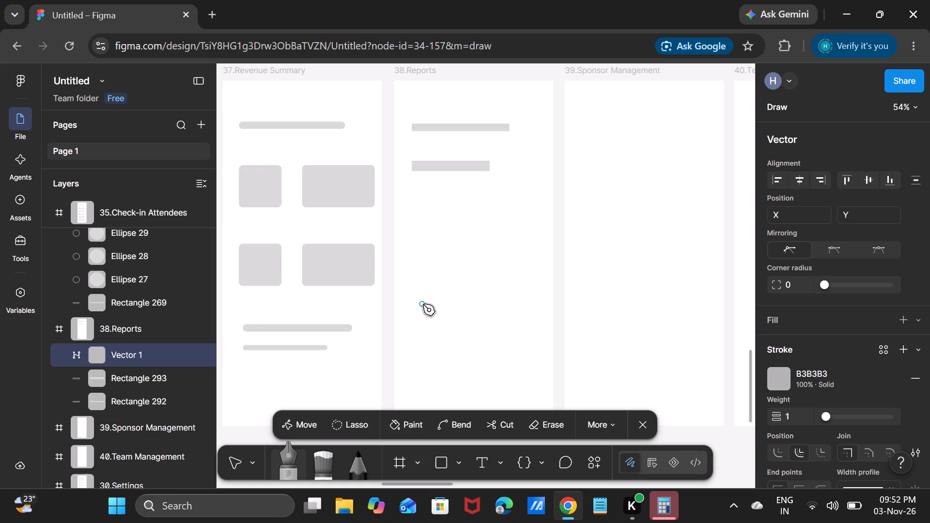
Start a grey Pen path at about X 72, Y 567.5 below the bars in the 38.Reports frame.
click(423, 304)
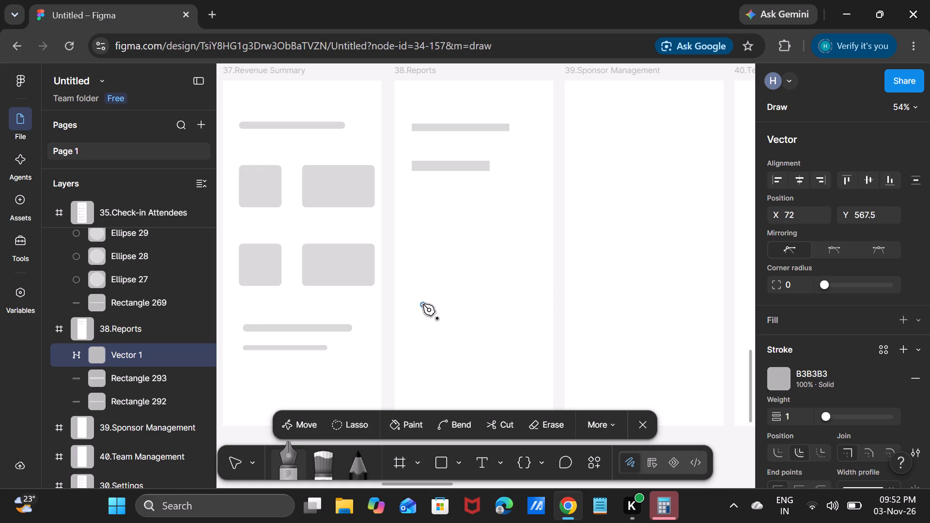
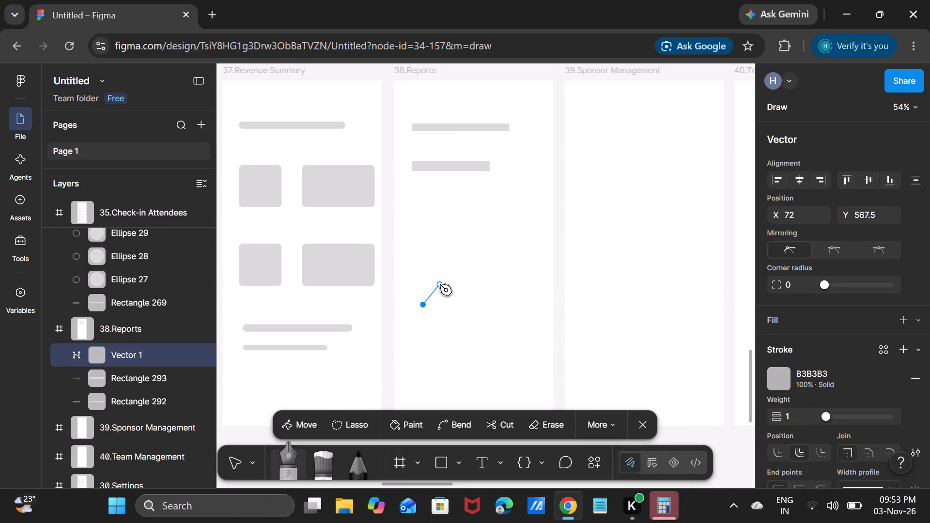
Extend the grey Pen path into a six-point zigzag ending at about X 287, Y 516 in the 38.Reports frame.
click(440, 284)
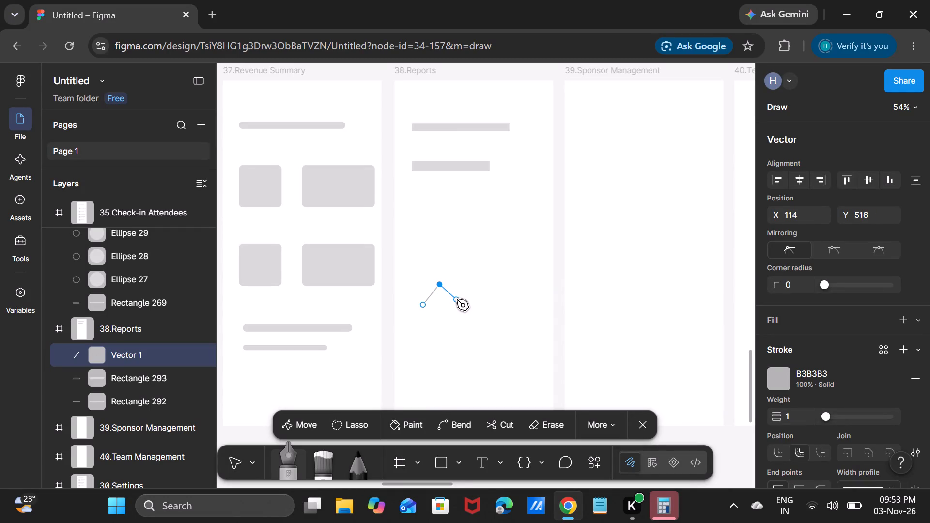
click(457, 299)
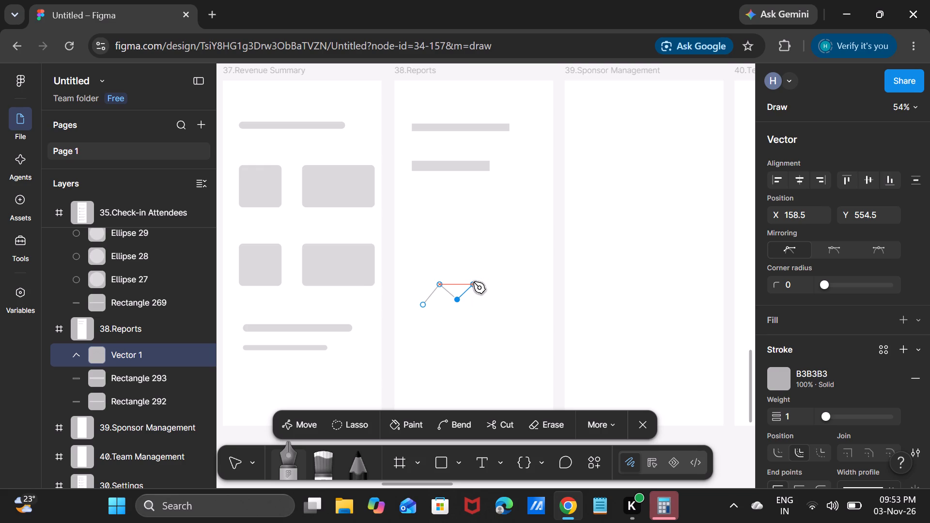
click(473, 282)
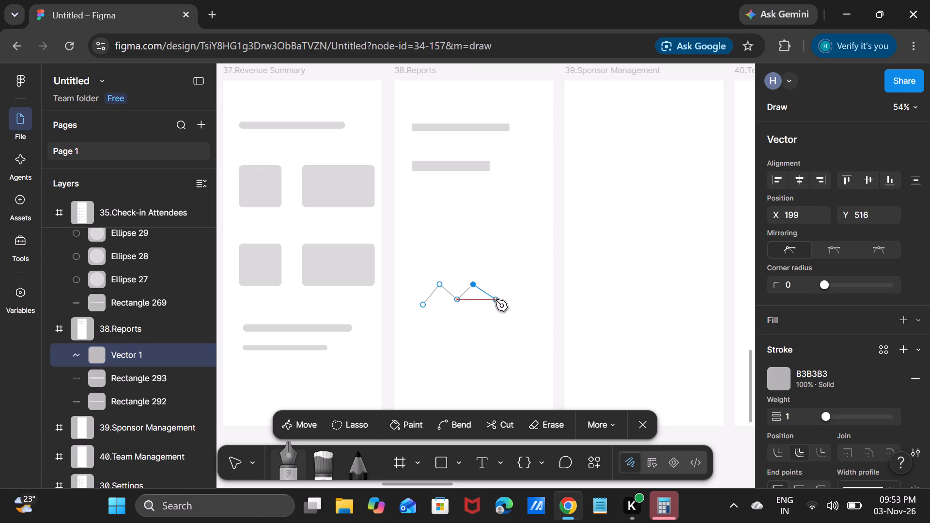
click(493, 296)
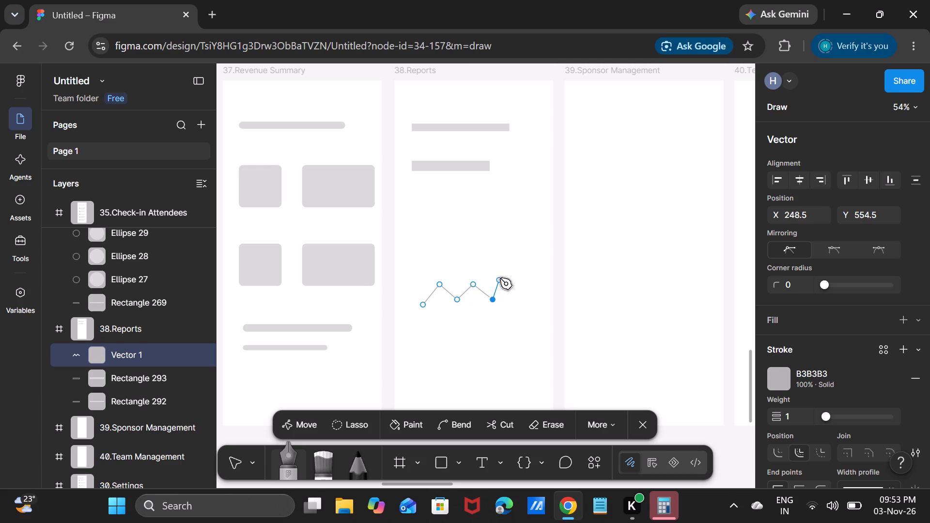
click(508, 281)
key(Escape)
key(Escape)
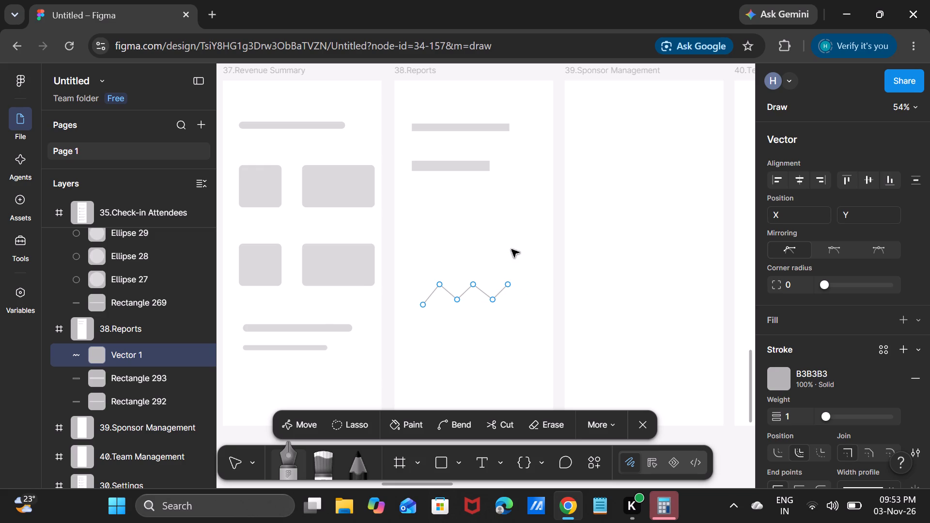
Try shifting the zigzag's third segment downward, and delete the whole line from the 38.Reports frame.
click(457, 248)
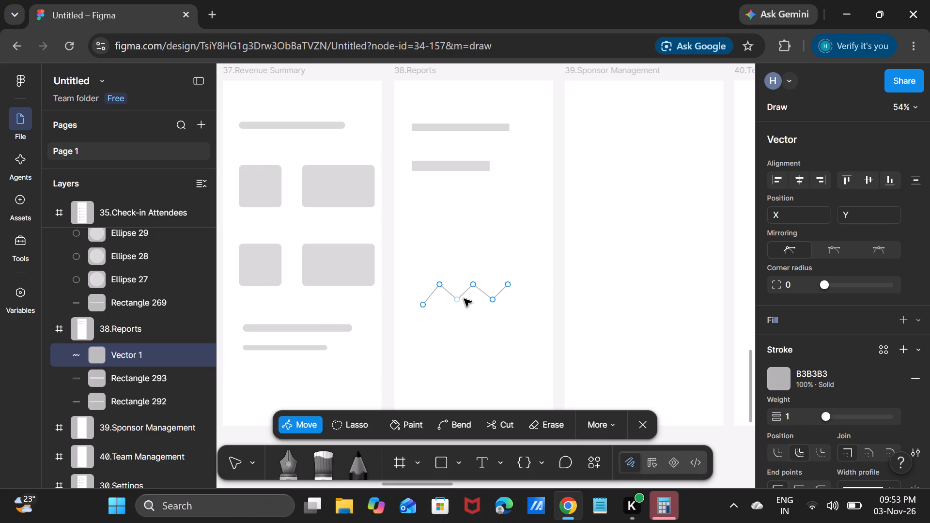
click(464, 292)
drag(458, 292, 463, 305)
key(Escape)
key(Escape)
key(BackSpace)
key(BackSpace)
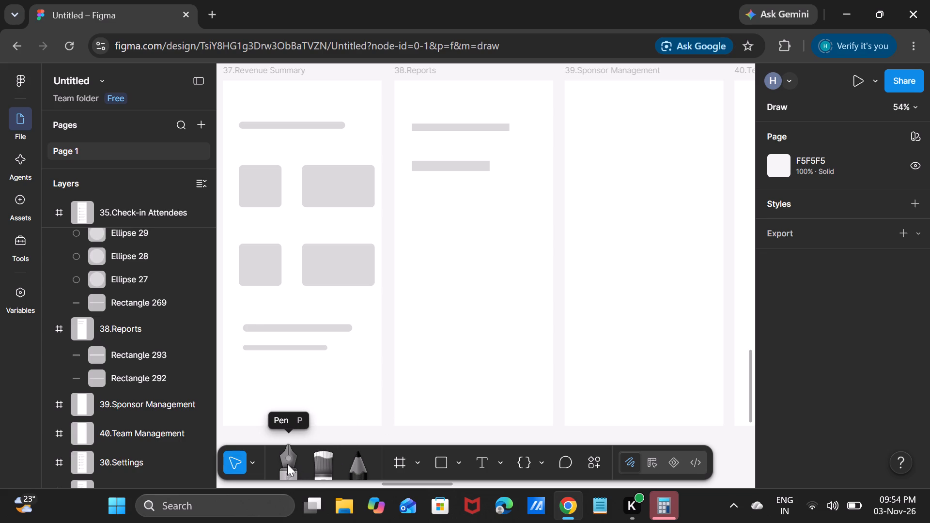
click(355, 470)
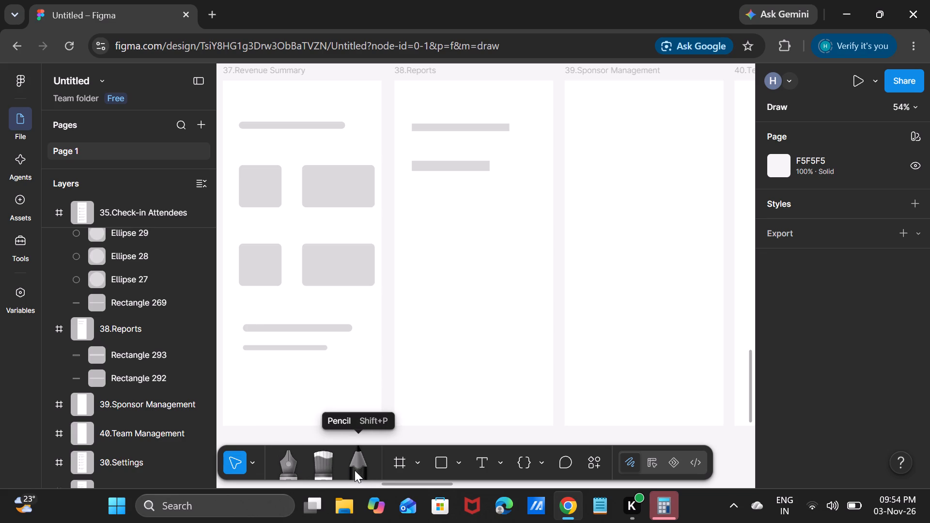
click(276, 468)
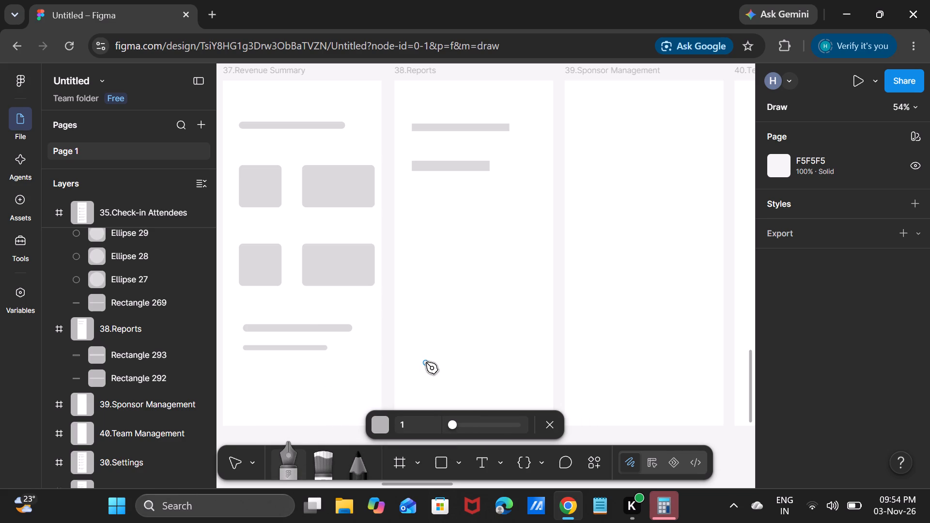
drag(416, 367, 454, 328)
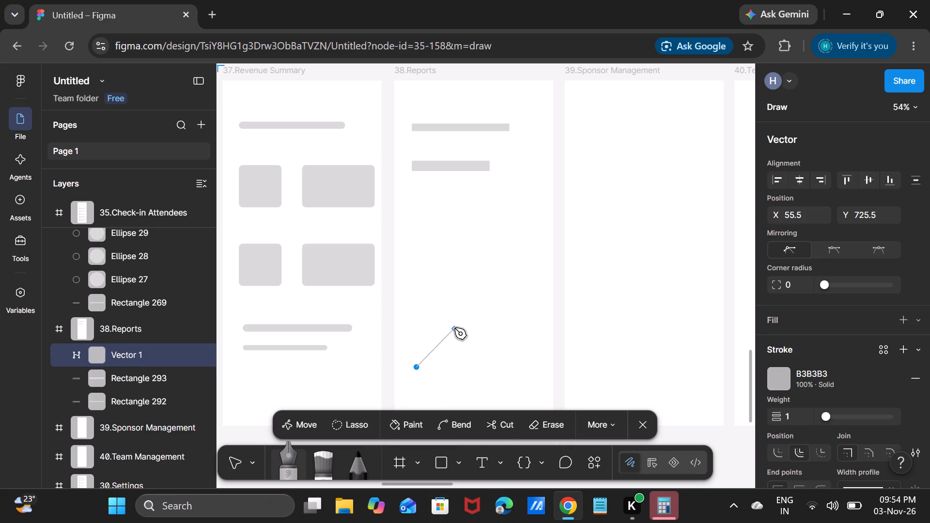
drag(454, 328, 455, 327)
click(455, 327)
Draw a larger four-point zigzag with the Pen tool in 38.Reports, peaking at about X 164, Y 387 and ending at X 326, Y 374.
click(420, 281)
click(459, 233)
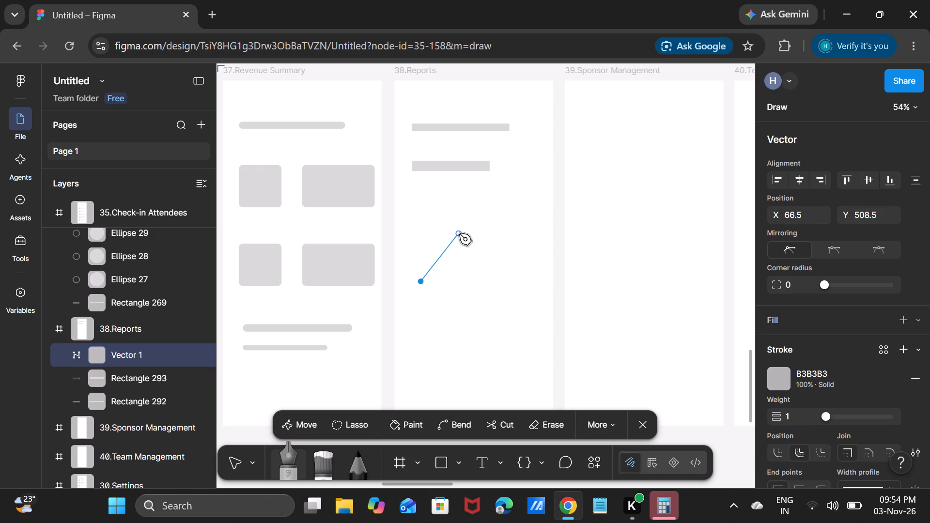
click(495, 269)
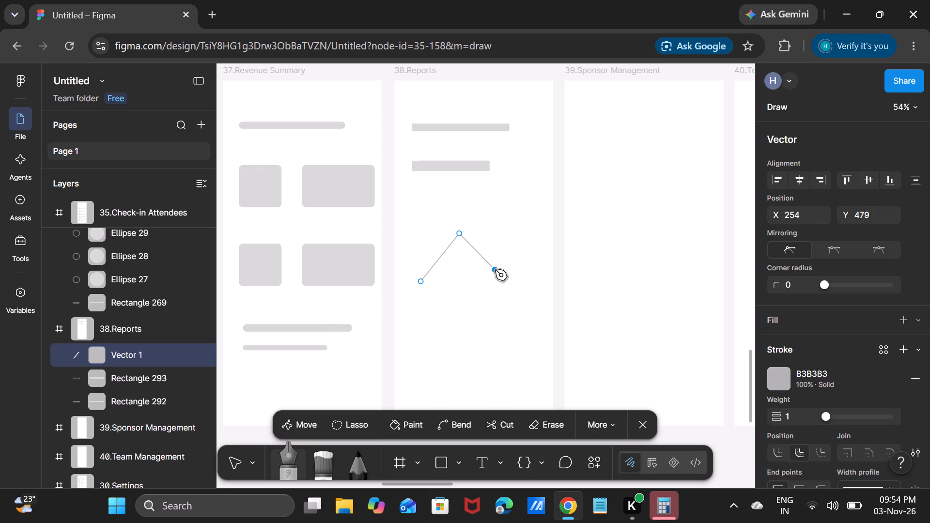
click(523, 228)
key(Escape)
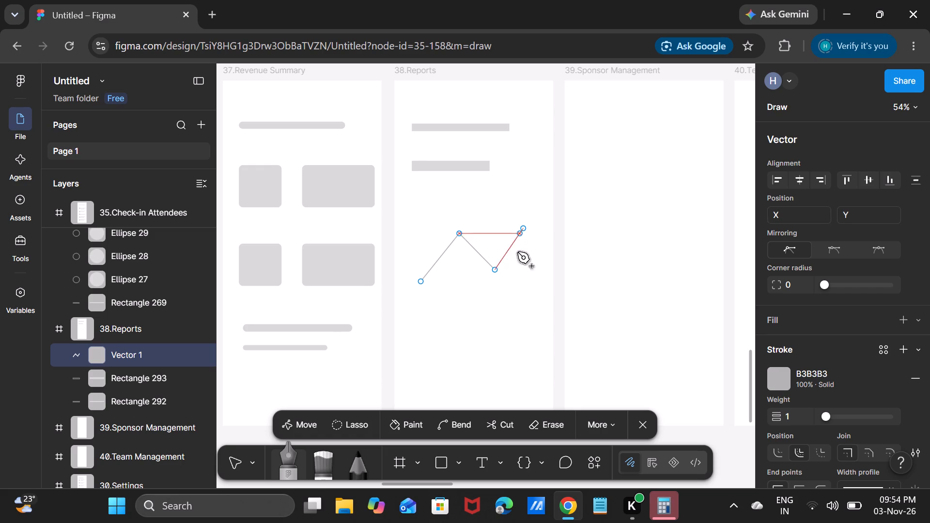
key(Escape)
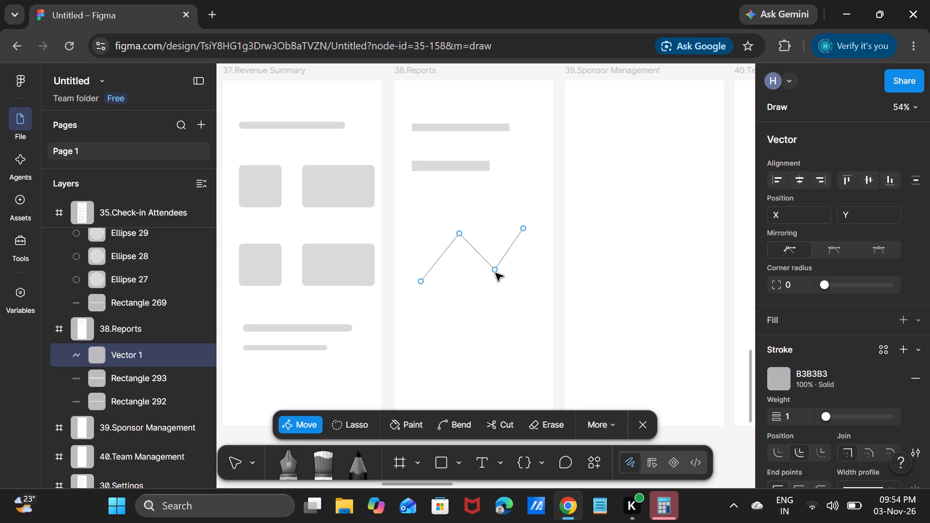
Move the zigzag line up to about X 59, Y 337, below the bars in the 38.Reports frame.
click(482, 259)
double_click(468, 270)
drag(473, 272, 475, 236)
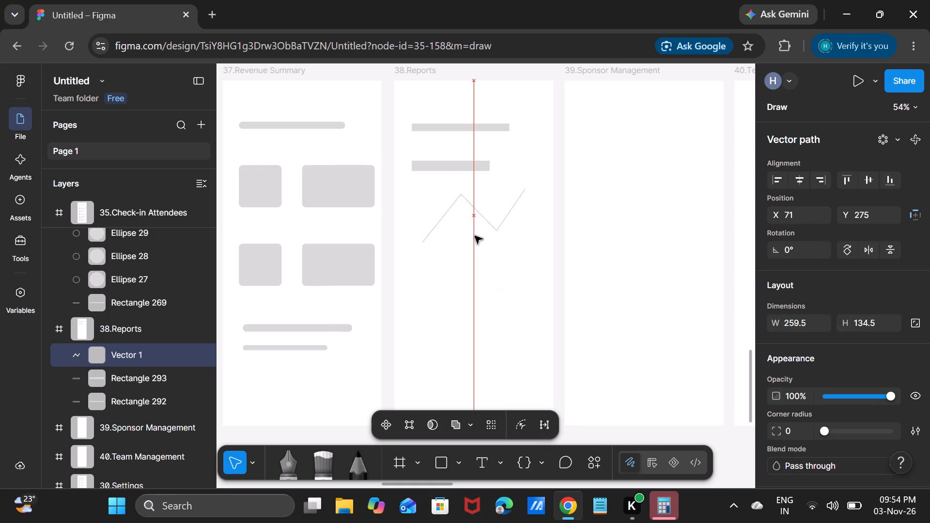
drag(475, 236, 470, 257)
Lower the zigzag's valley point to about X 254, Y 471.5, level with its starting point.
click(488, 254)
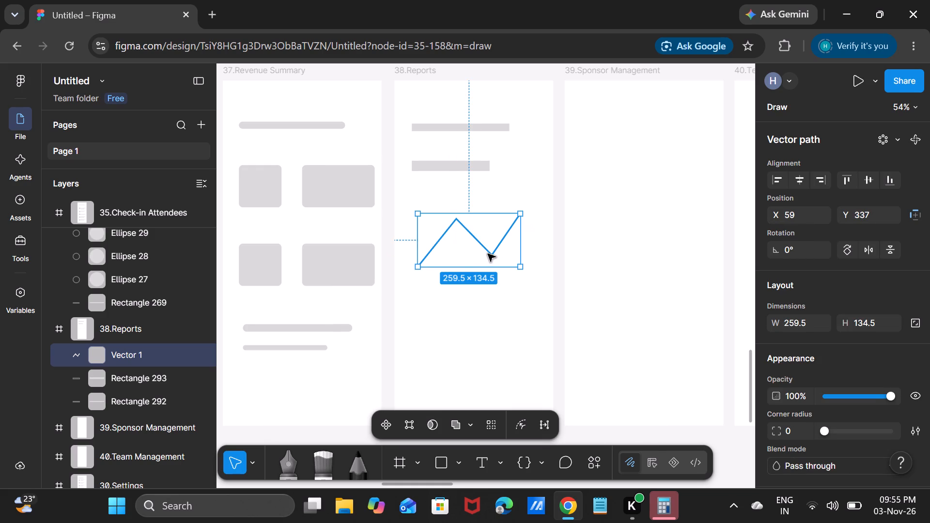
double_click(489, 254)
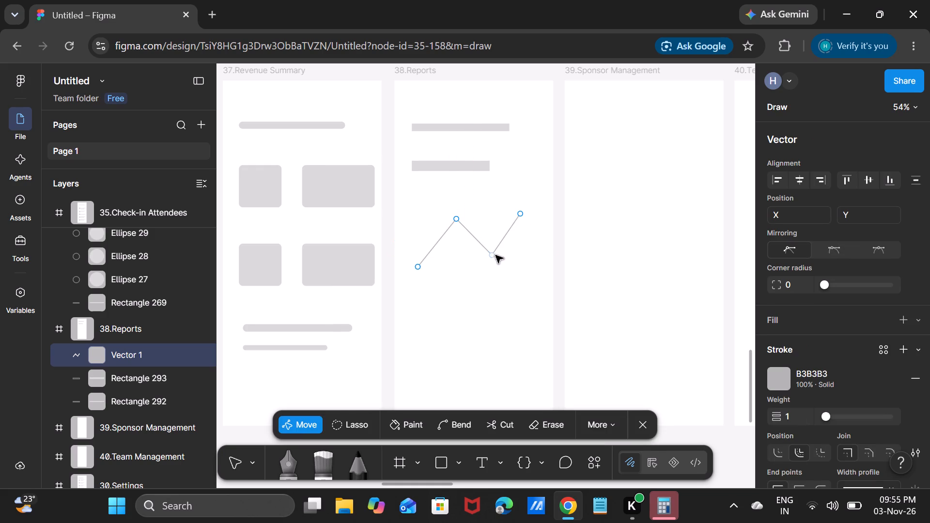
drag(492, 254, 495, 259)
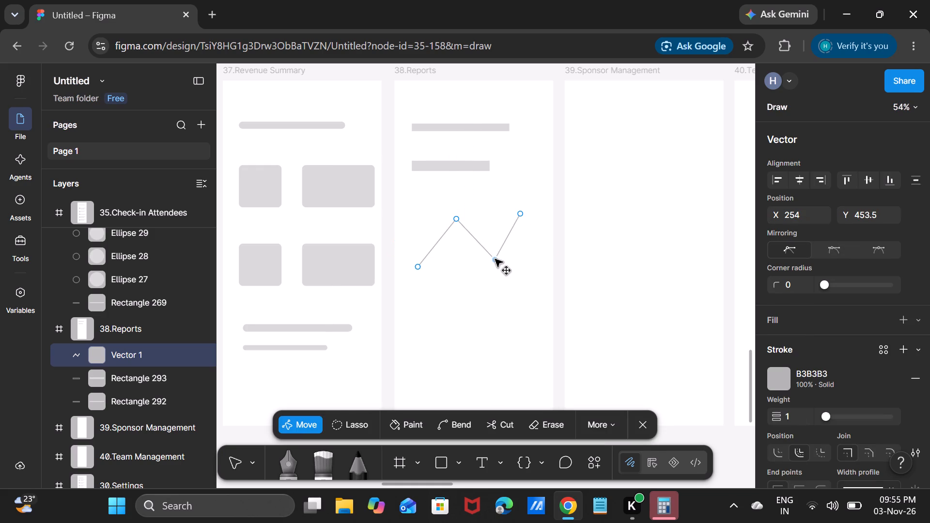
drag(495, 259, 495, 264)
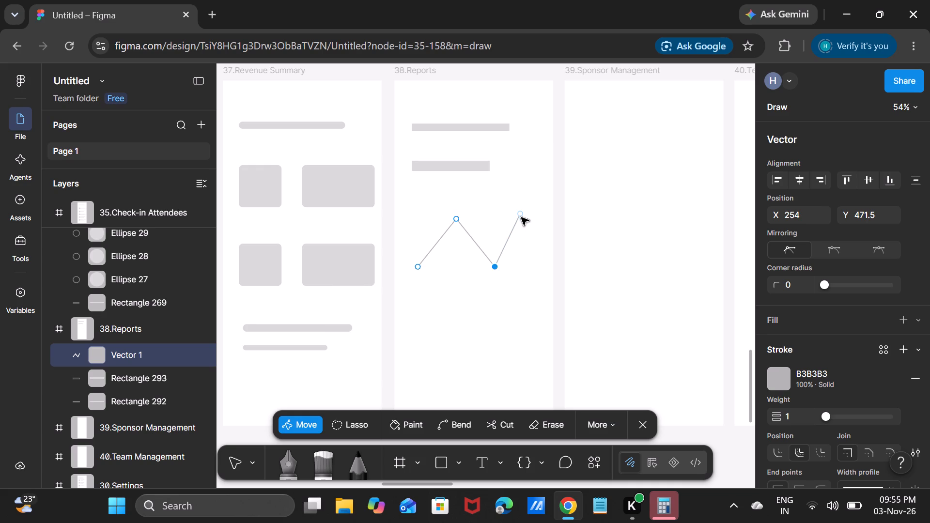
click(518, 190)
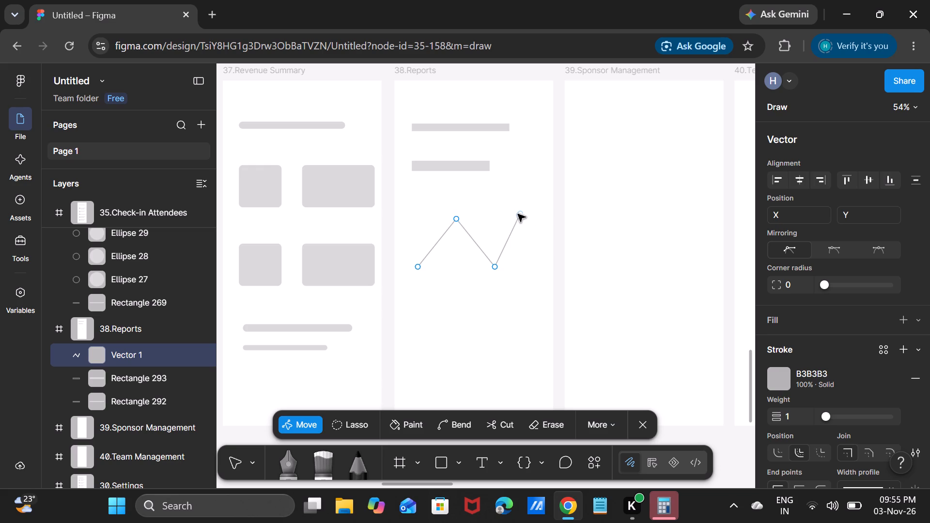
Add a point at about X 199, Y 405.5 on the zigzag's descending segment and finish editing the vector.
click(473, 243)
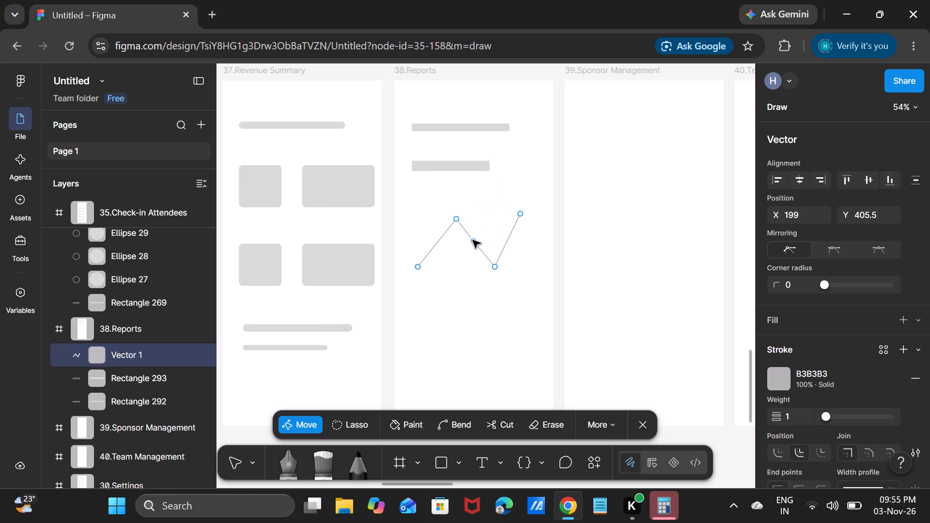
click(473, 240)
click(496, 222)
double_click(463, 258)
click(478, 326)
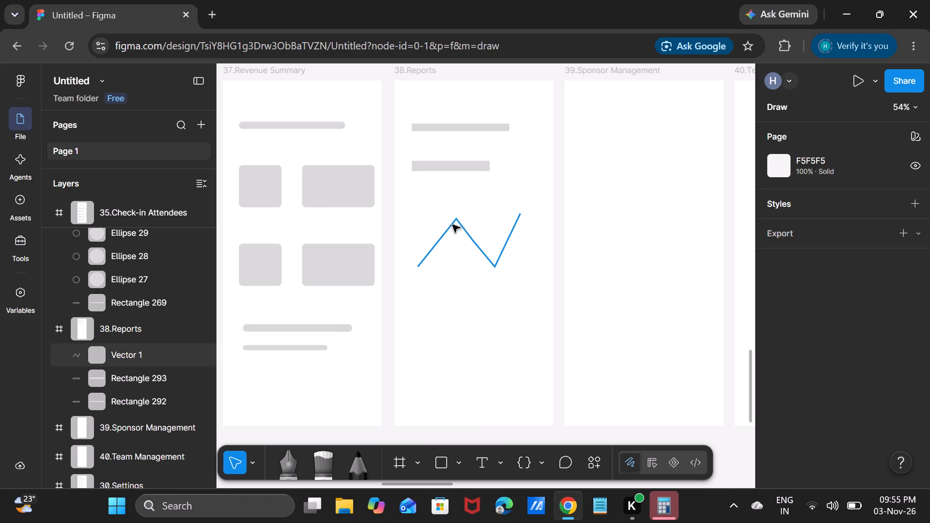
Move the zigzag line to X 44, Y 339, aligned with the bars' starting edge in 38.Reports.
drag(478, 243, 472, 245)
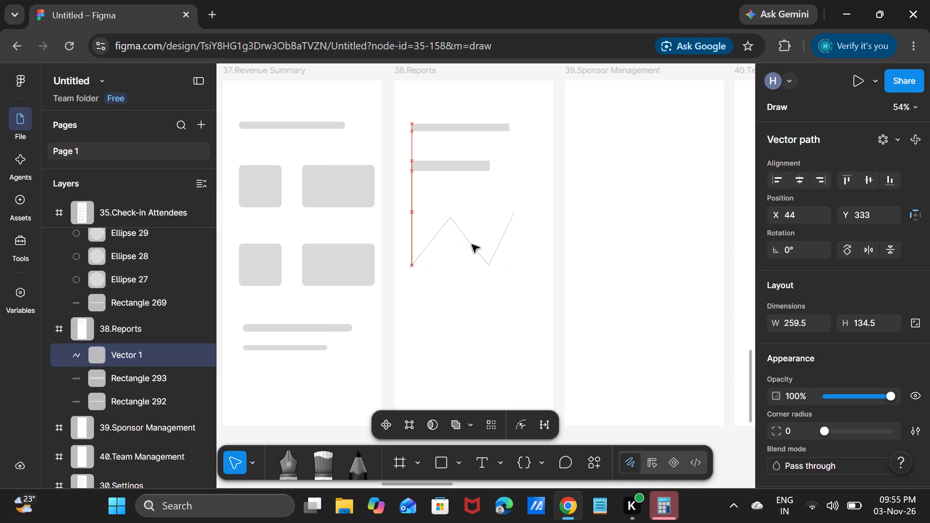
drag(472, 245, 470, 244)
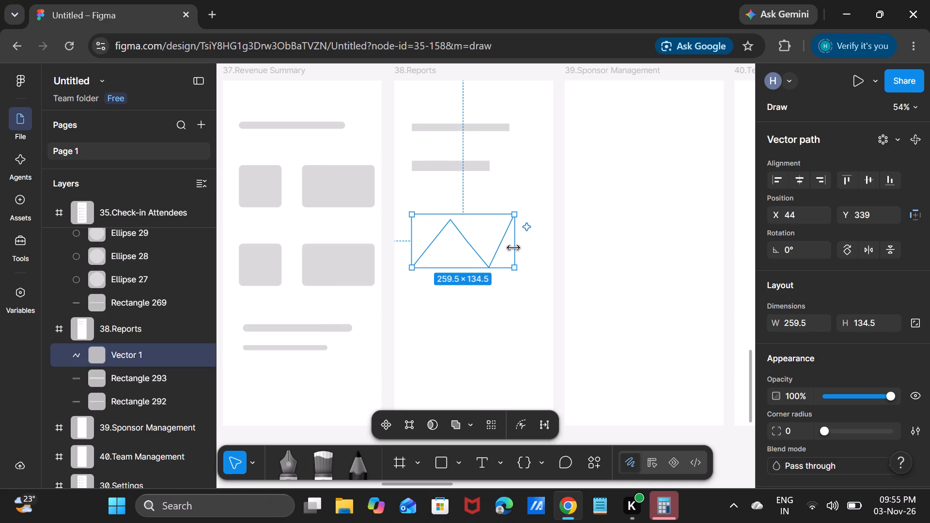
Resize the zigzag line to about 358 × 78, widening it to the frame's far edge and flattening it.
drag(510, 250, 532, 242)
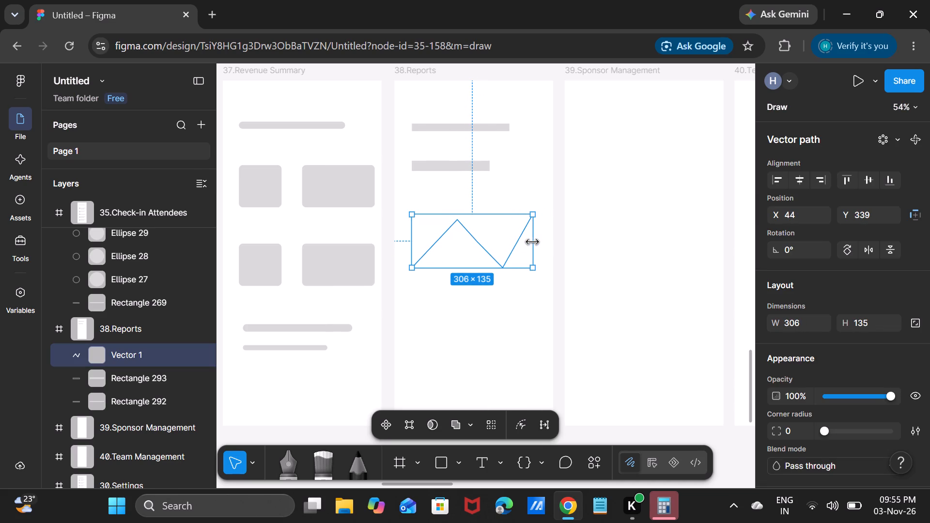
drag(532, 242, 531, 258)
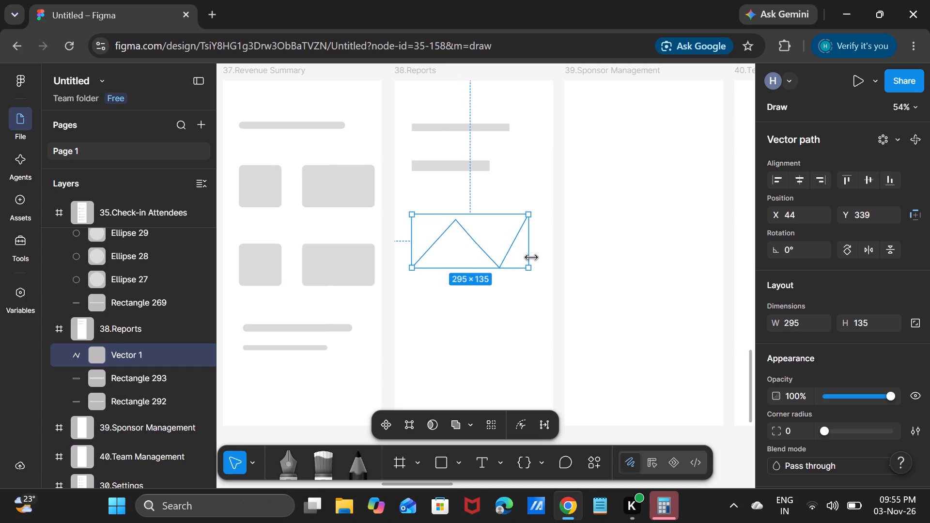
drag(531, 258, 551, 256)
drag(501, 268, 503, 245)
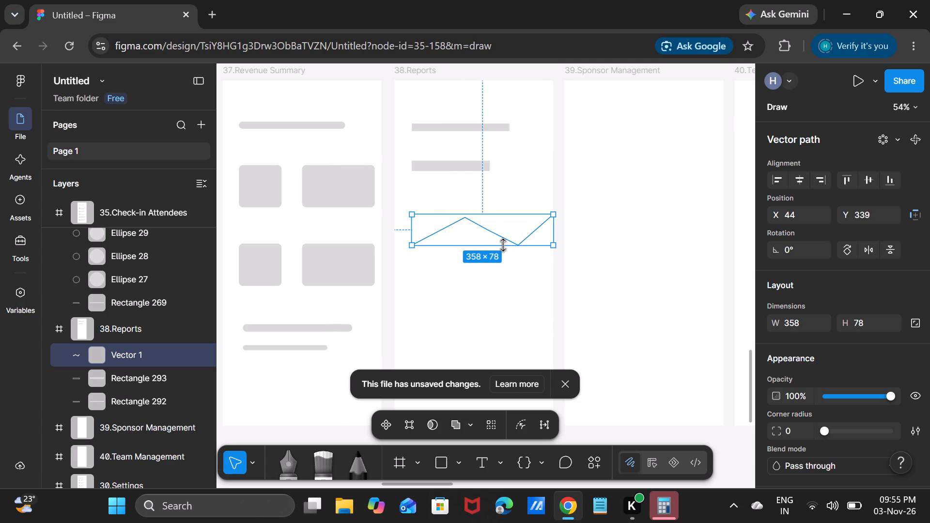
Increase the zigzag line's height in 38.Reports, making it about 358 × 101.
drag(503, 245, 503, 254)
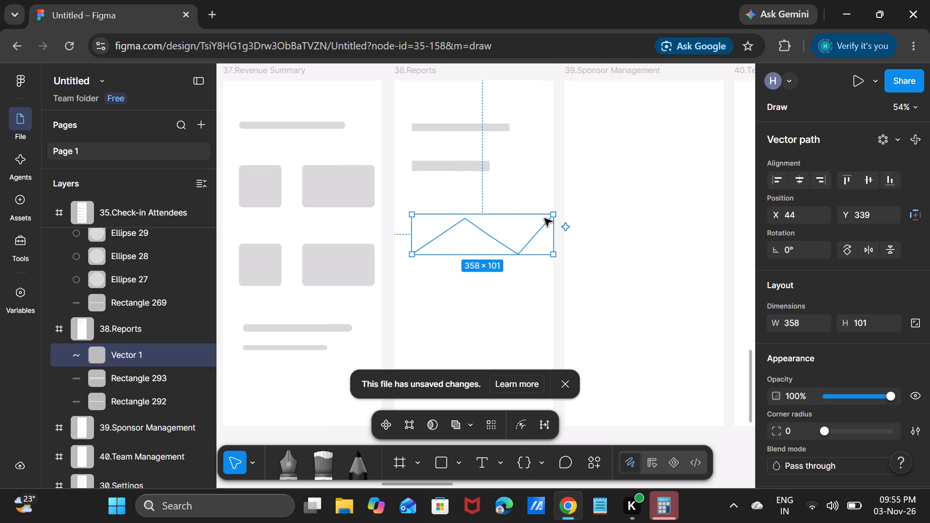
Delete the zigzag line from 38.Reports.
key(BackSpace)
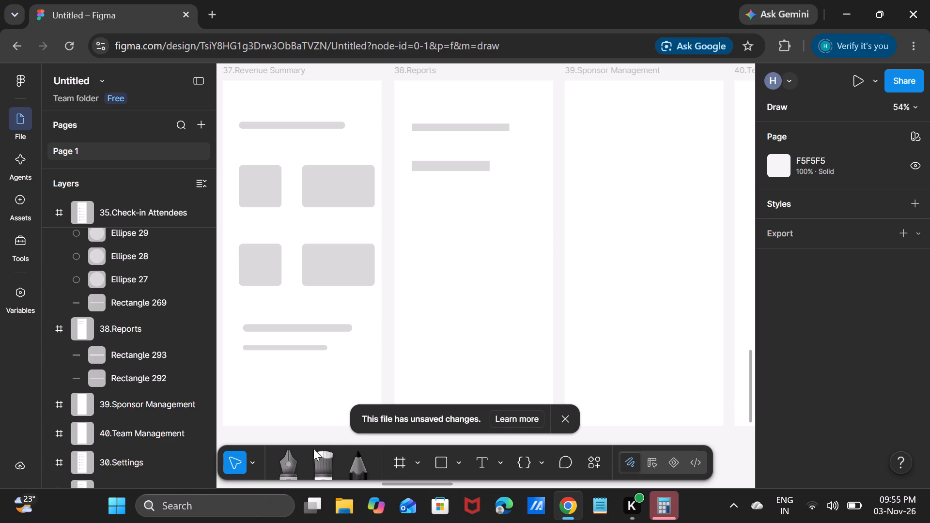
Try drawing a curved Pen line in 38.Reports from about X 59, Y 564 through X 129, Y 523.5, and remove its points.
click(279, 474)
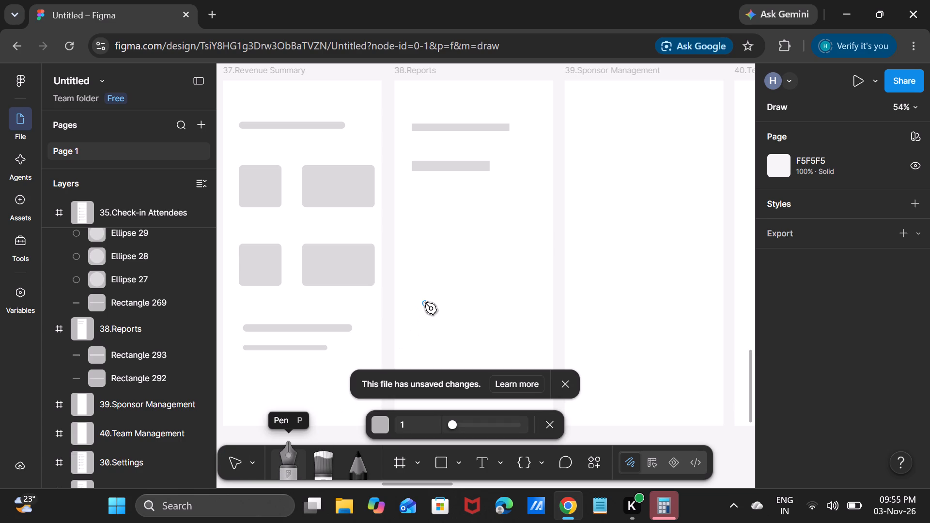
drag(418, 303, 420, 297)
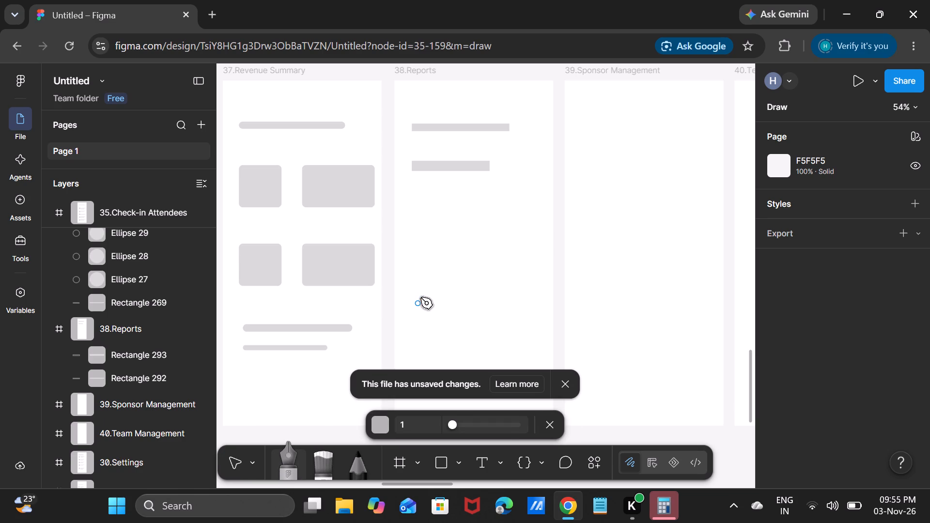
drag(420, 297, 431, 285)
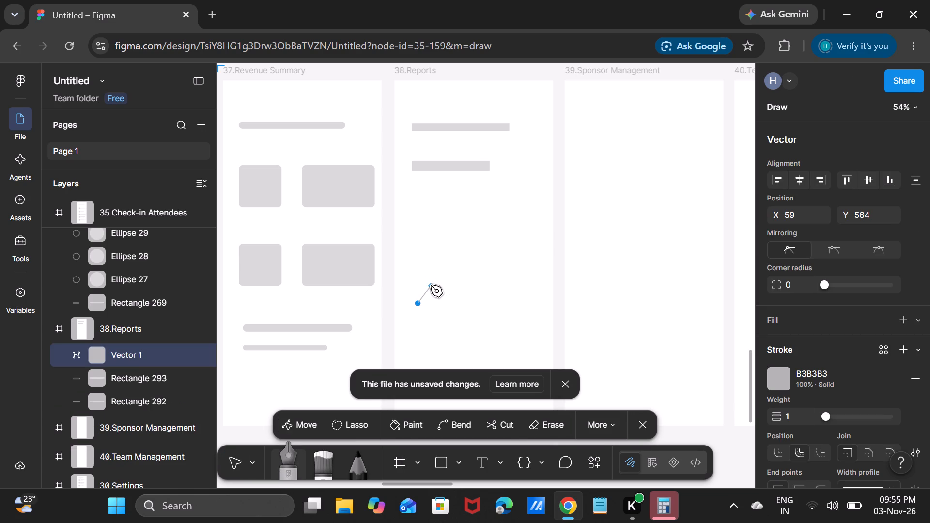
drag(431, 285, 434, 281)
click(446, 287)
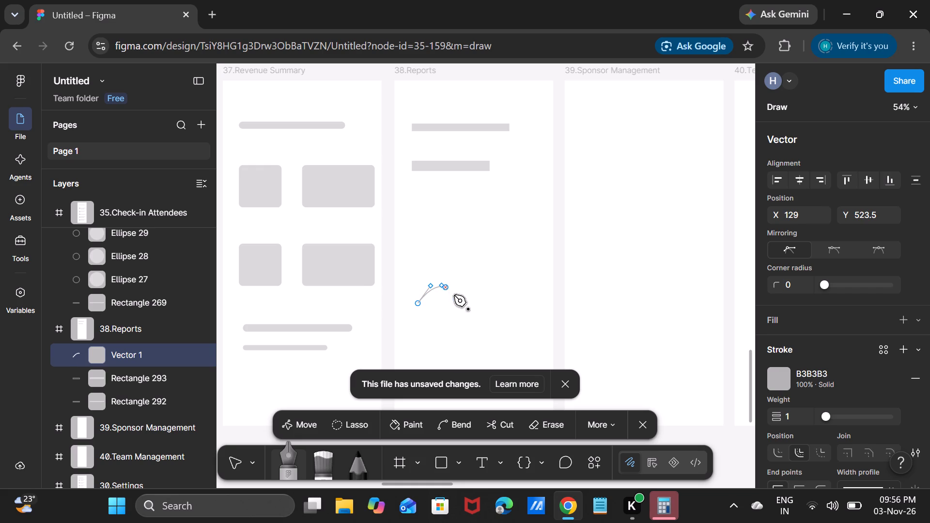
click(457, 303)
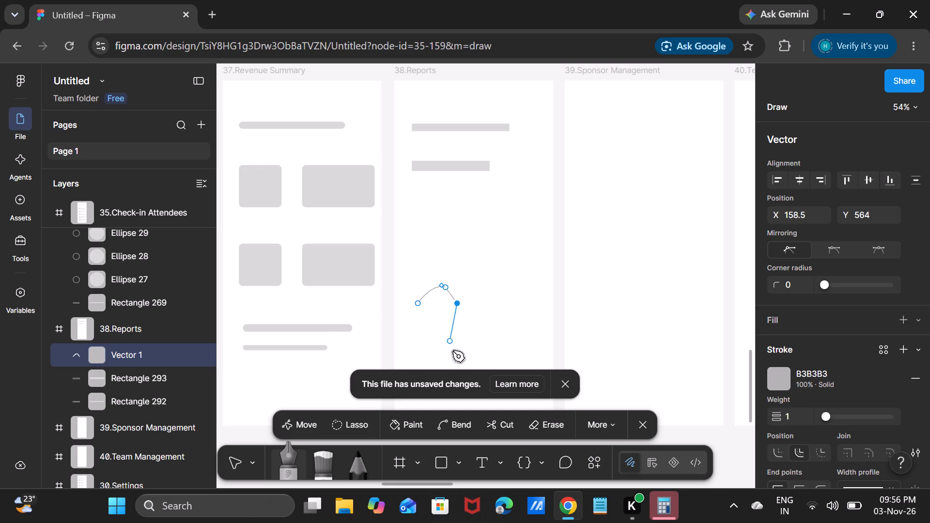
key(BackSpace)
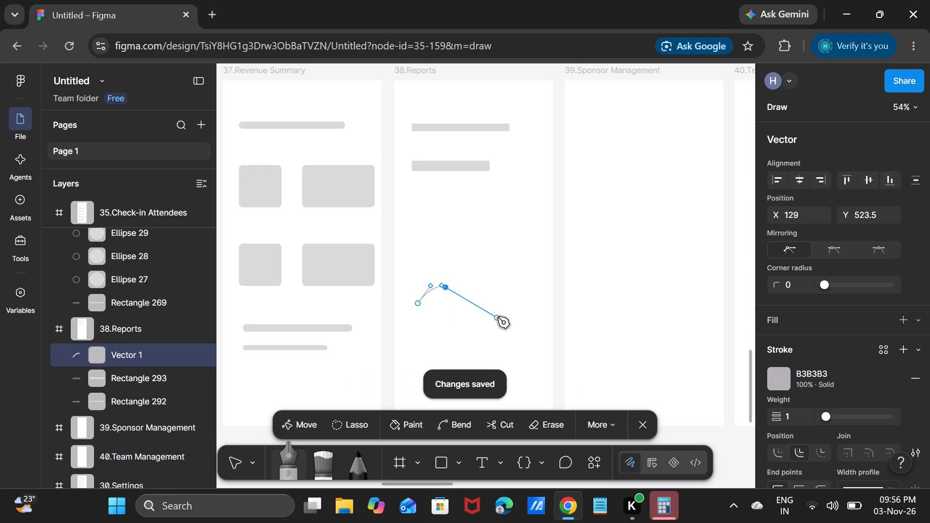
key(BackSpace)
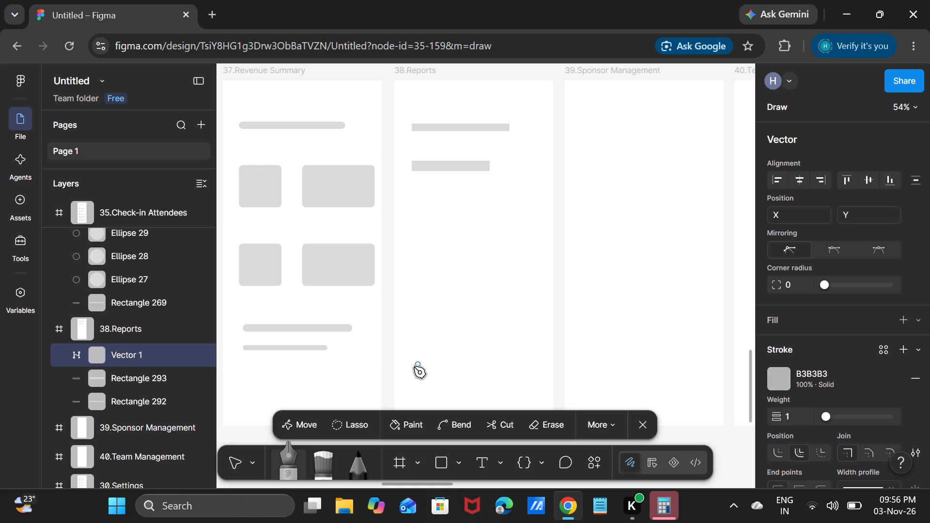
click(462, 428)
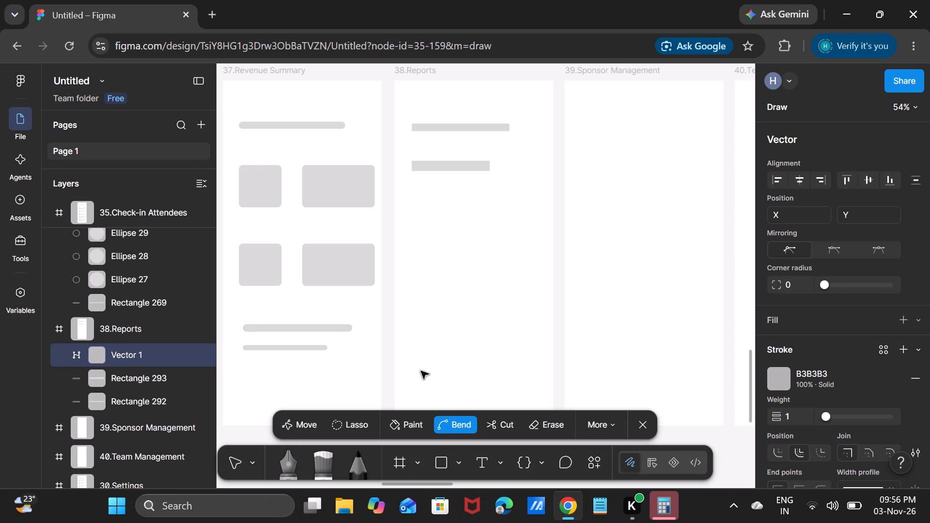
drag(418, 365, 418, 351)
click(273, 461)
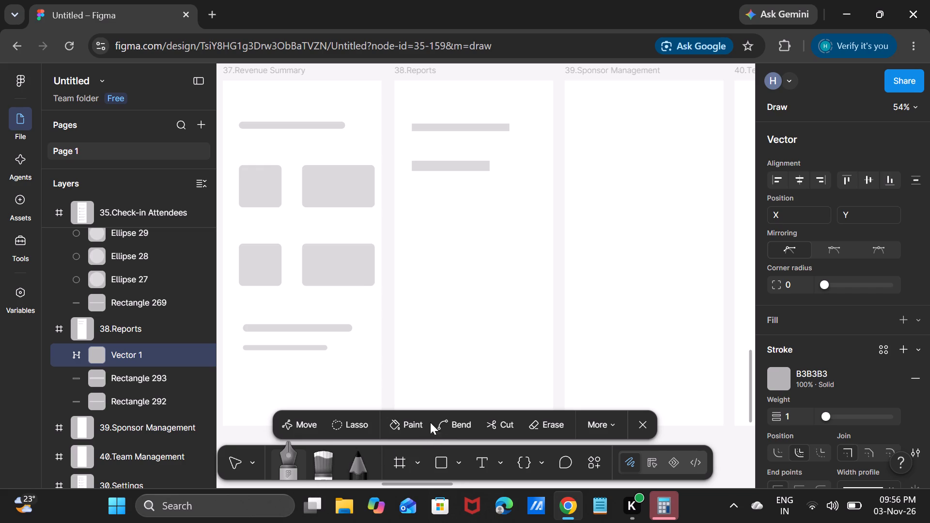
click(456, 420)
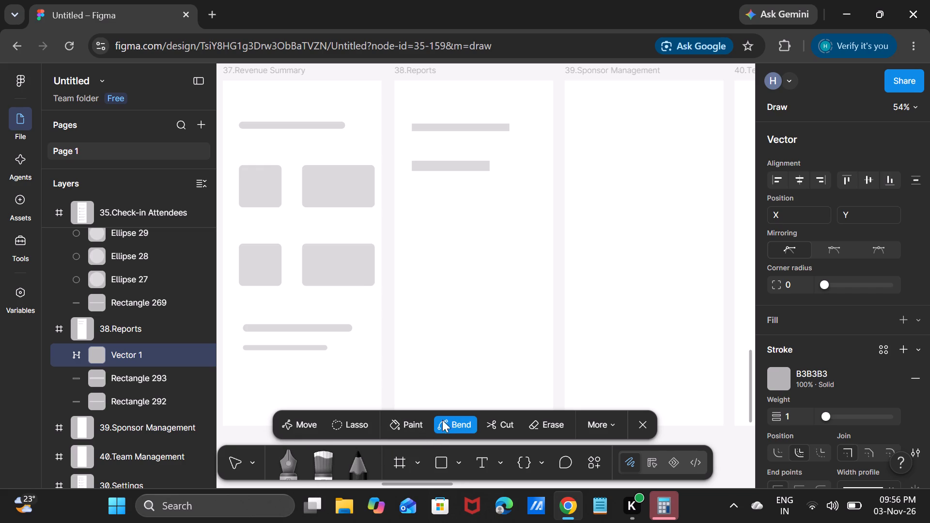
Draw a six-point zigzag Pen line, about 221 × 75, in the lower part of 38.Reports, starting at about X 62.5, Y 644.5.
click(294, 467)
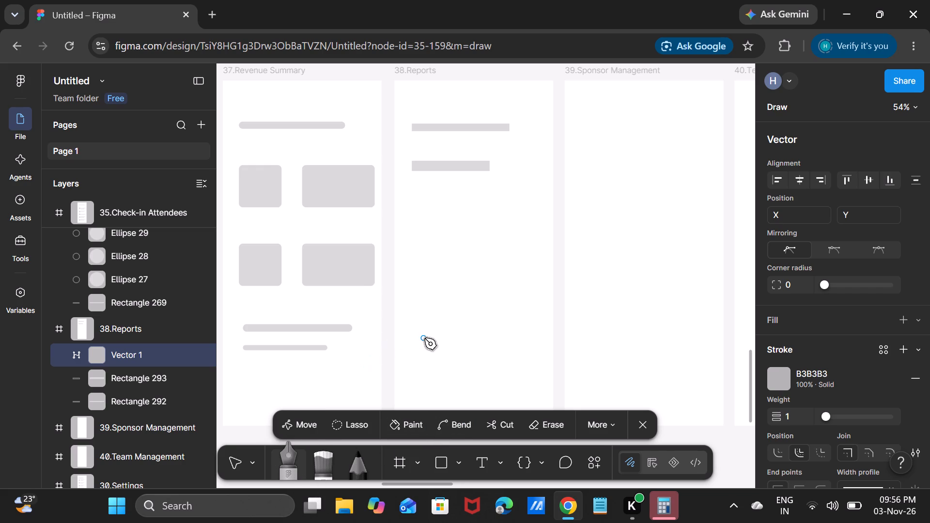
drag(424, 338, 438, 315)
click(438, 315)
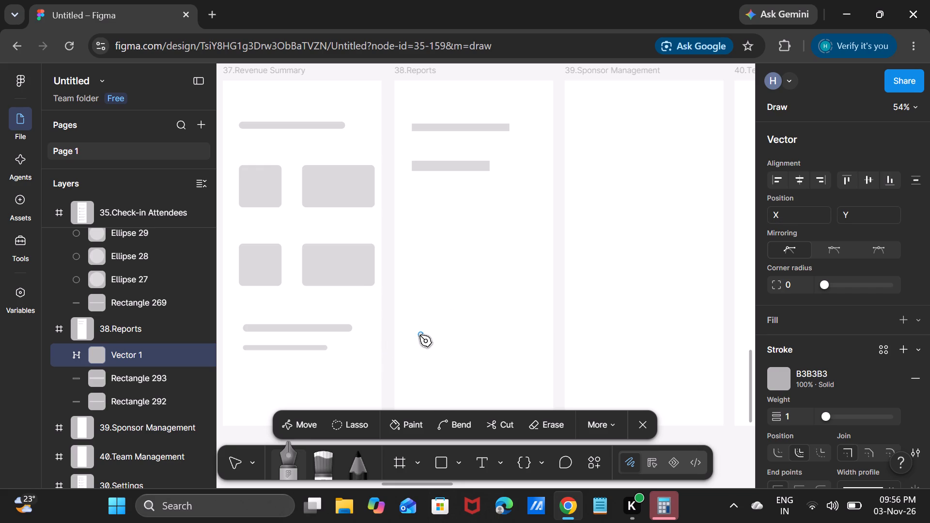
click(419, 335)
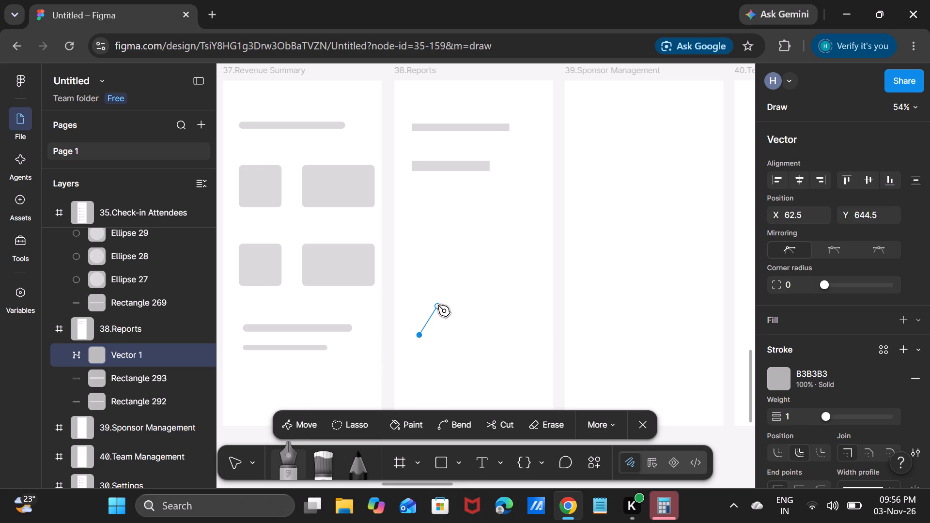
click(438, 305)
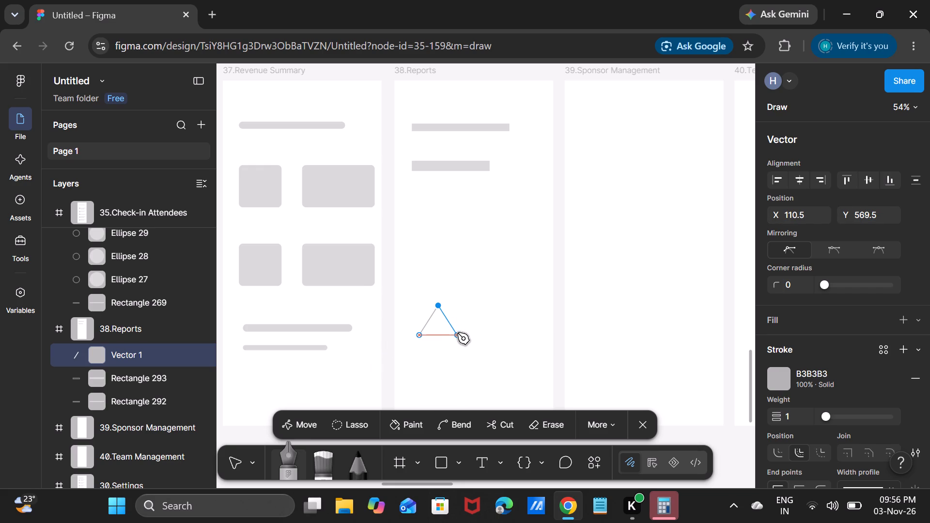
click(457, 333)
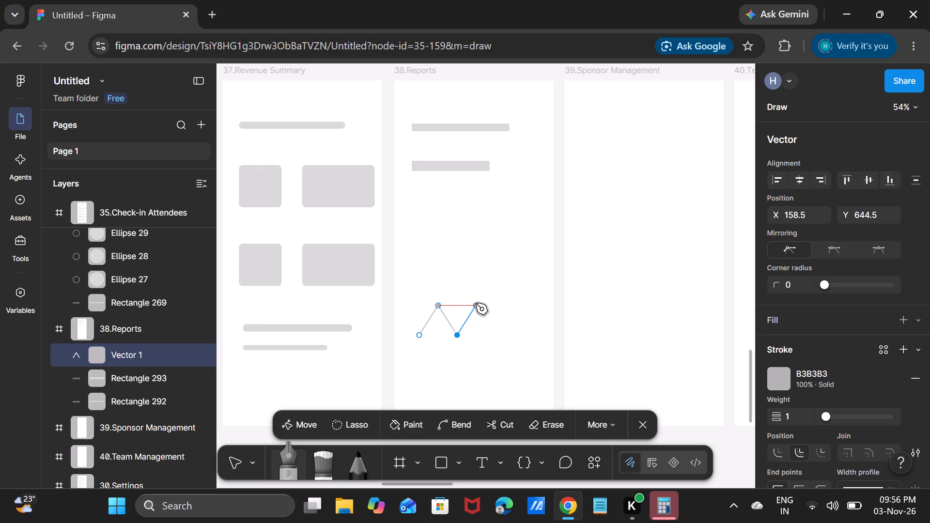
click(476, 303)
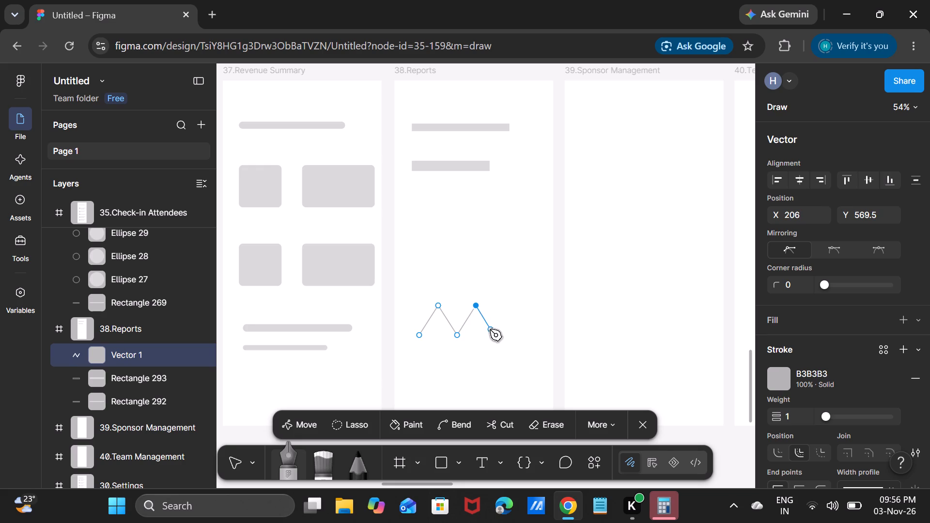
click(488, 334)
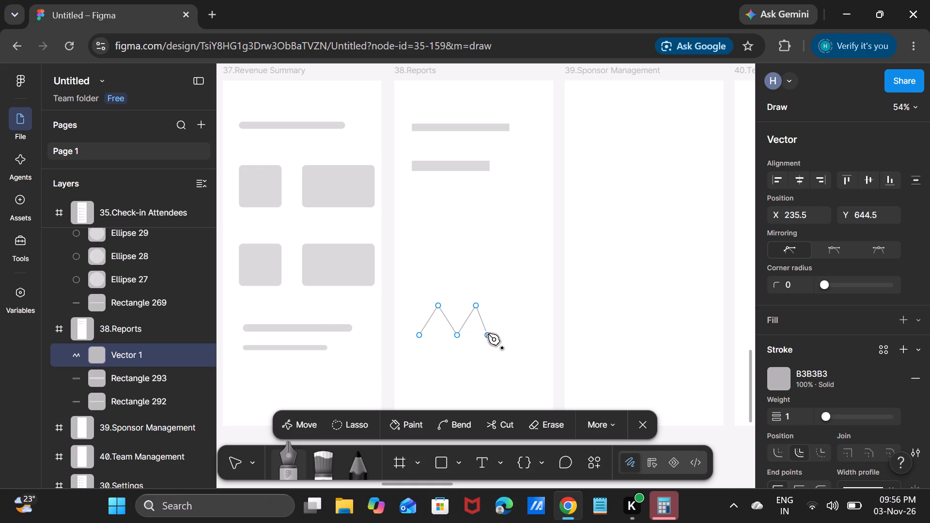
click(507, 307)
key(Escape)
key(Escape)
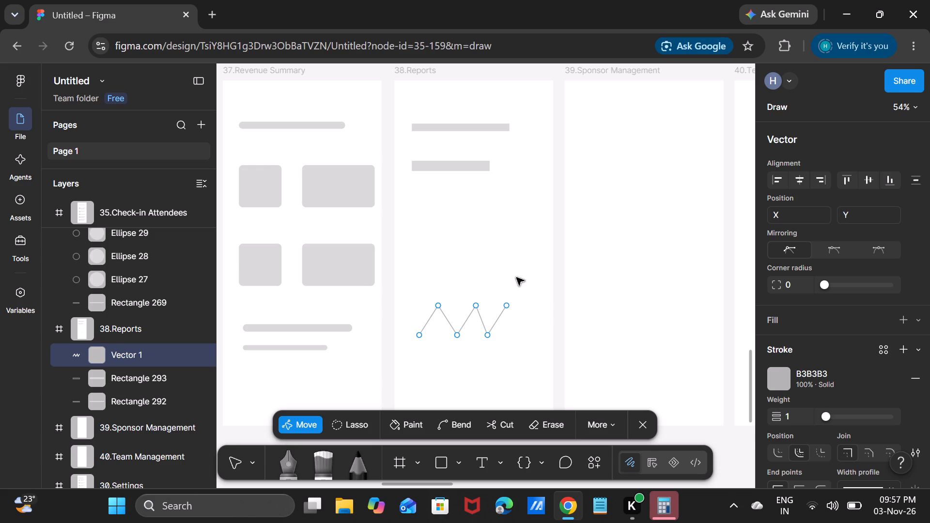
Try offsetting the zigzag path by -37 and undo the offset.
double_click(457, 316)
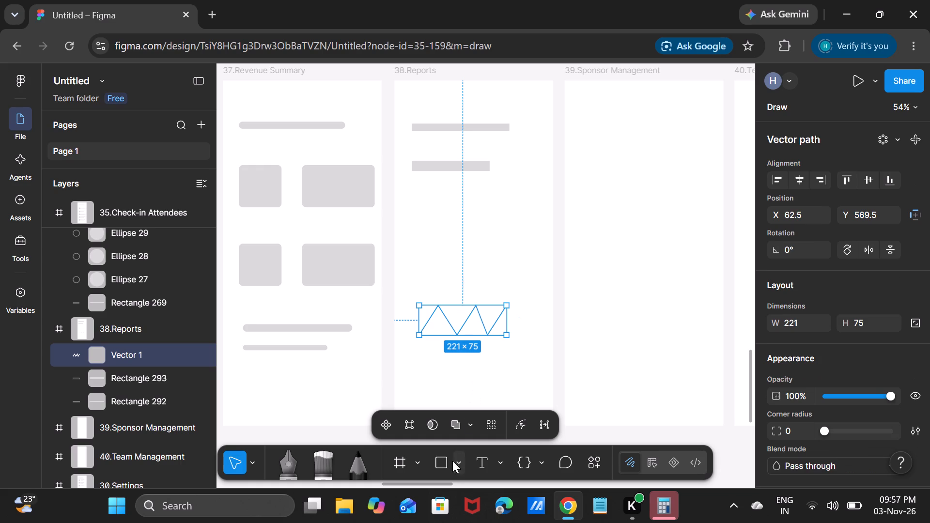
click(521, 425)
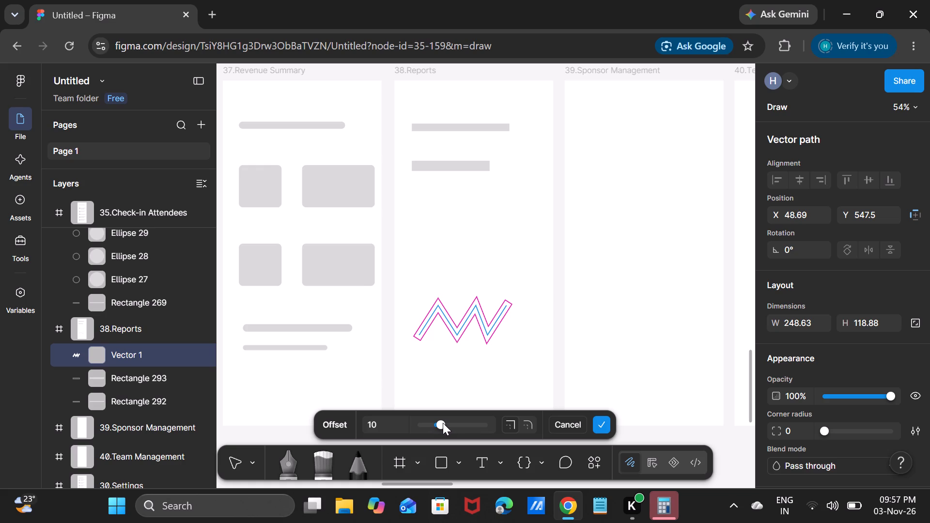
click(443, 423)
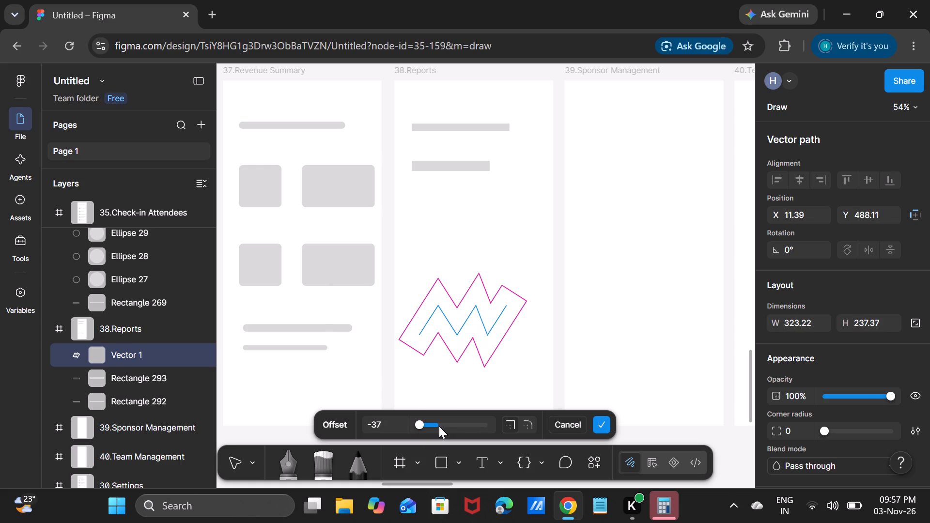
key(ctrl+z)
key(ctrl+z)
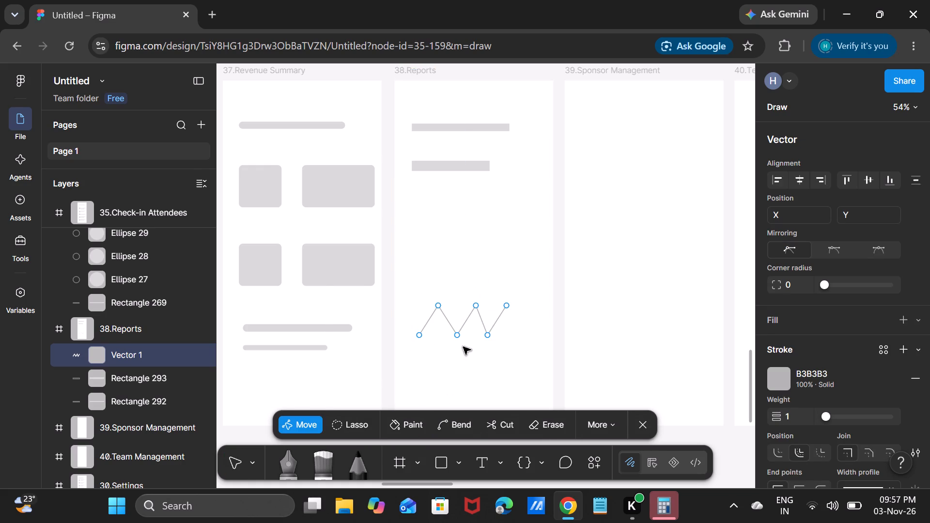
Bend the zigzag's four inner points into smooth curves, turning it into a wave line, and leave the Bend tool.
click(458, 430)
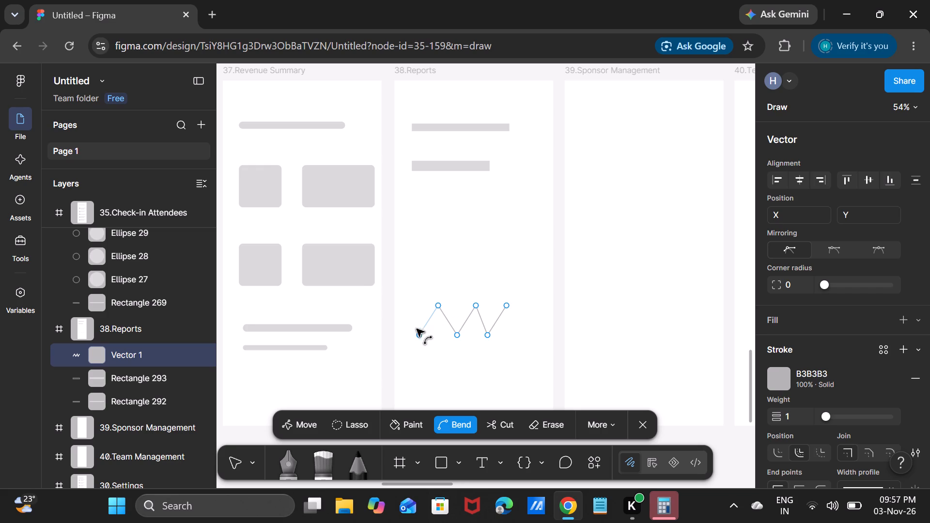
click(437, 305)
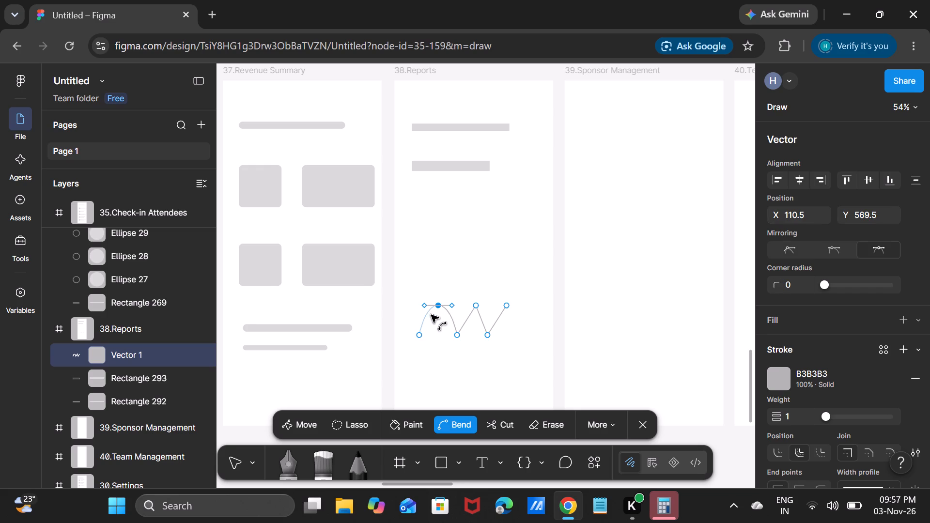
click(455, 338)
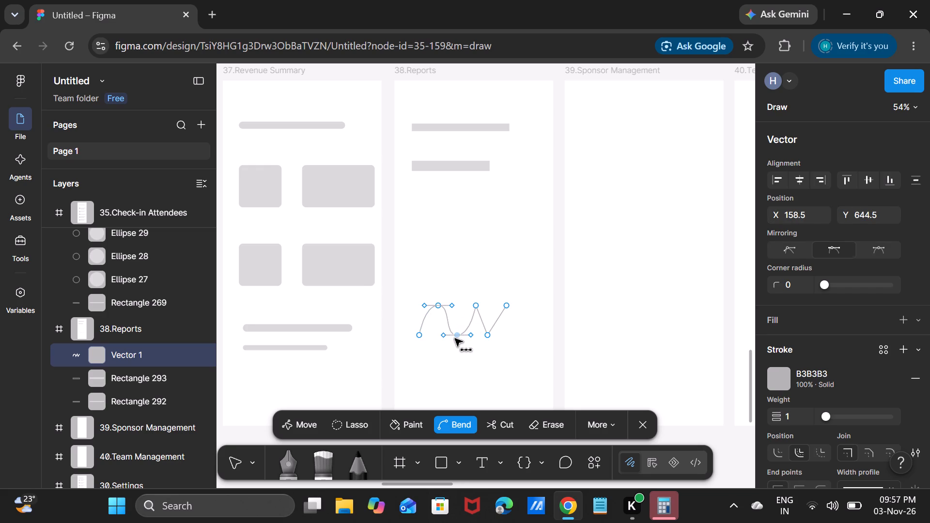
click(478, 304)
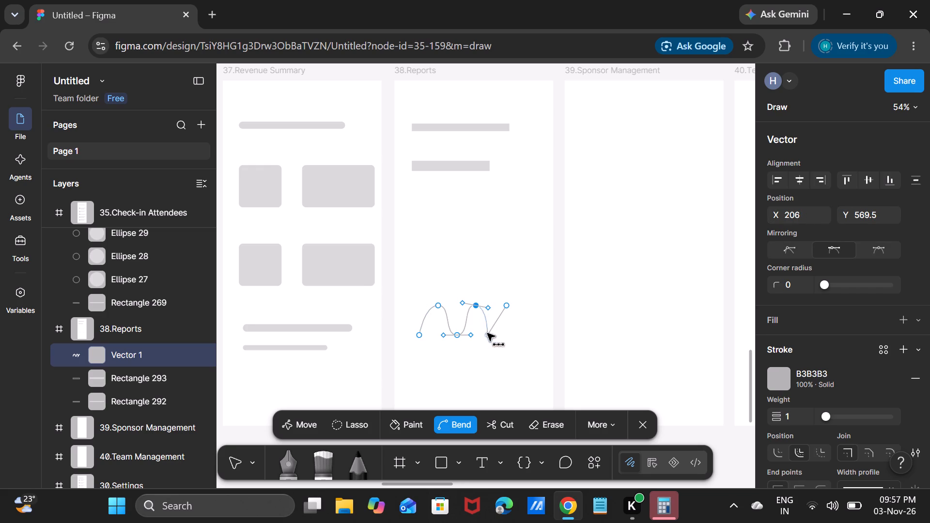
click(489, 336)
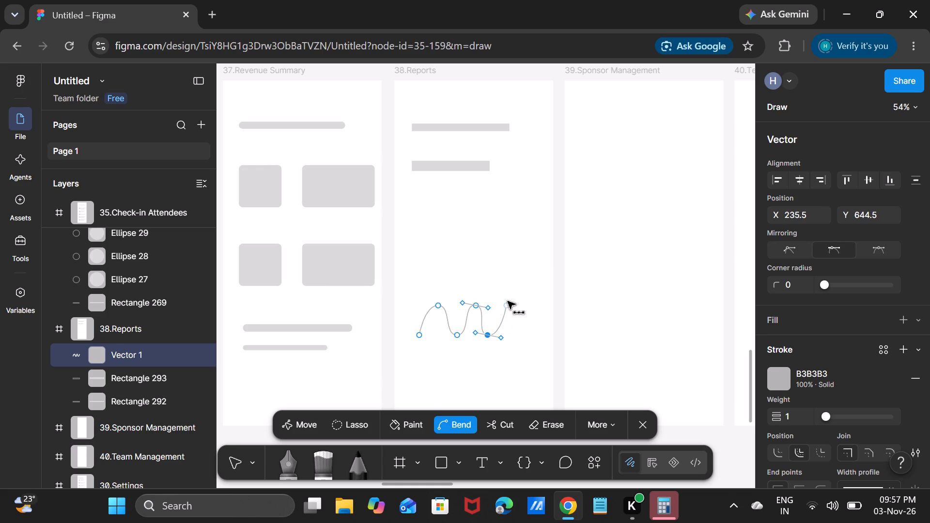
click(508, 301)
click(525, 323)
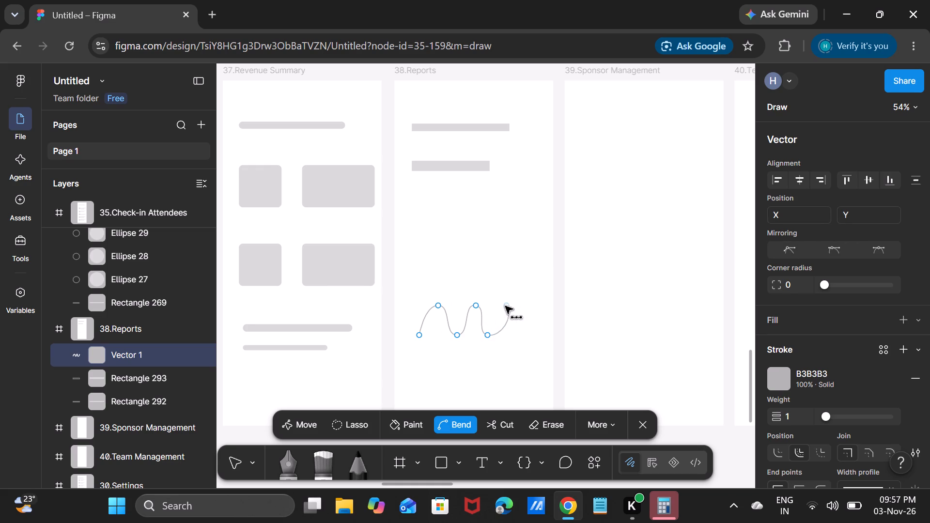
drag(505, 306, 511, 308)
key(Escape)
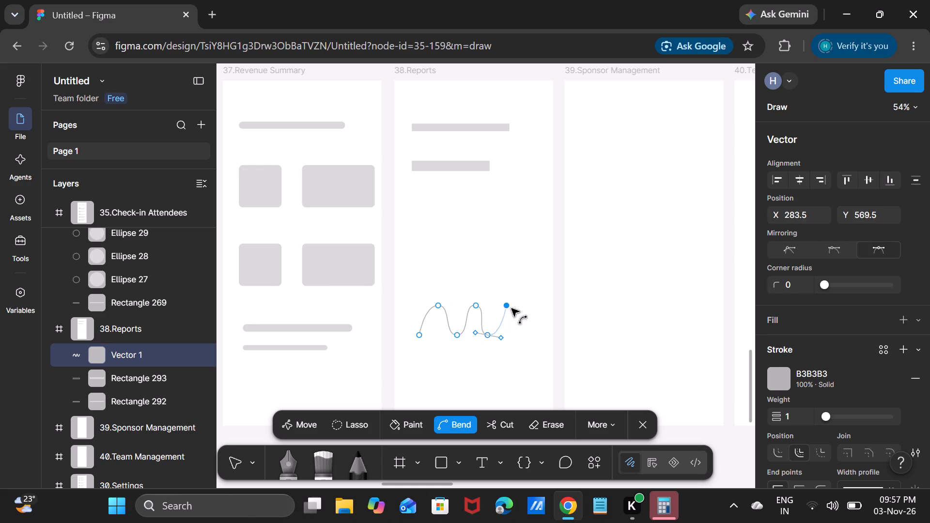
key(Escape)
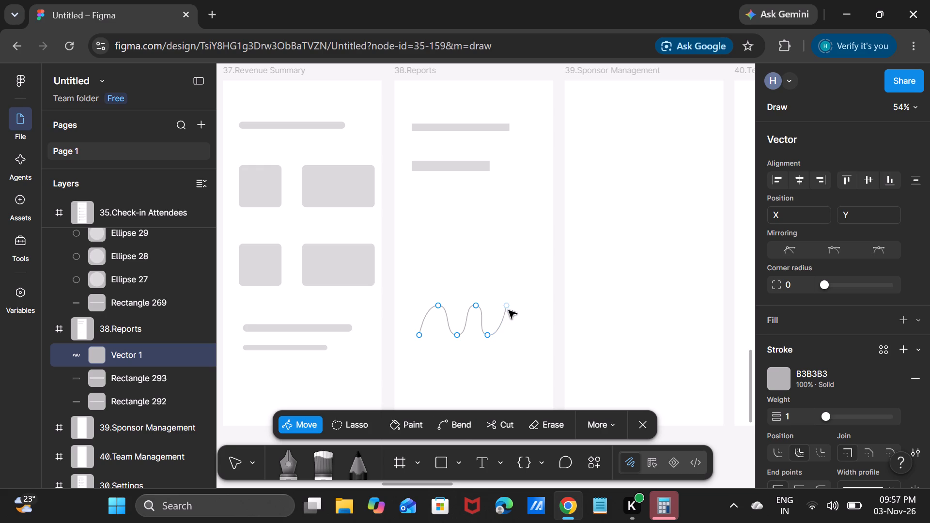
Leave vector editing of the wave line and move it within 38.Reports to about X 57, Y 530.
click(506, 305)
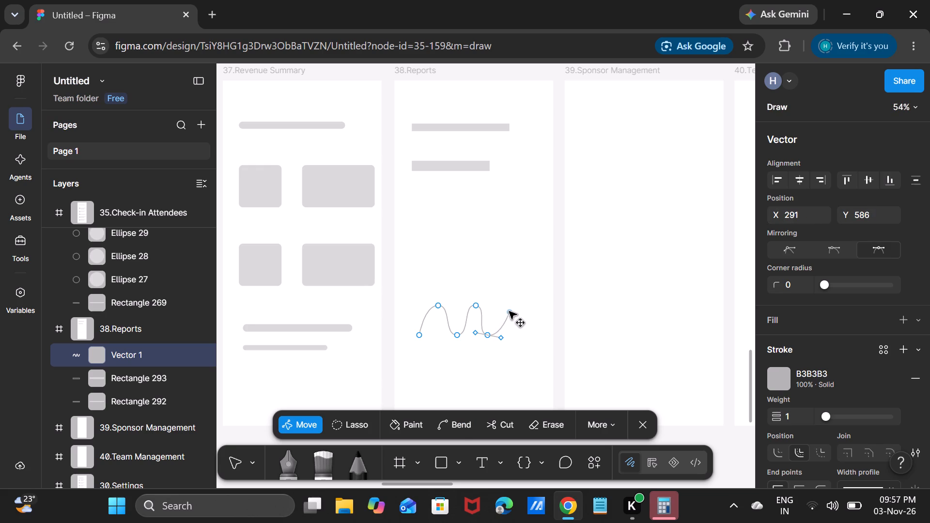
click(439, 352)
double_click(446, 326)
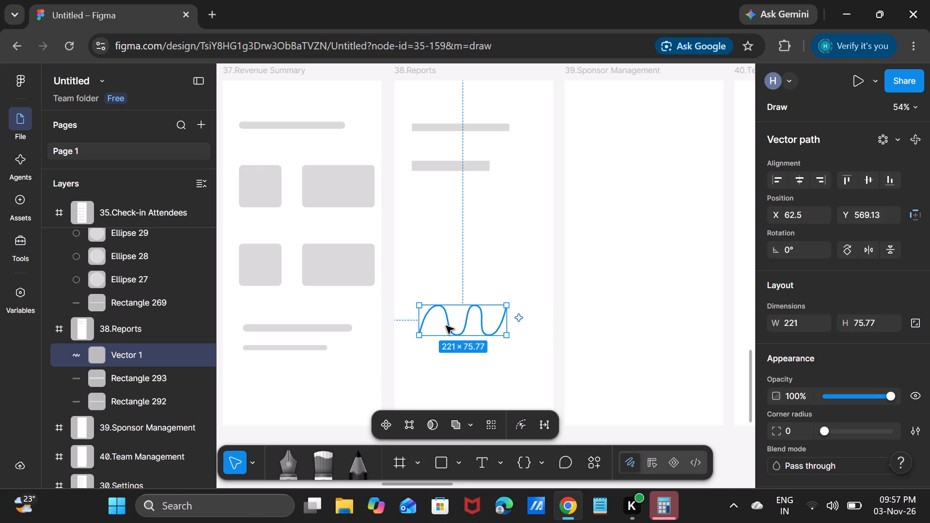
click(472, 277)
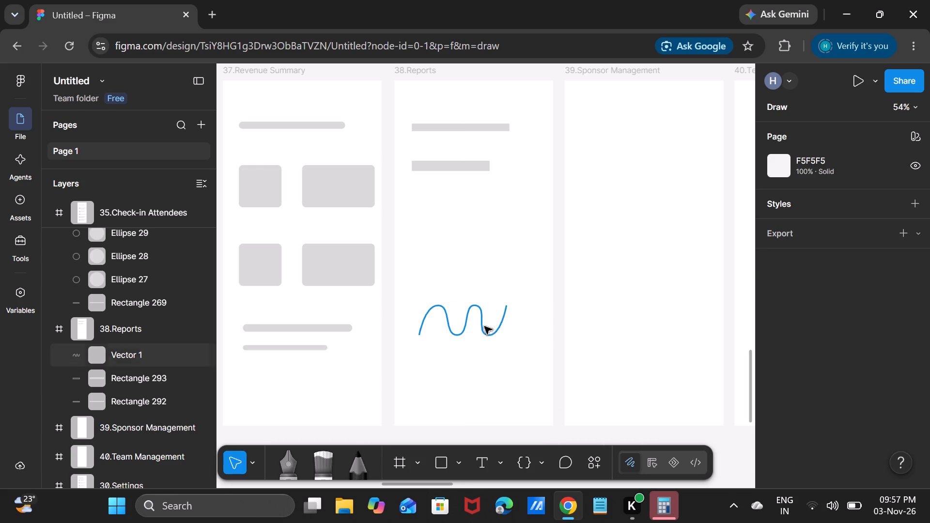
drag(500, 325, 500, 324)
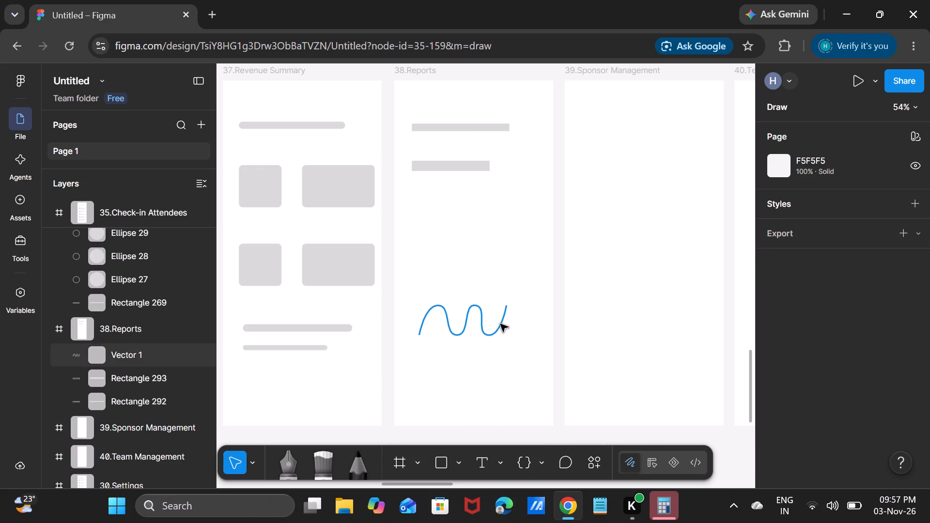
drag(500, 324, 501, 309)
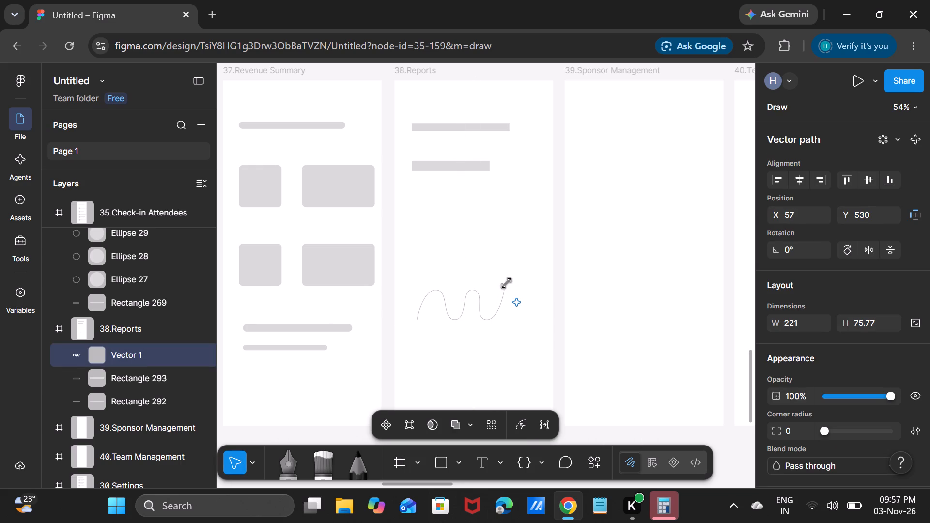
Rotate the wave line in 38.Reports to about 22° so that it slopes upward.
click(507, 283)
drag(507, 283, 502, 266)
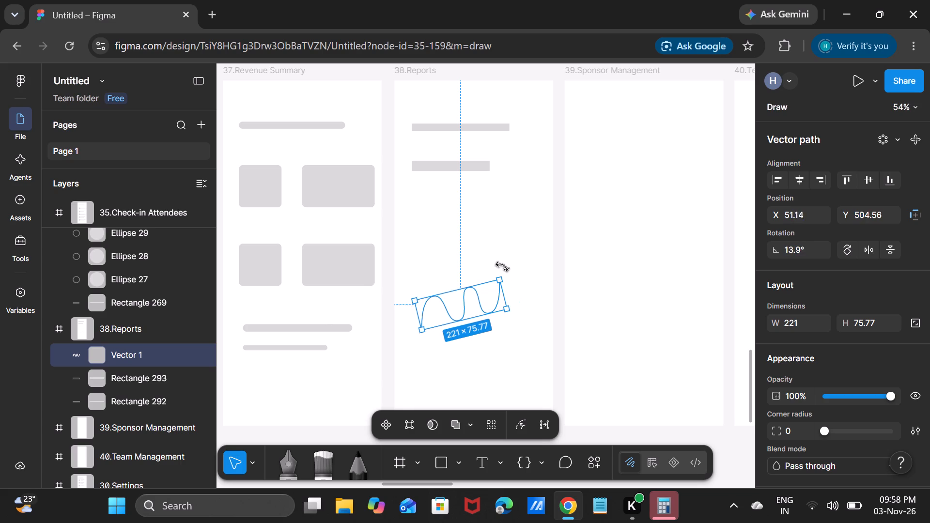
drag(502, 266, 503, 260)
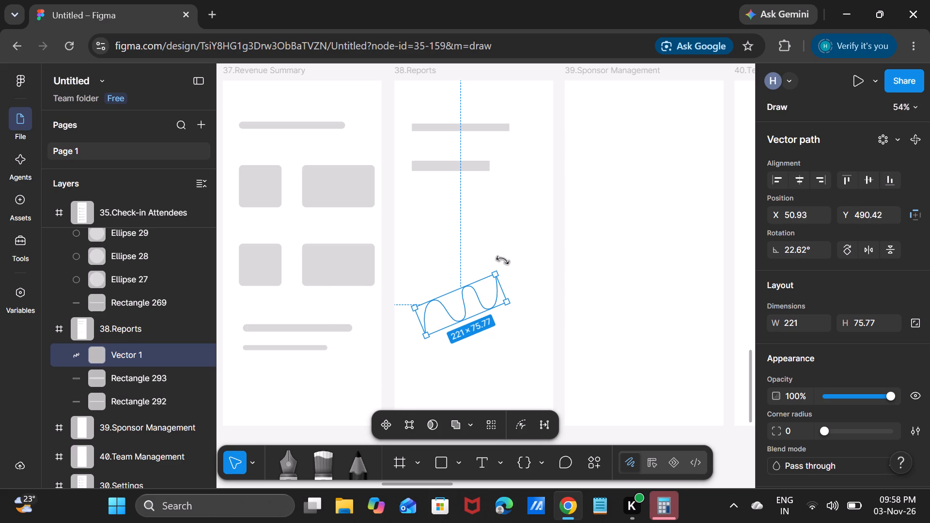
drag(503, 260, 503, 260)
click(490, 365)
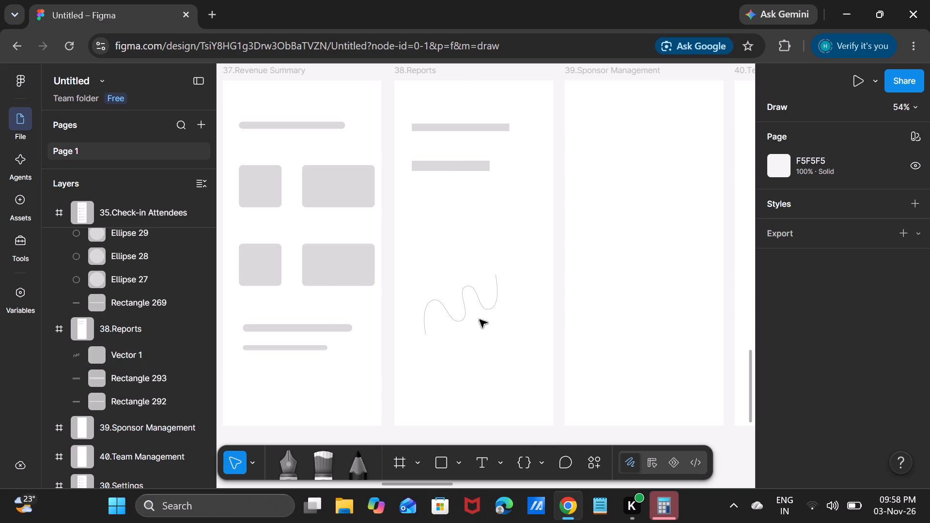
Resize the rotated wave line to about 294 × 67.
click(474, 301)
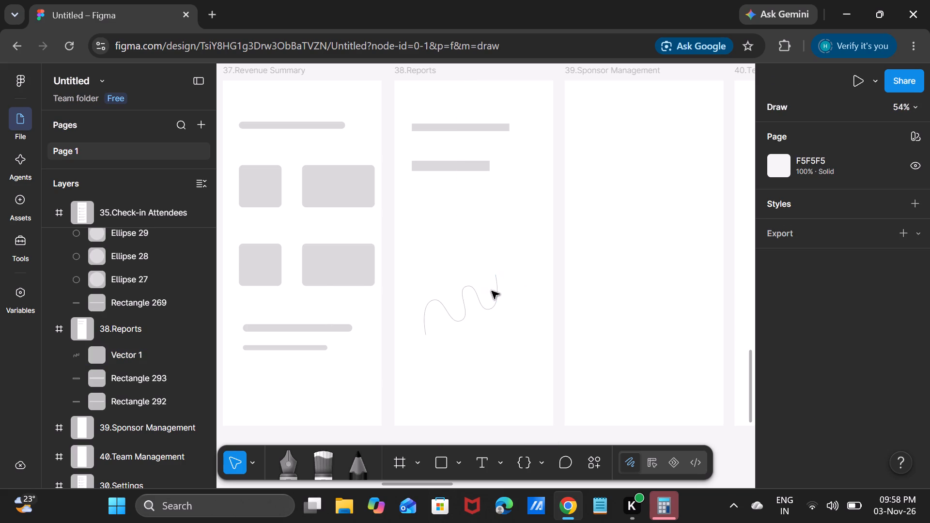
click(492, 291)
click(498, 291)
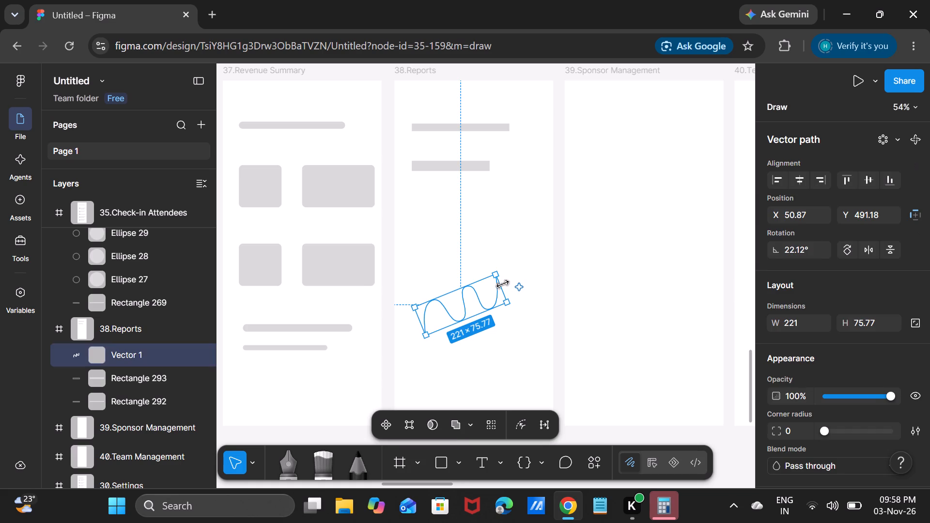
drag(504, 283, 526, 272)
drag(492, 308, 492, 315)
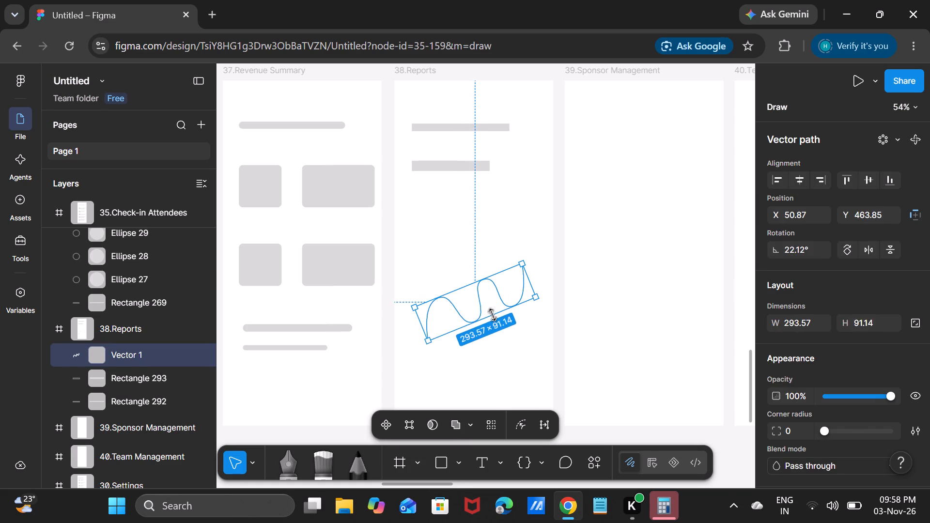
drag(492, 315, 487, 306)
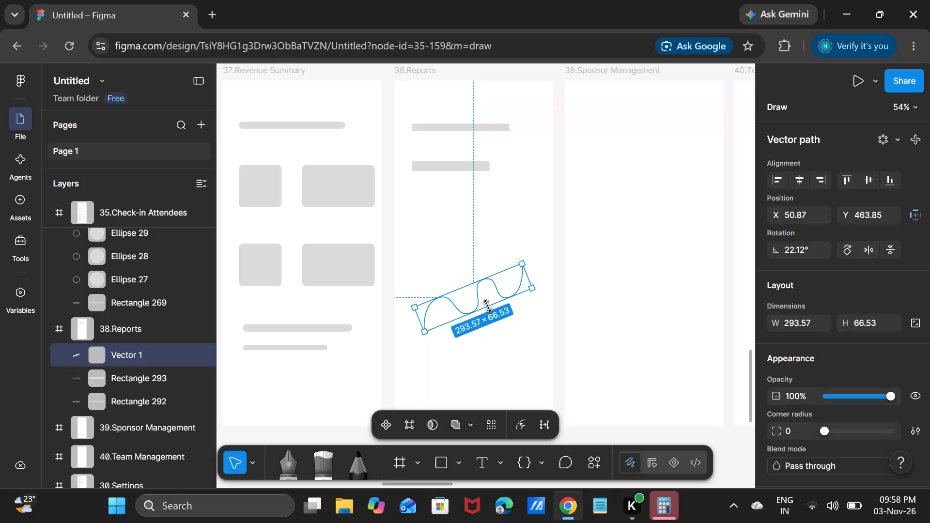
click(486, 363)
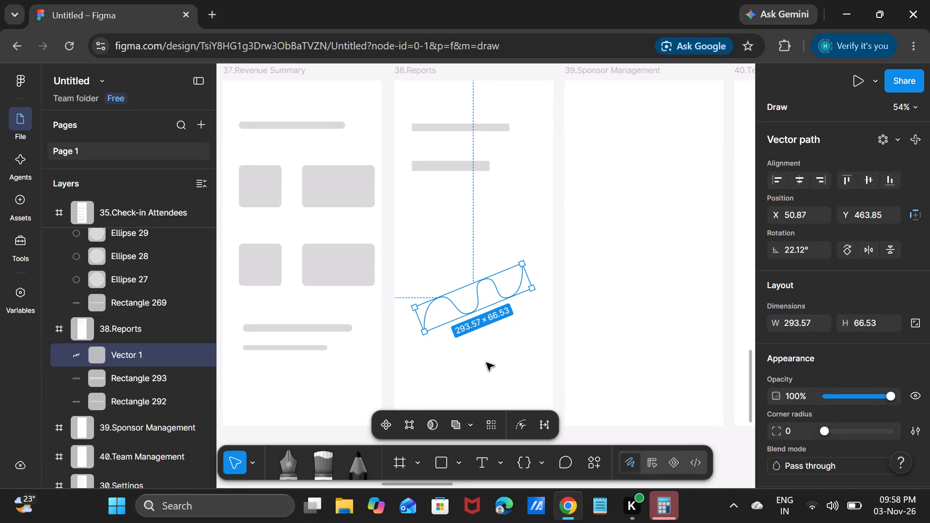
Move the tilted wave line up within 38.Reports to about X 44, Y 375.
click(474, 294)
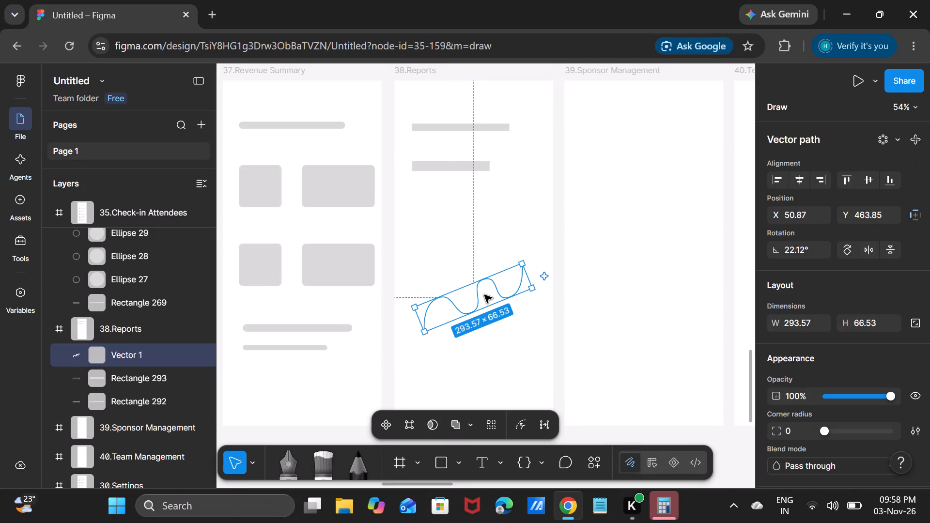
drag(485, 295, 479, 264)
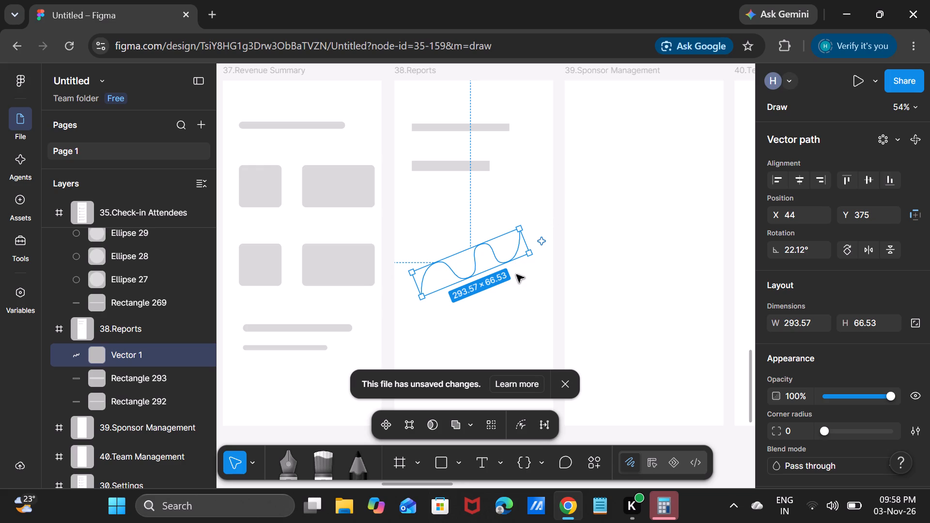
Delete the tilted wave line from 38.Reports.
key(BackSpace)
Draw a rising six-point zigzag Pen line in the lower part of 38.Reports, from X 48, Y 667 to X 314.5, Y 567.5.
click(290, 461)
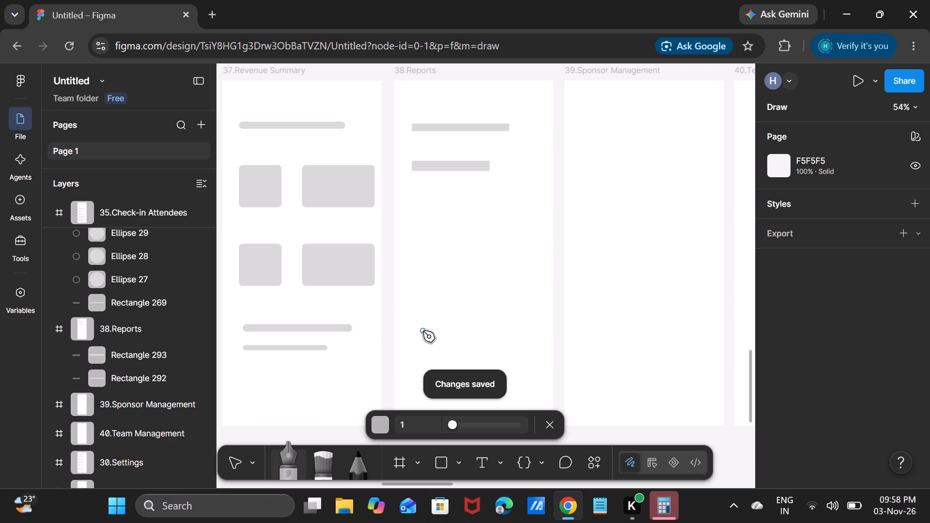
click(414, 343)
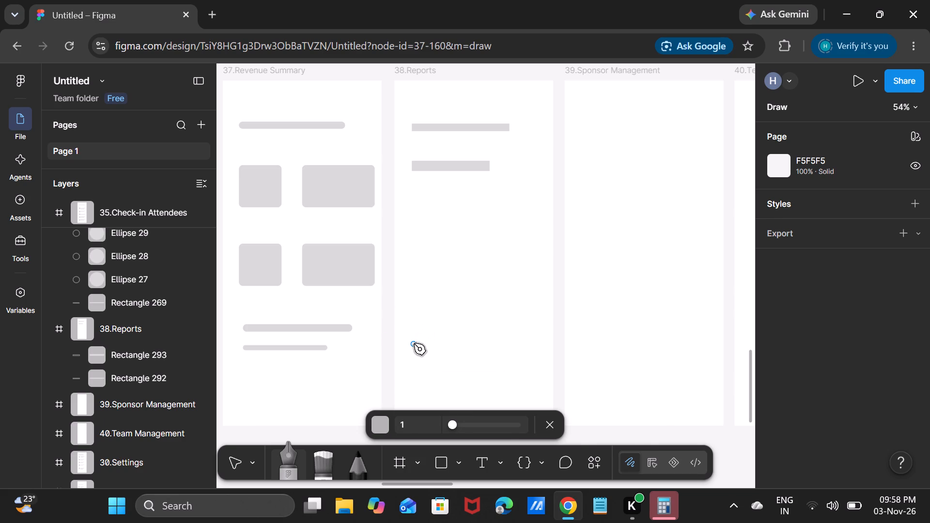
click(435, 318)
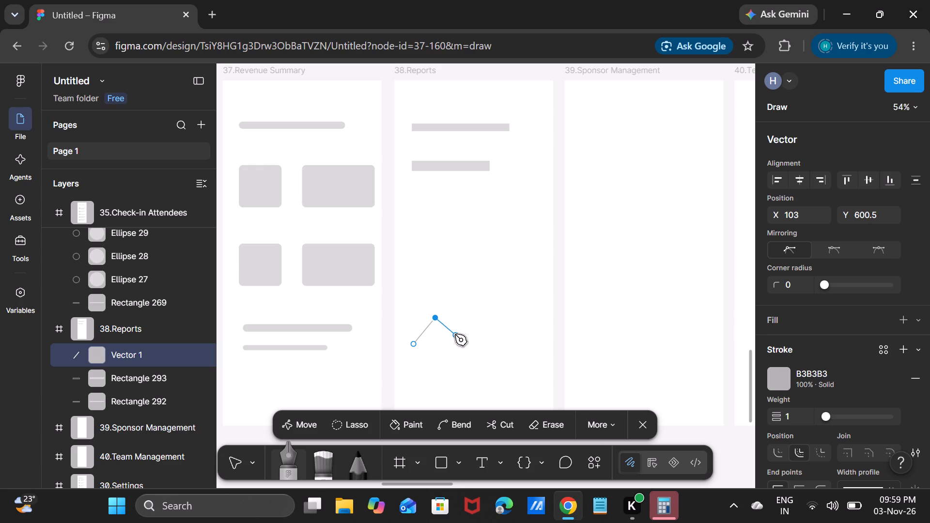
click(455, 334)
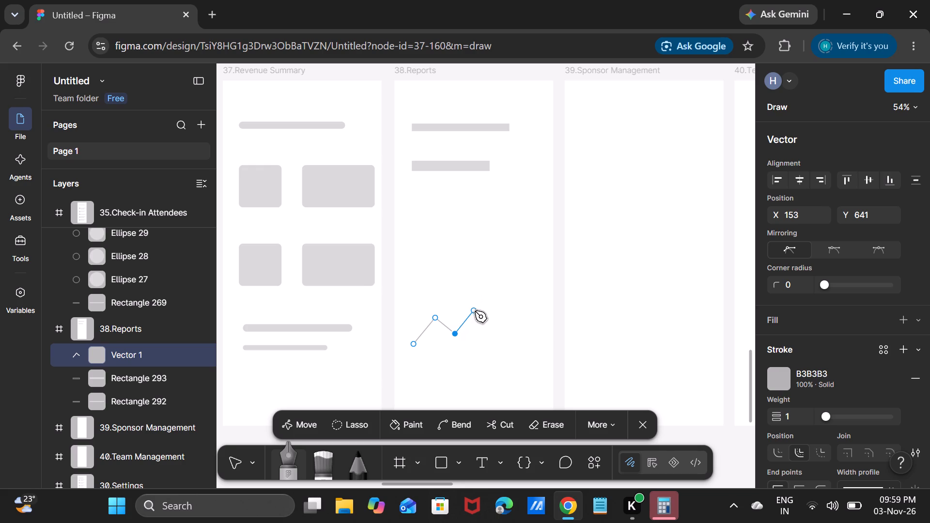
click(476, 311)
click(499, 328)
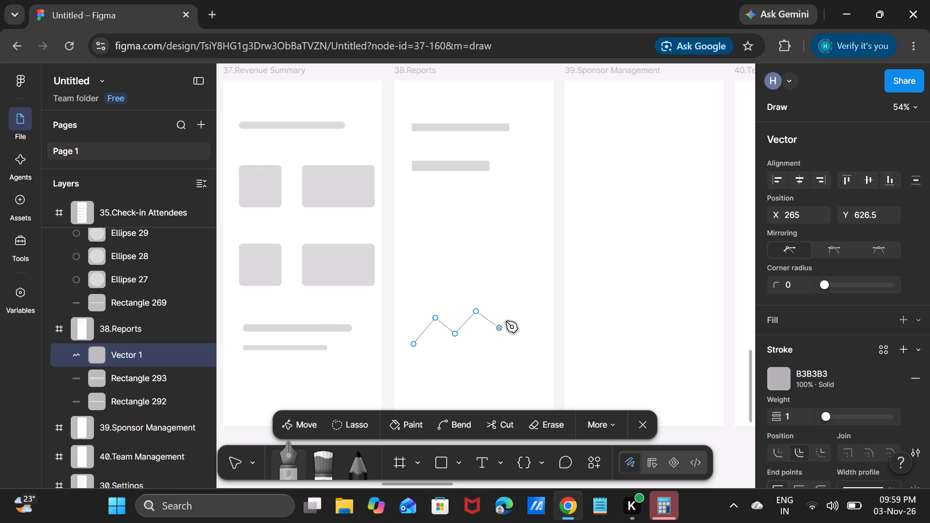
click(519, 304)
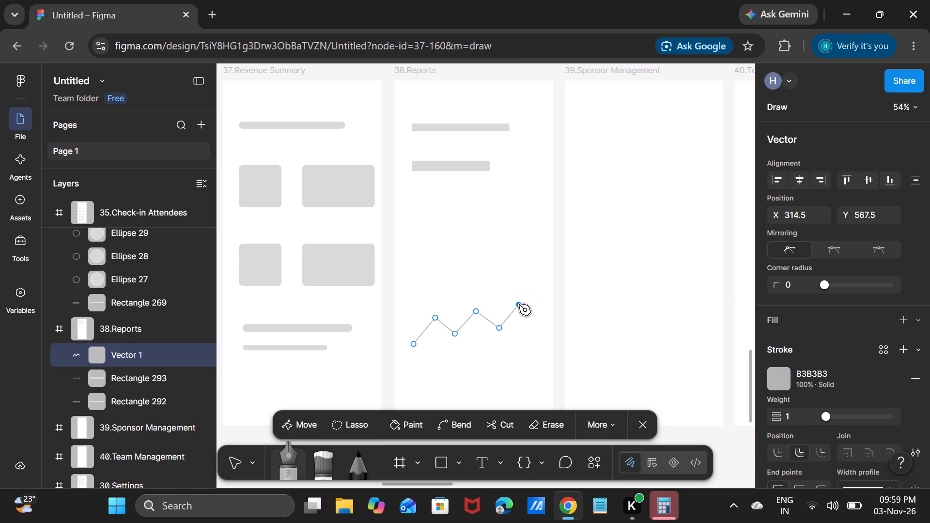
click(519, 304)
key(Escape)
key(Escape)
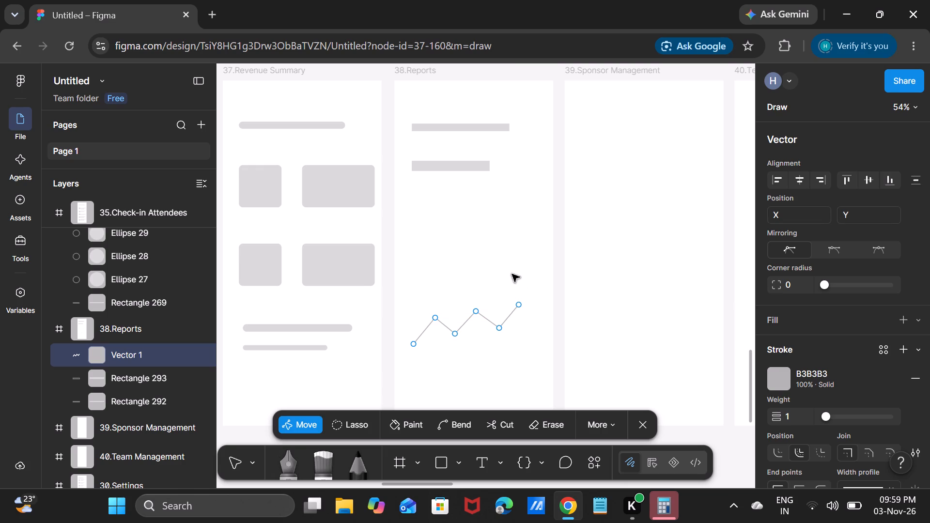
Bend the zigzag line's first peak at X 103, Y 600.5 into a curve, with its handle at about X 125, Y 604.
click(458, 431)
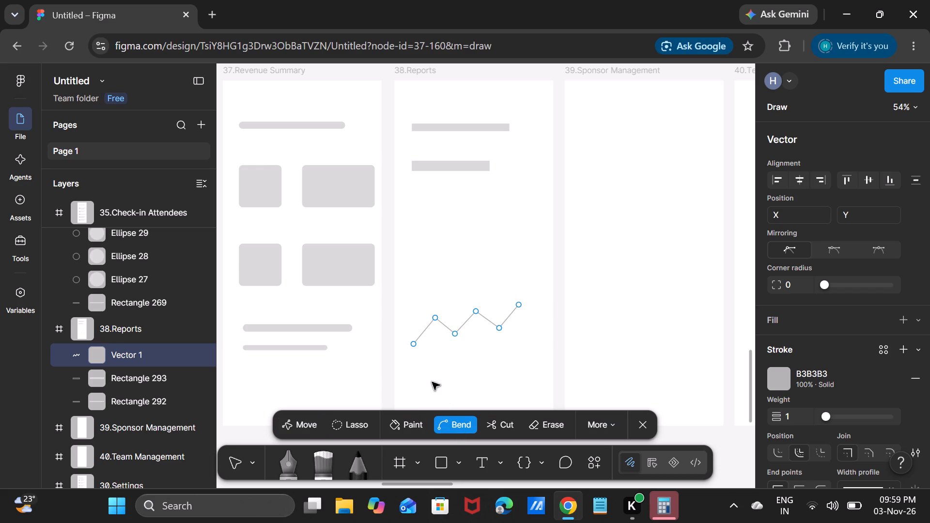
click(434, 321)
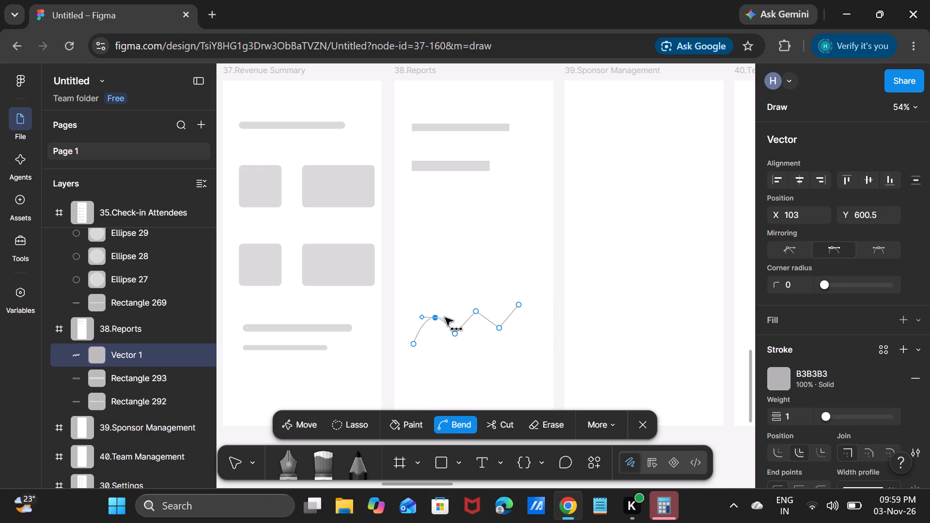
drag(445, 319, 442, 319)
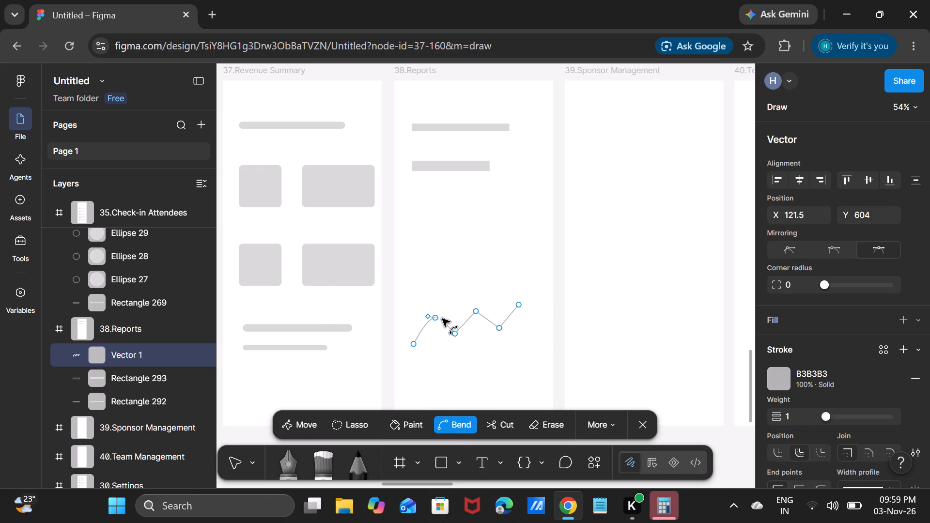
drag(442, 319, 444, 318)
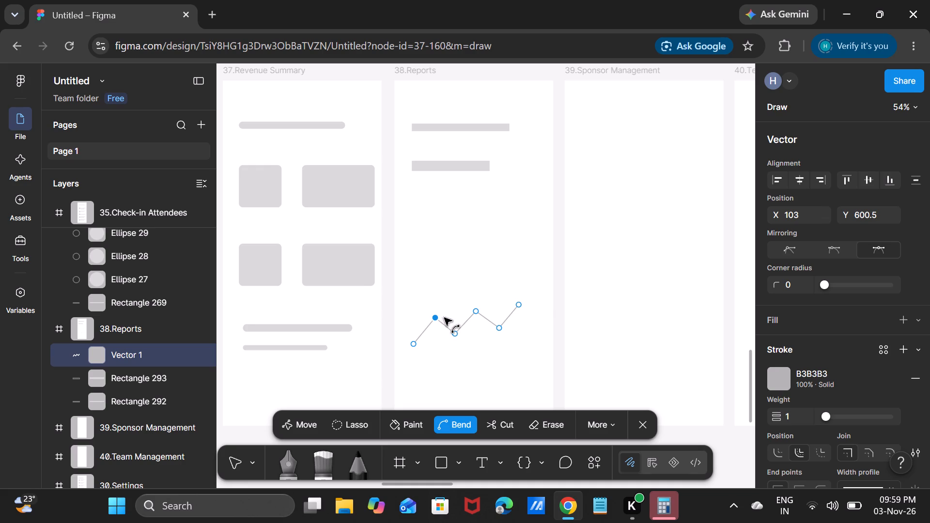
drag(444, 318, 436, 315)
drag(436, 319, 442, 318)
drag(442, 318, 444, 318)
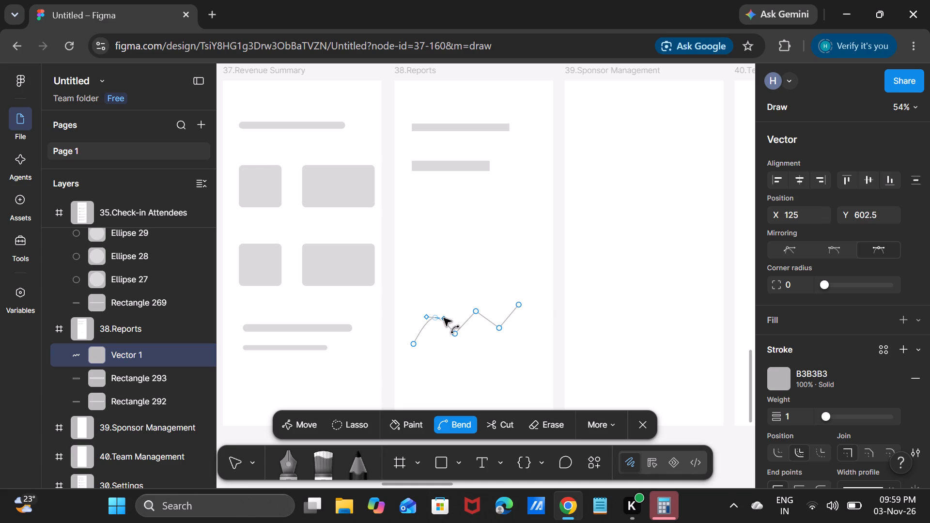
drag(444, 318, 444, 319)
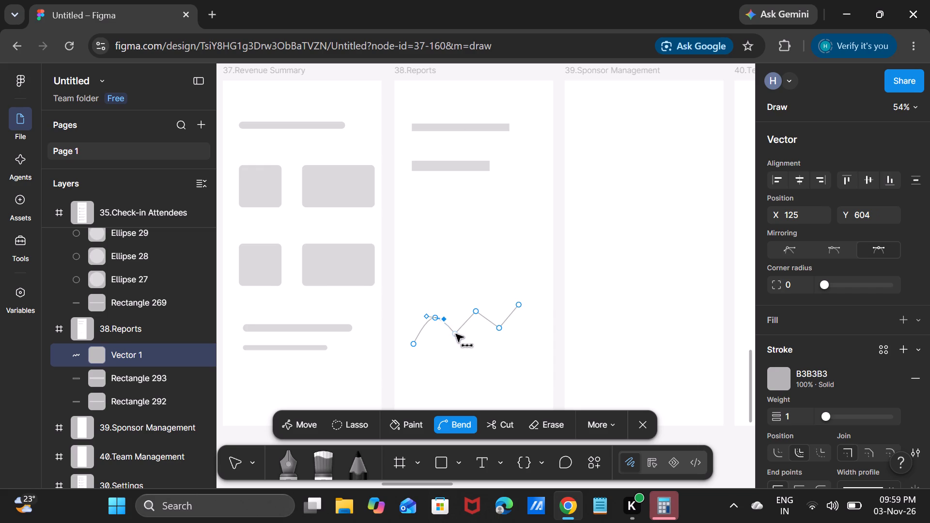
Smooth the zigzag line's first valley at X 153, Y 641 into a curve with short handles on both sides.
click(456, 334)
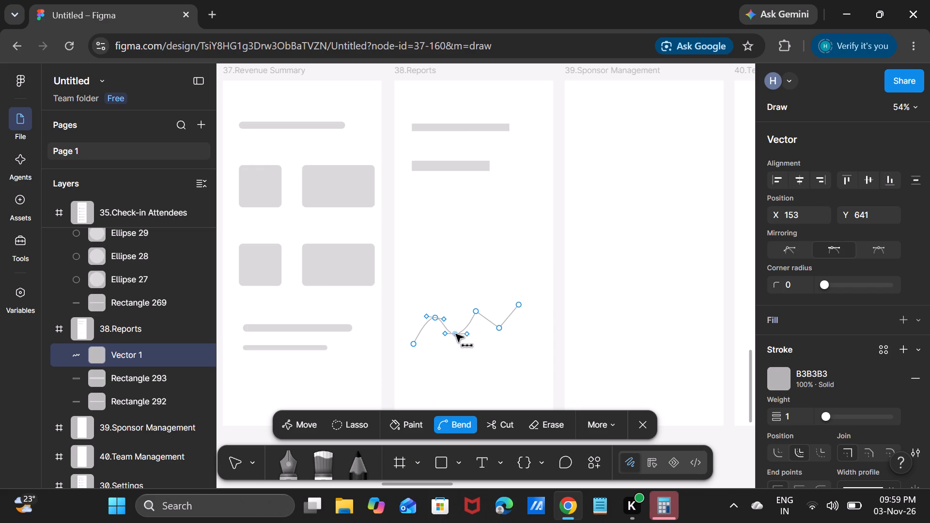
drag(467, 334, 464, 335)
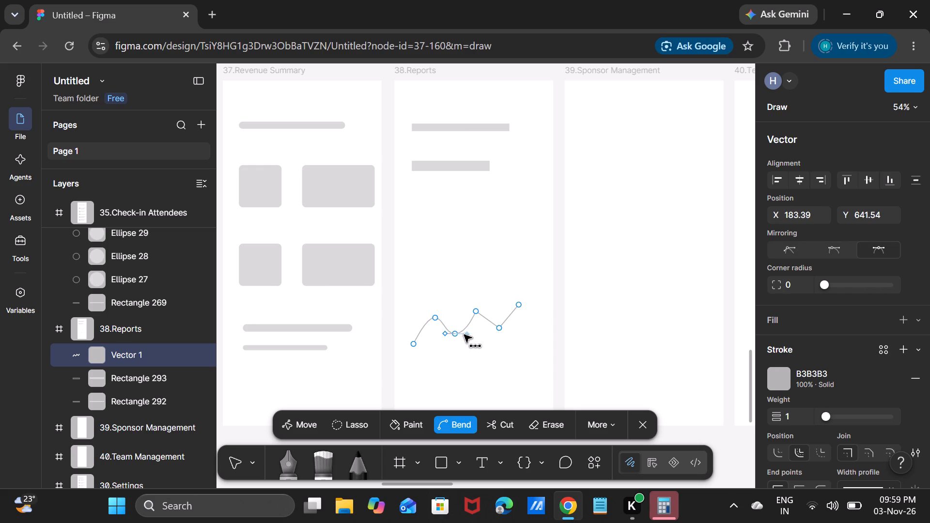
drag(464, 335, 464, 334)
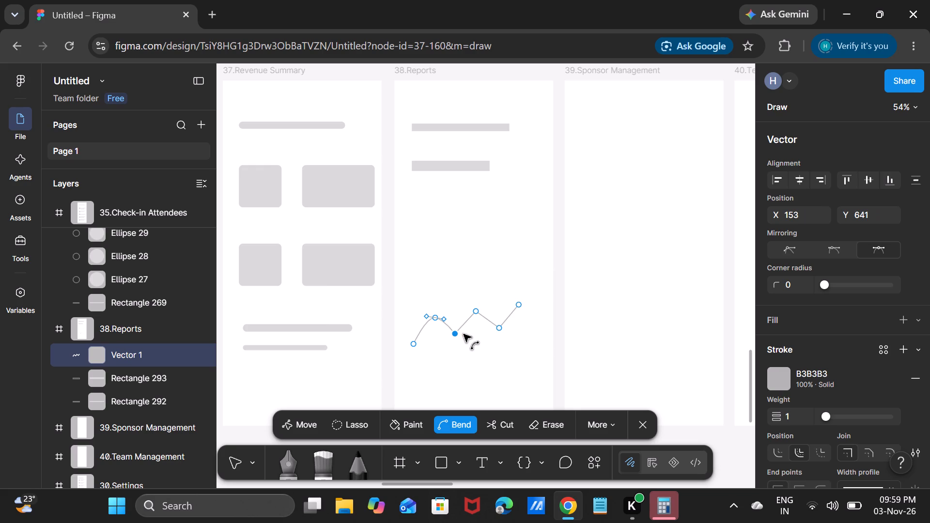
drag(464, 334, 450, 333)
double_click(450, 333)
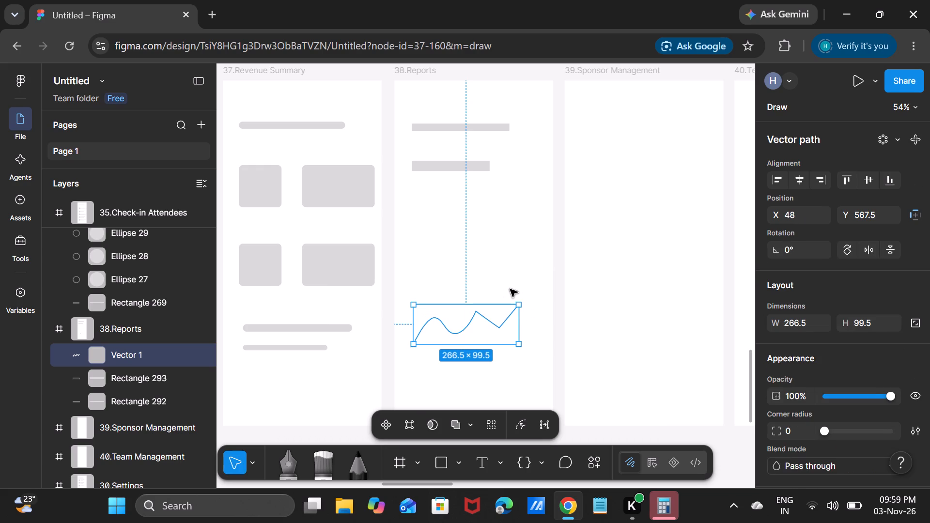
key(ctrl+z)
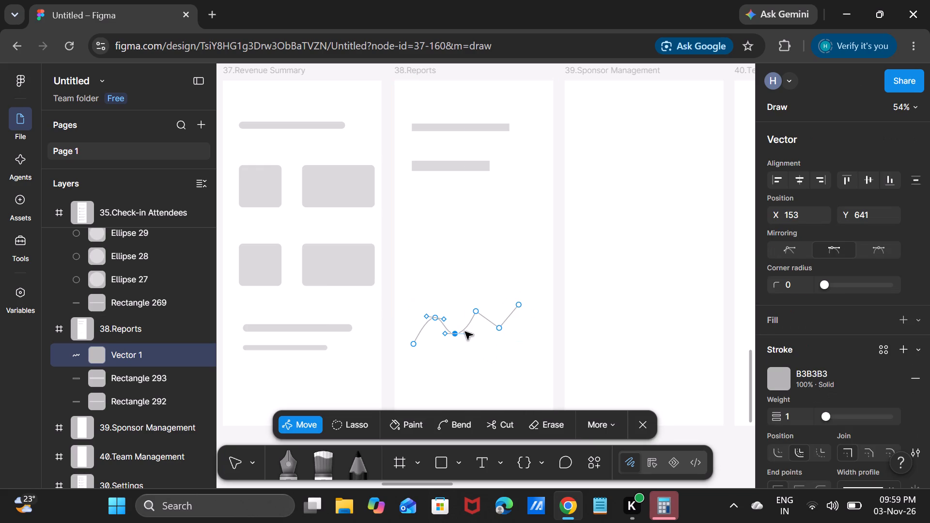
click(465, 333)
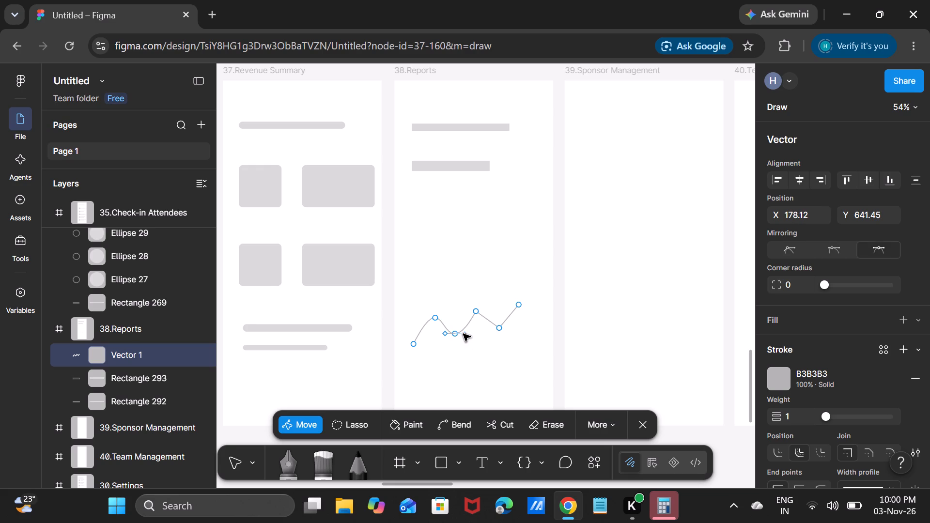
click(447, 334)
click(447, 334)
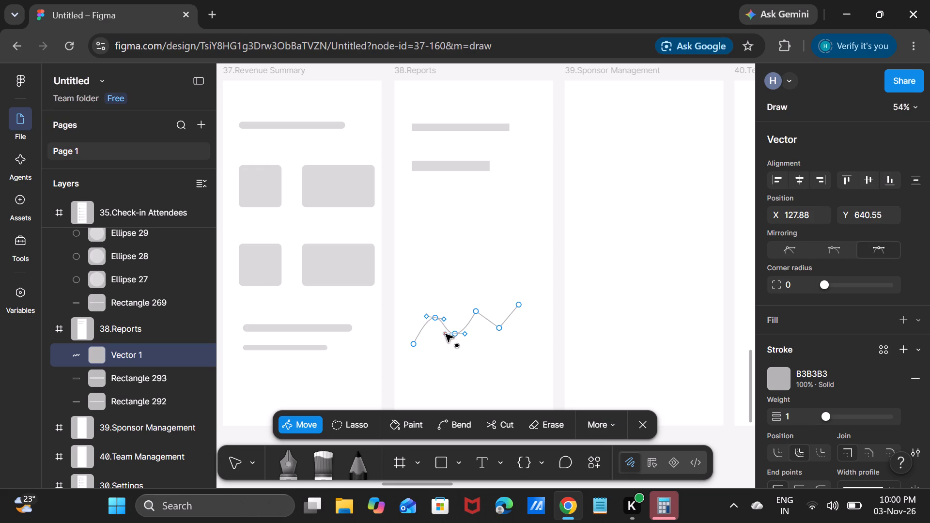
click(473, 347)
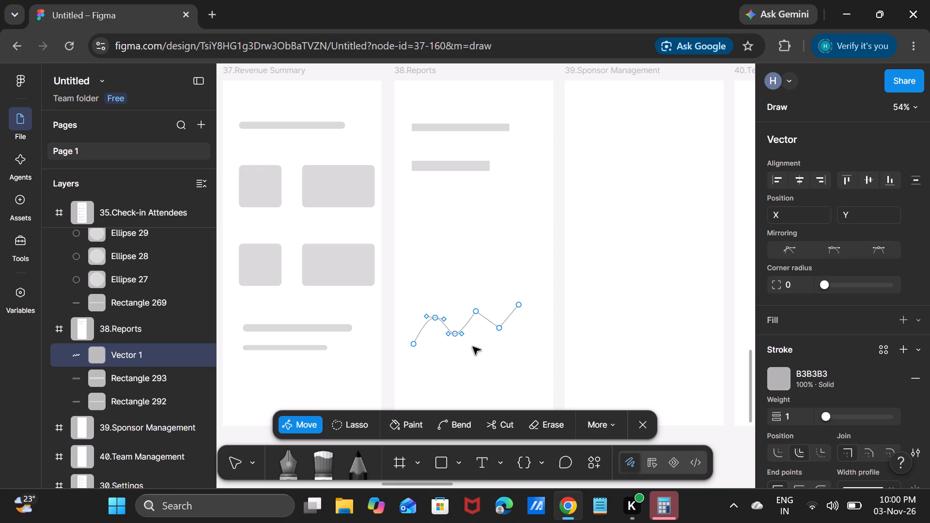
Move the chart line's second peak to about X 200.5, Y 586.
click(475, 311)
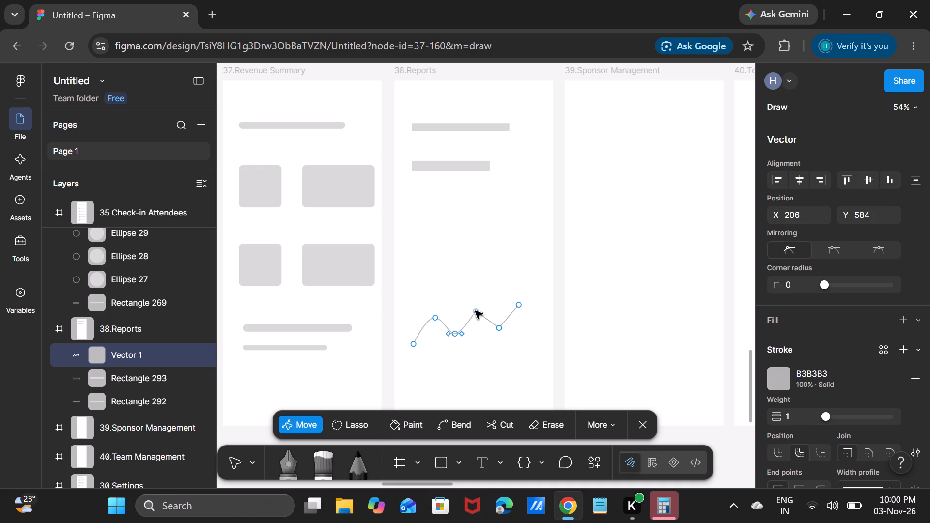
click(475, 311)
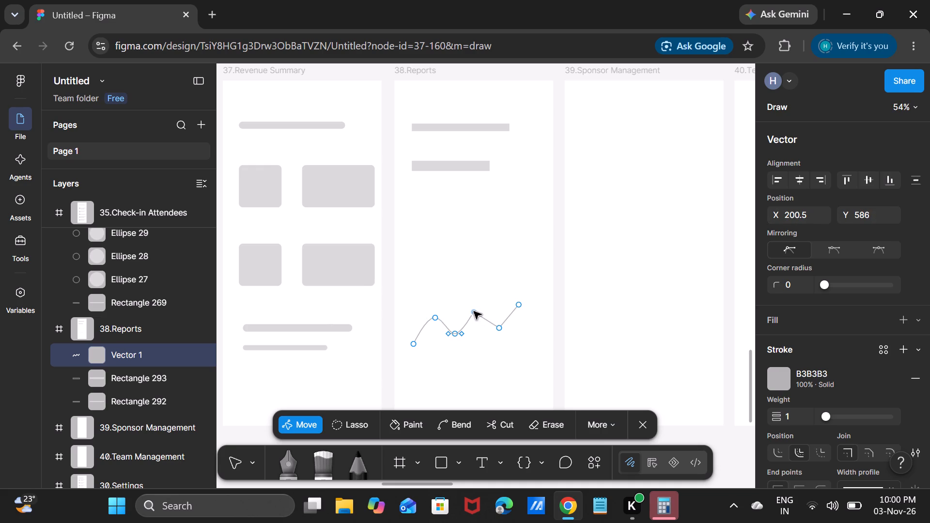
click(474, 311)
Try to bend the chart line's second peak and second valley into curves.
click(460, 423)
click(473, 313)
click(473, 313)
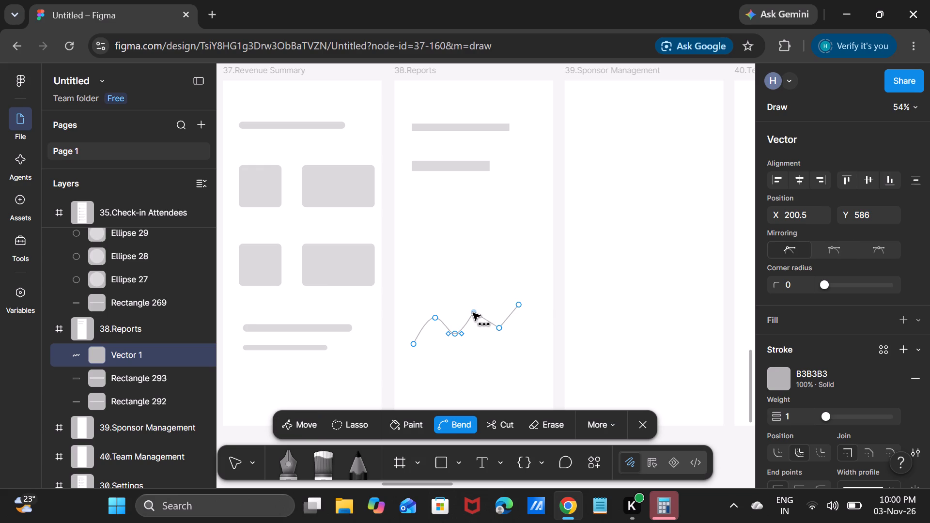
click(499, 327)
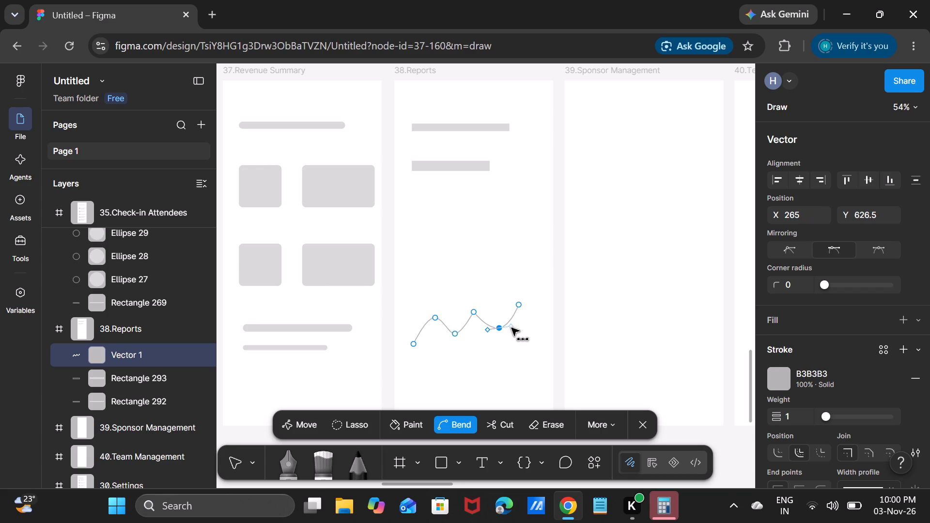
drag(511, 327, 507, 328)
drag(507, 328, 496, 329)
Bend the chart line's second peak into a curve, shortening its handle to about X 221, Y 584.
click(470, 310)
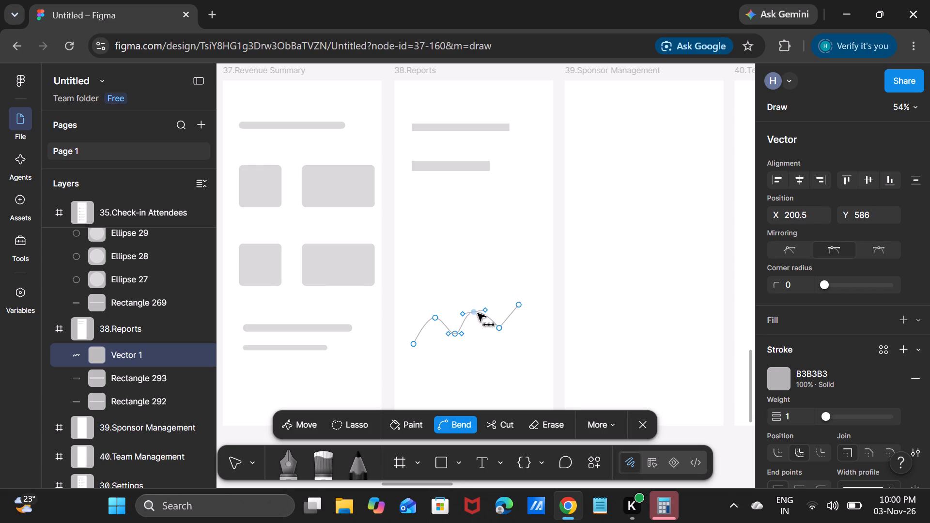
click(485, 310)
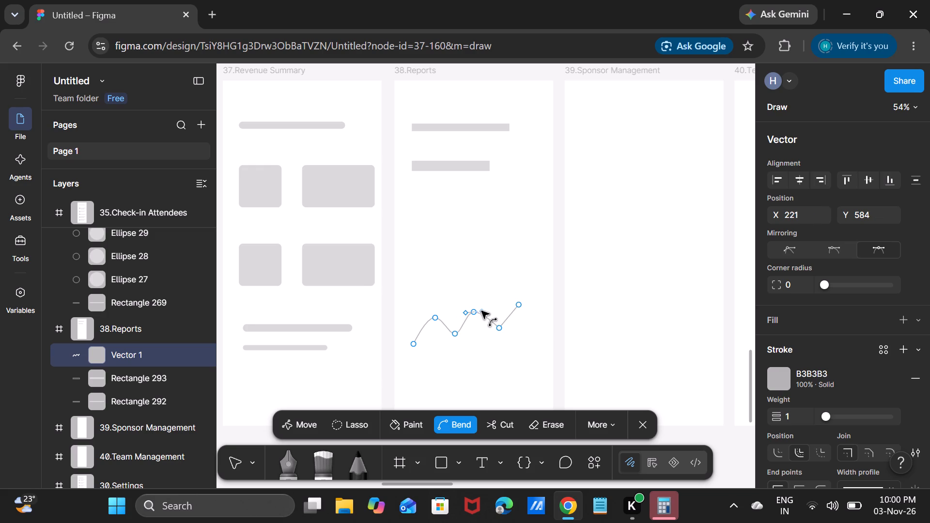
Bend the chart line's second valley into a curve, with its horizontal handle shortened to about X 285.5, Y 626.5.
click(498, 327)
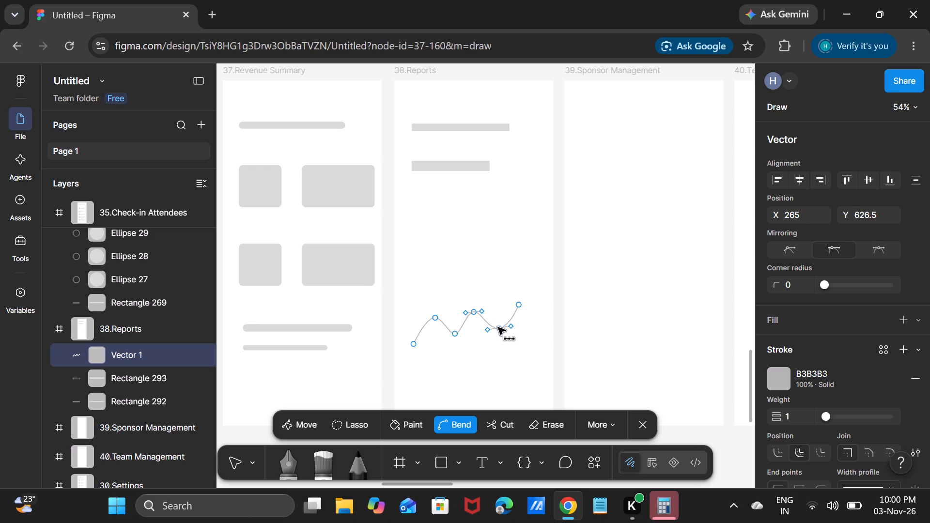
drag(511, 328, 510, 329)
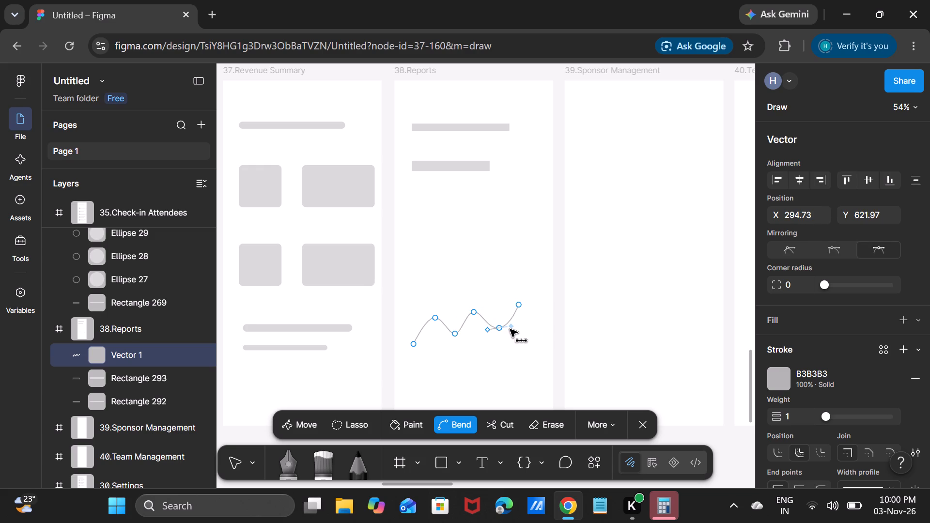
drag(510, 329, 508, 328)
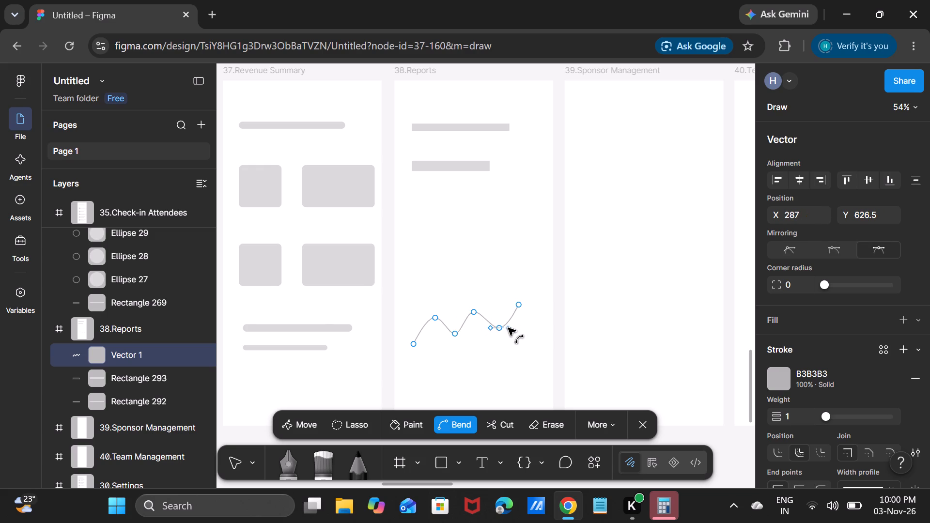
drag(508, 328, 507, 327)
Reset and re-bend the chart line's first peak with shorter handles, and finish editing the vector.
click(434, 318)
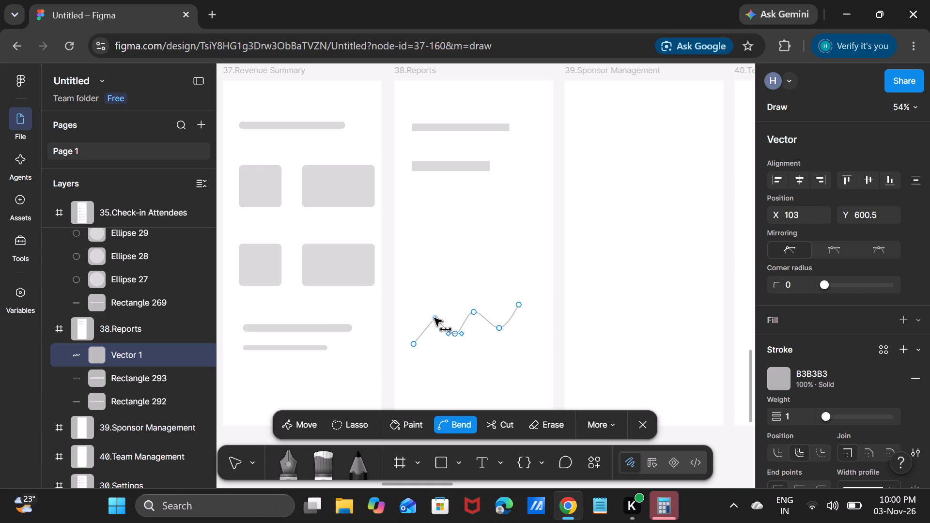
click(434, 317)
drag(422, 317, 428, 318)
click(450, 349)
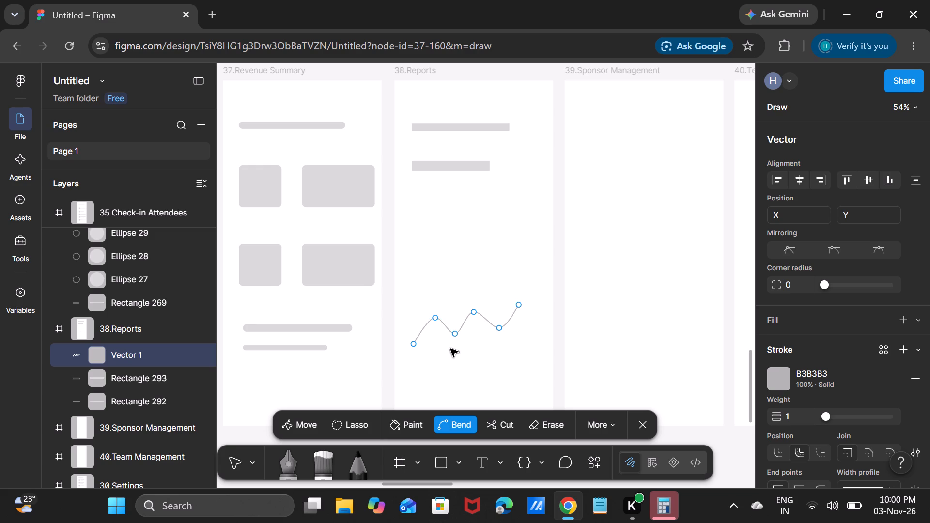
click(453, 352)
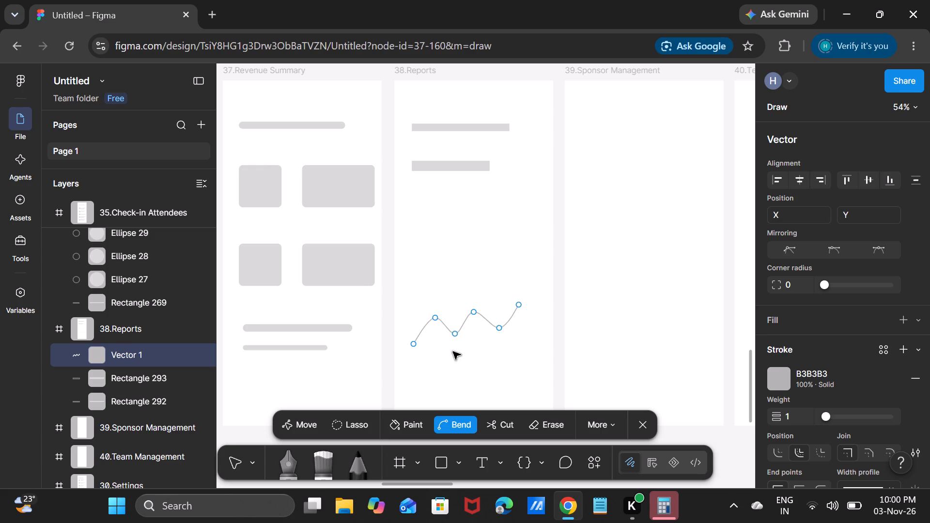
click(453, 352)
double_click(479, 336)
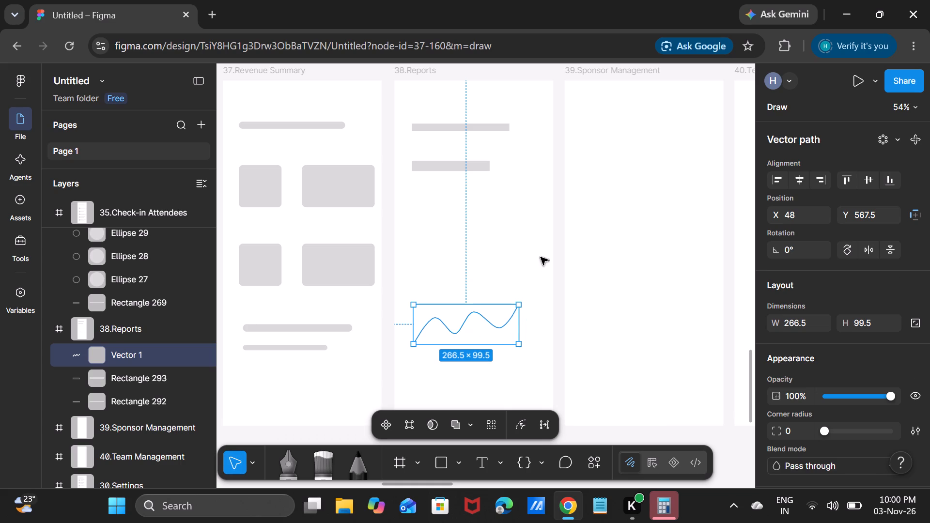
Rotate the smoothed wave line in 38.Reports to about 11.3°.
drag(521, 298, 513, 288)
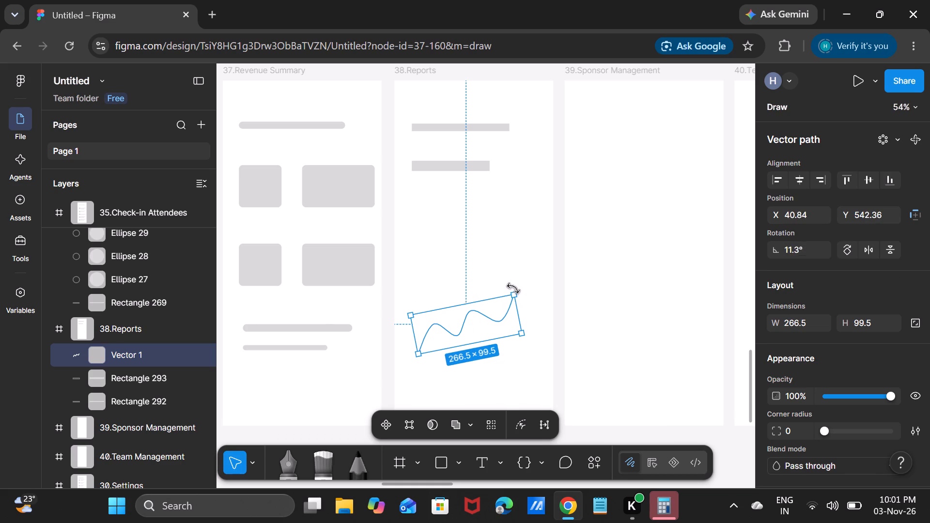
Adjust the chart line's rotation in 38.Reports to about 10.73° and deselect it.
drag(513, 288, 514, 289)
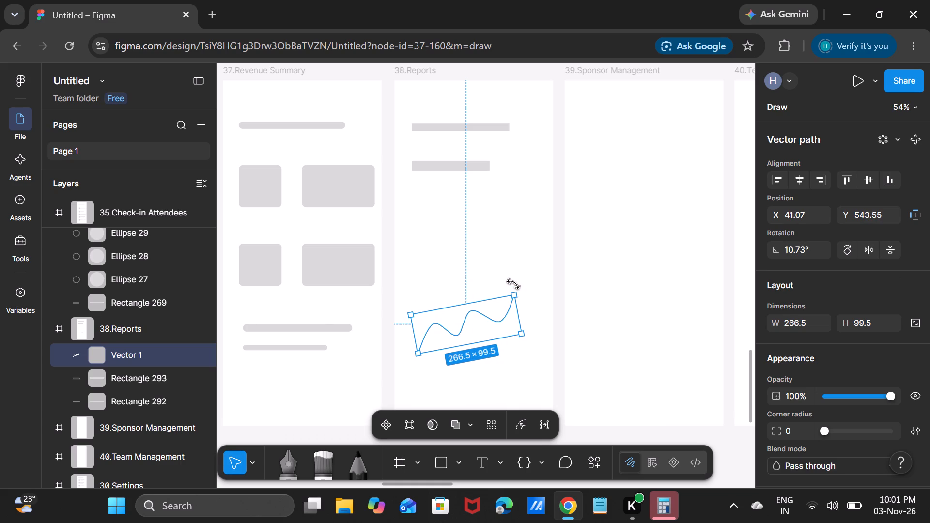
click(513, 284)
click(515, 262)
click(463, 335)
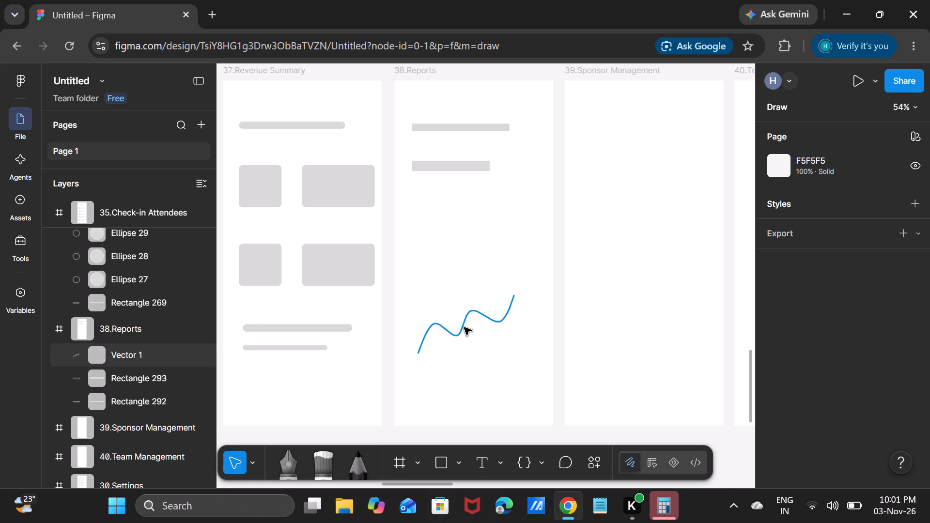
Apply a Union boolean operation to the wavy chart line in 38.Reports.
click(464, 327)
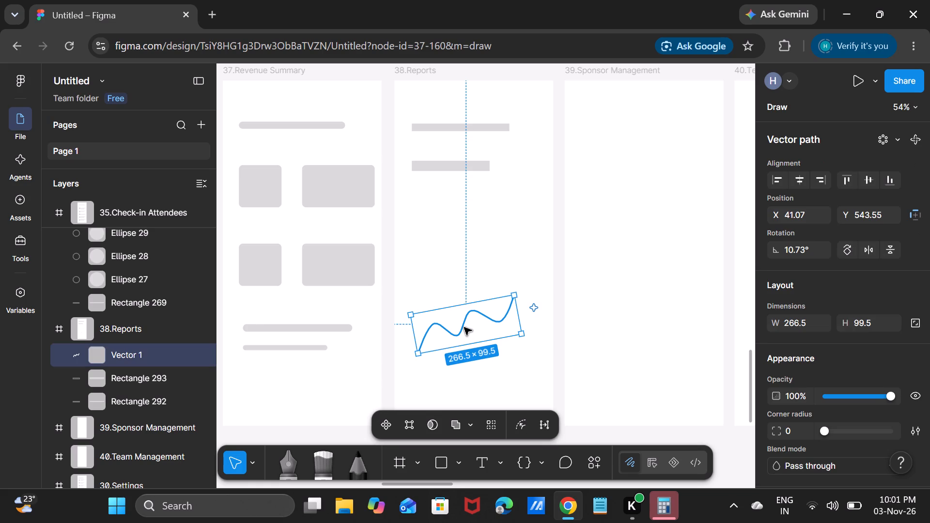
click(464, 421)
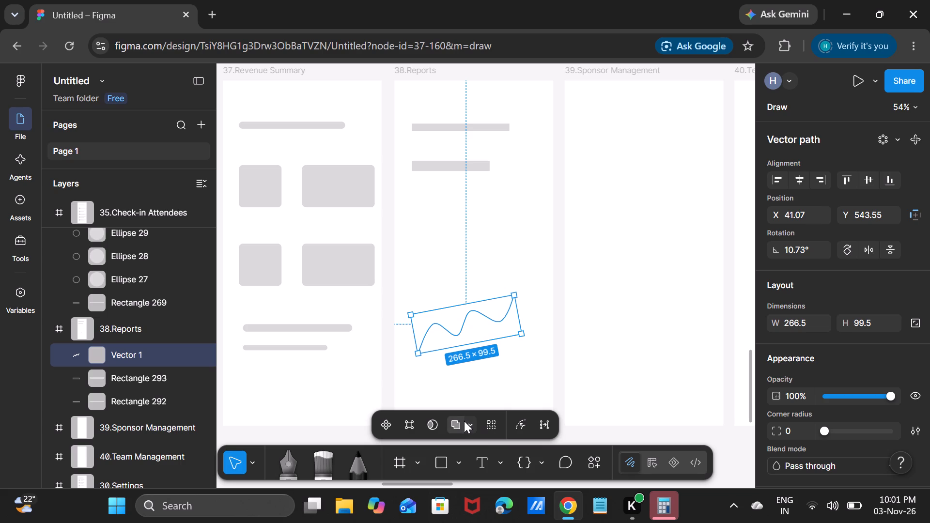
click(490, 424)
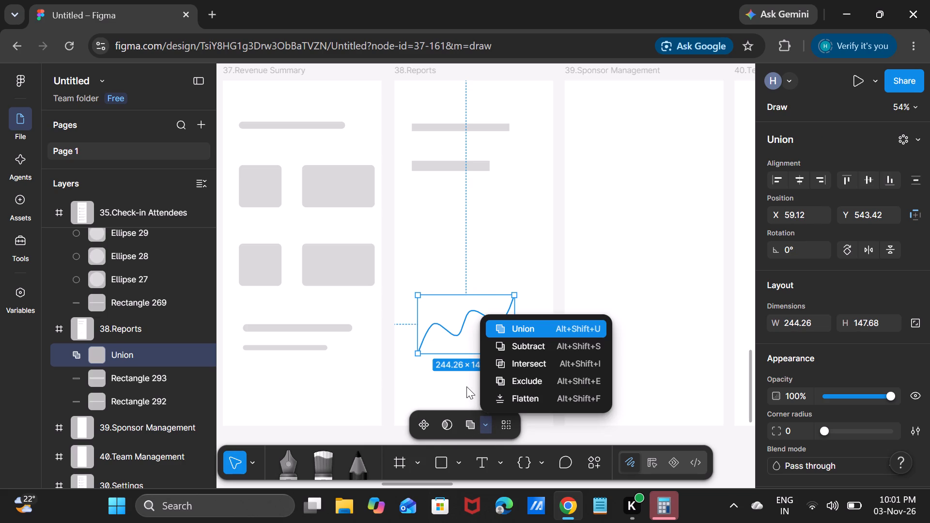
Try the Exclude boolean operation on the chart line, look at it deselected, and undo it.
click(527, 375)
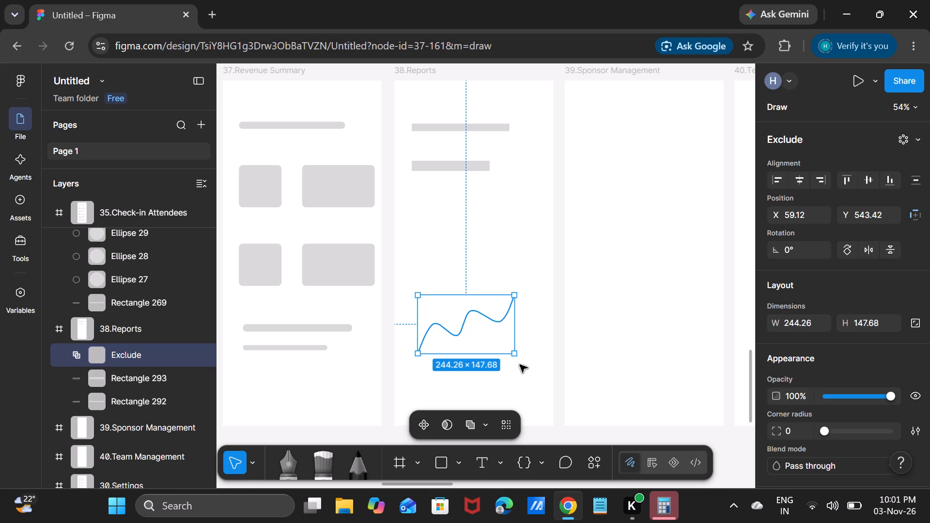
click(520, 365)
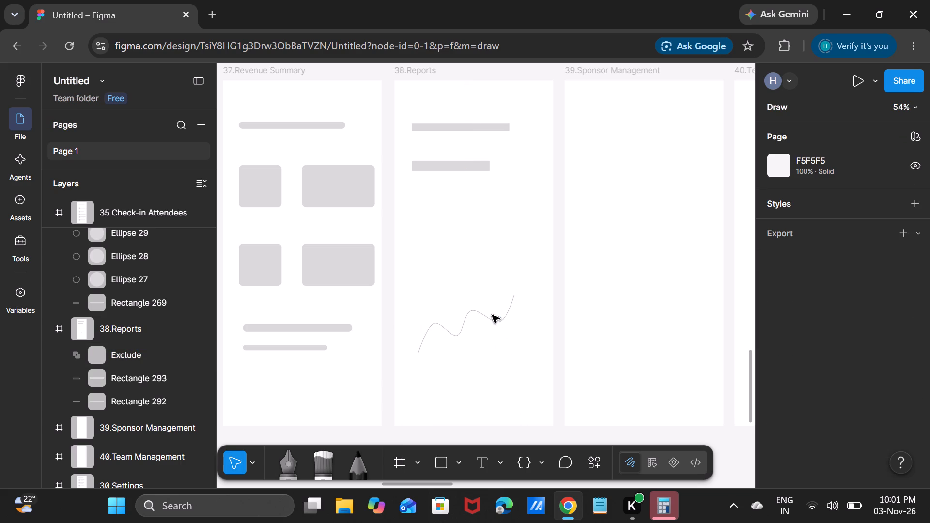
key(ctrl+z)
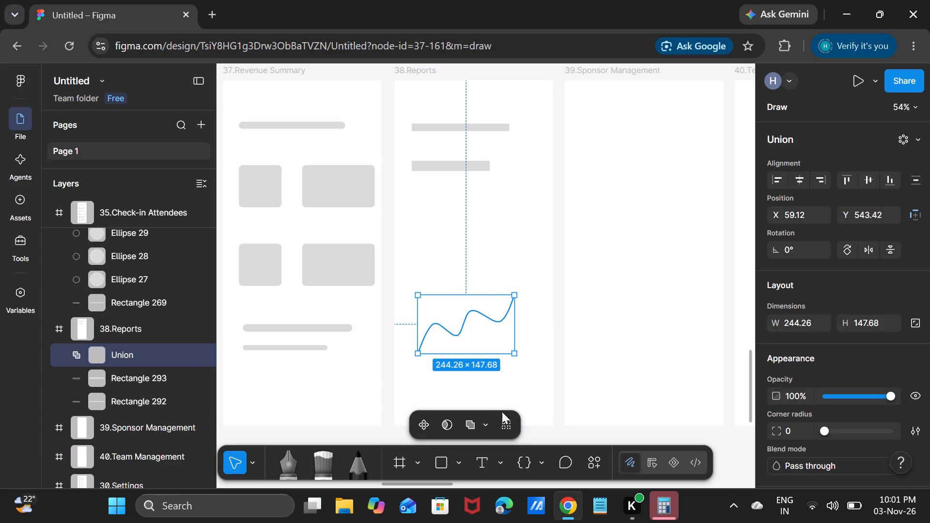
Change the chart line's boolean operation from Union to Exclude.
click(484, 422)
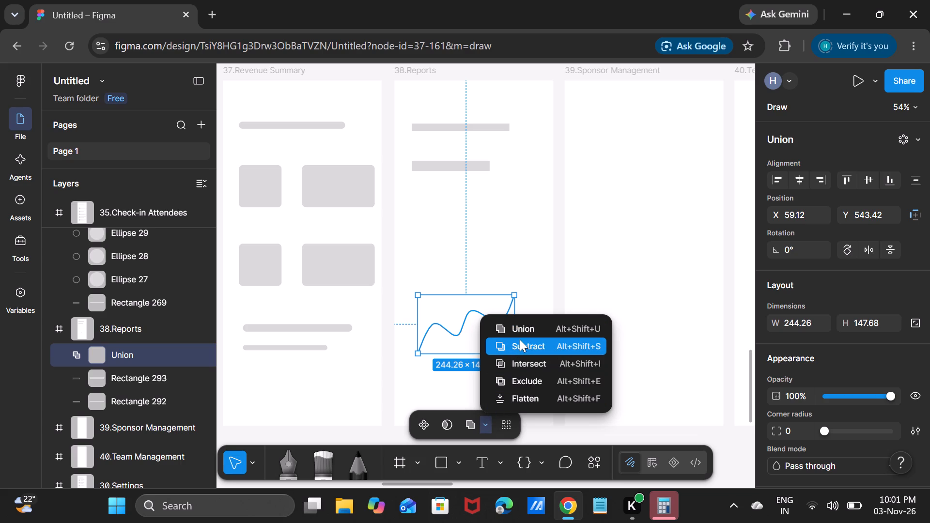
click(527, 375)
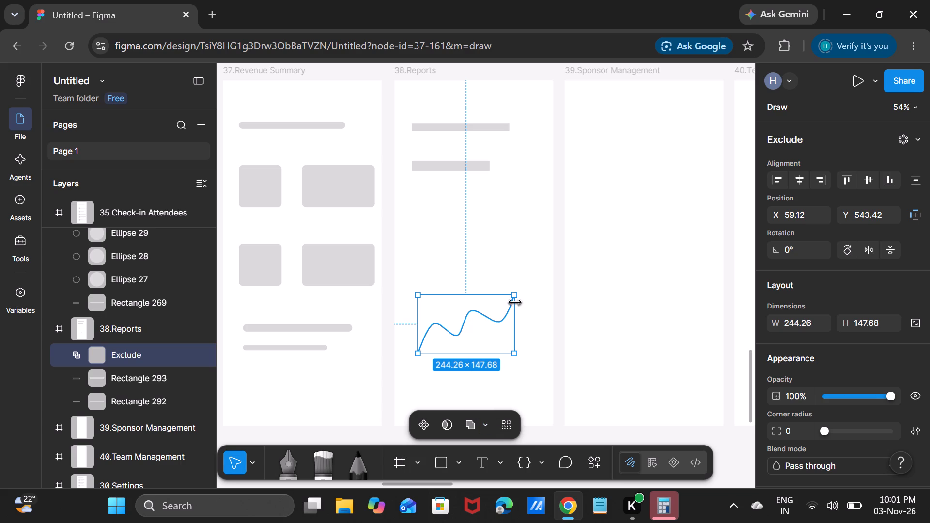
click(529, 276)
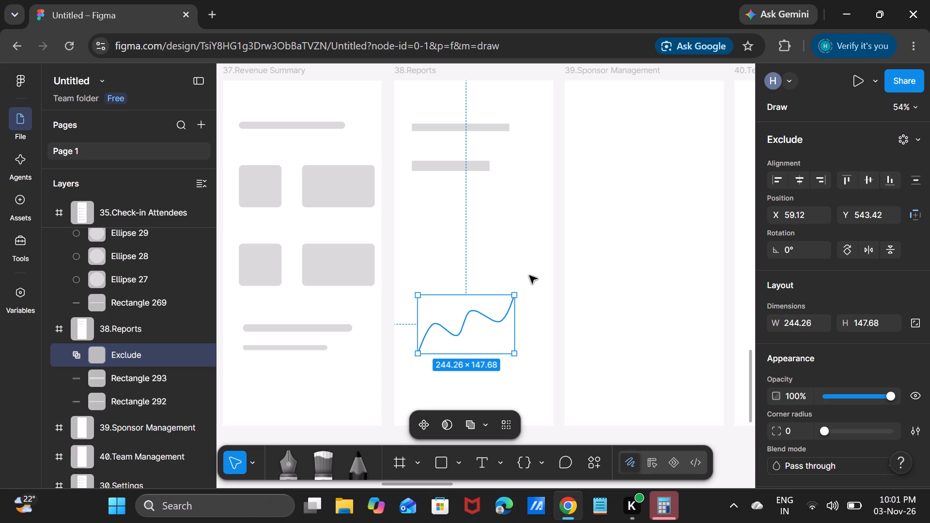
Move the chart line up in 38.Reports to about X 57, Y 400.
click(465, 332)
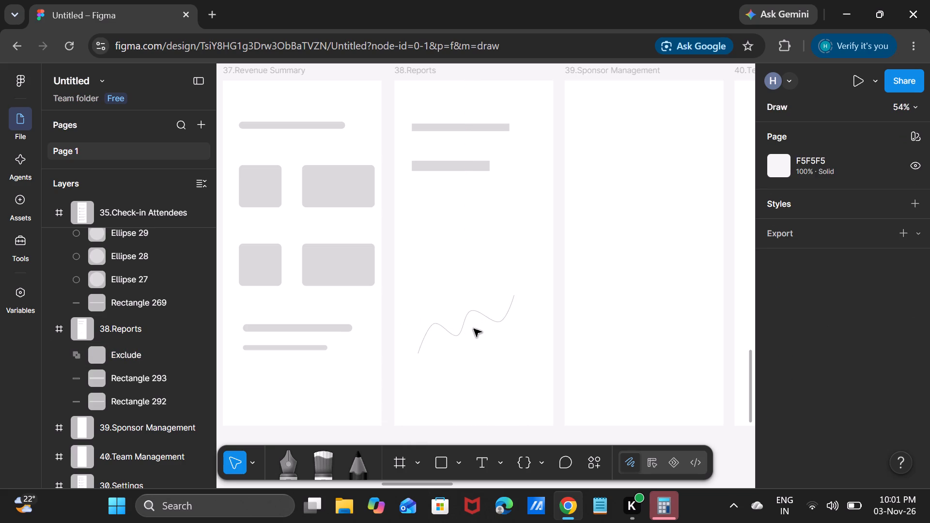
click(477, 327)
click(479, 315)
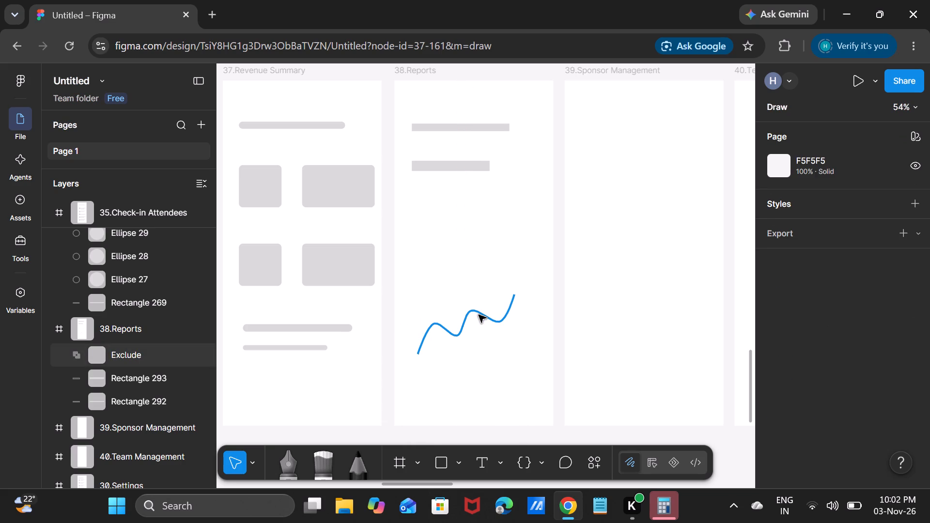
drag(465, 330, 467, 268)
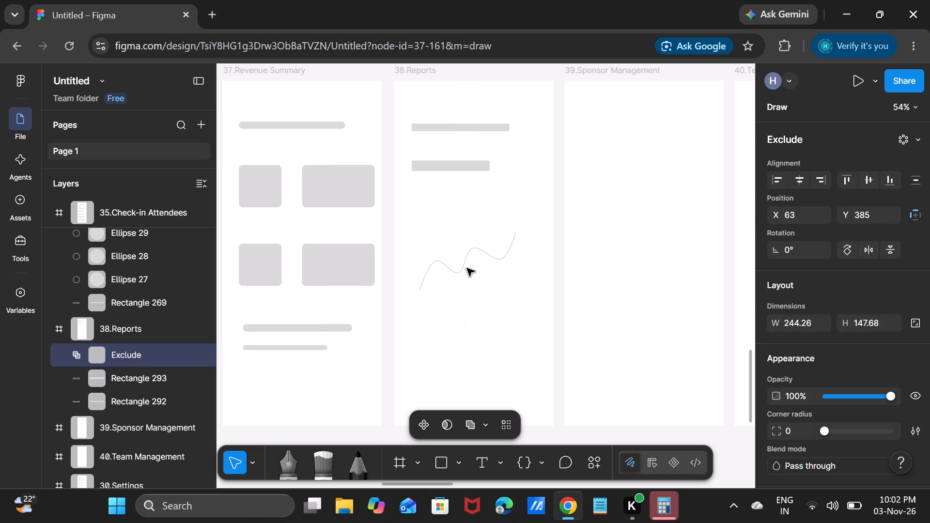
drag(467, 268, 465, 274)
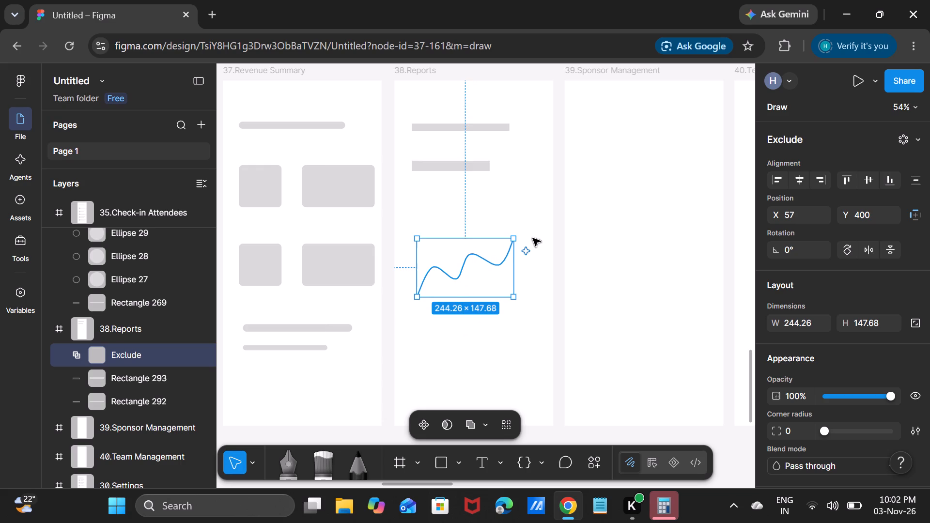
Resize the chart line from its upper-right and lower-left corners to about 338.59 × 178.05.
drag(513, 240, 530, 223)
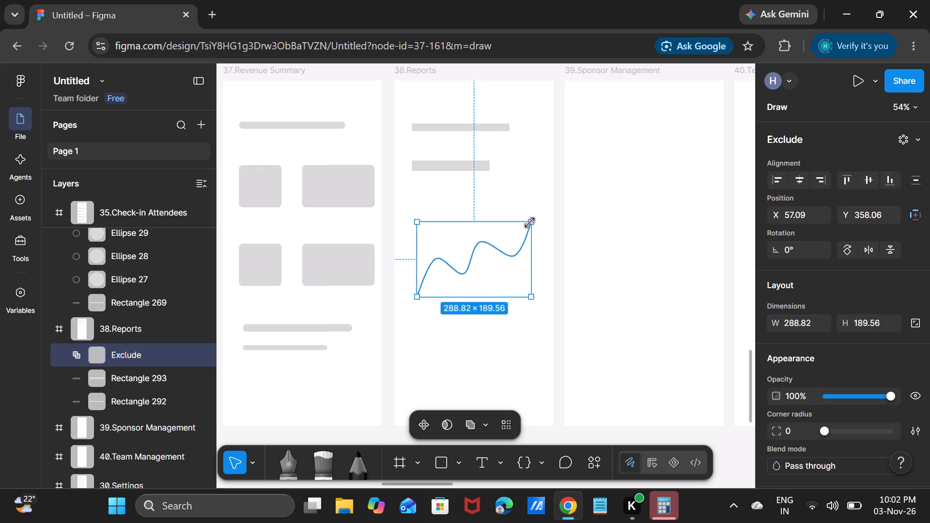
drag(530, 223, 512, 235)
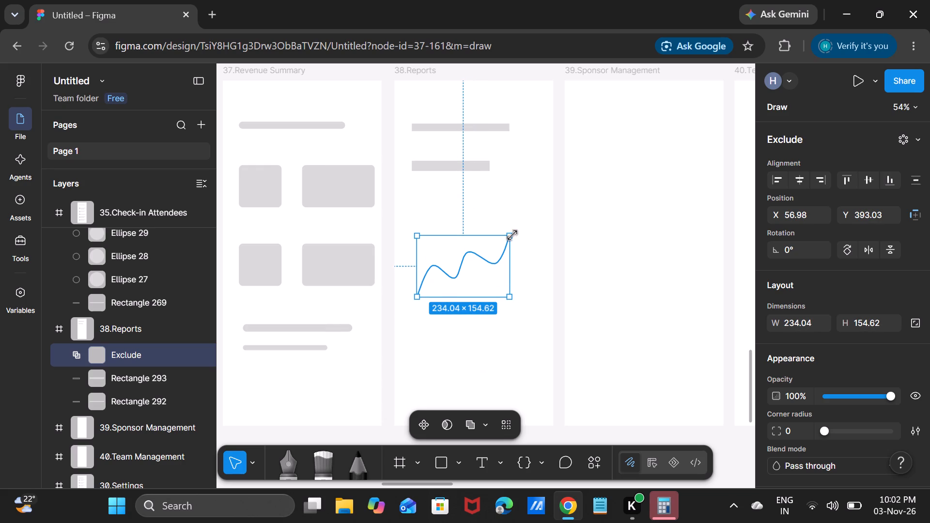
drag(420, 296, 408, 302)
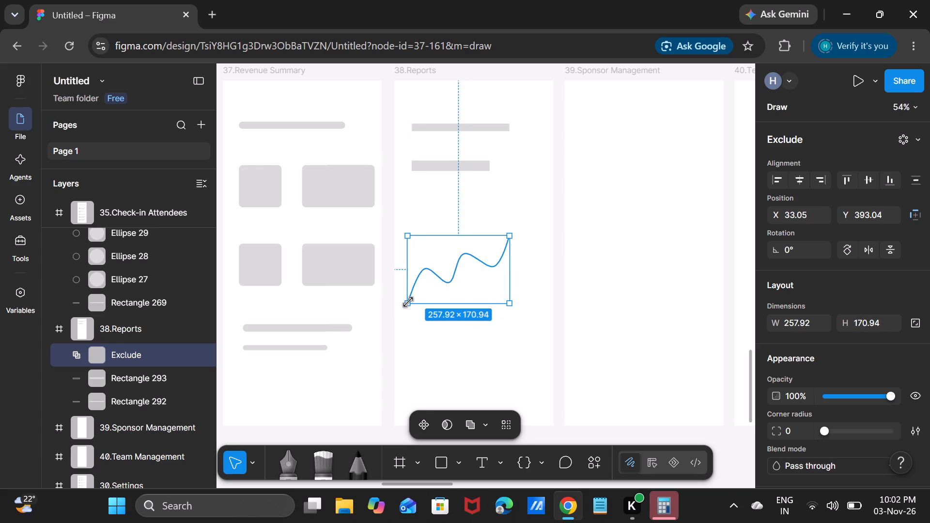
drag(408, 302, 375, 306)
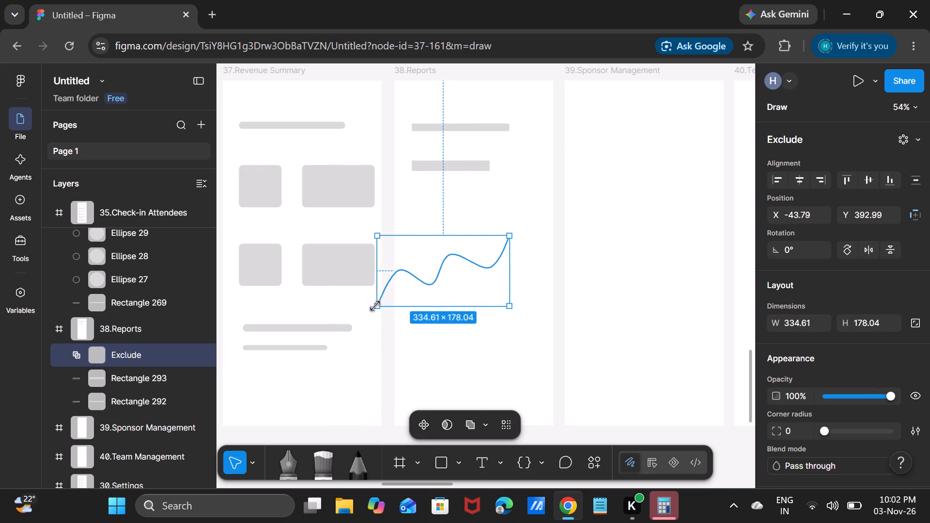
drag(375, 306, 375, 306)
click(460, 295)
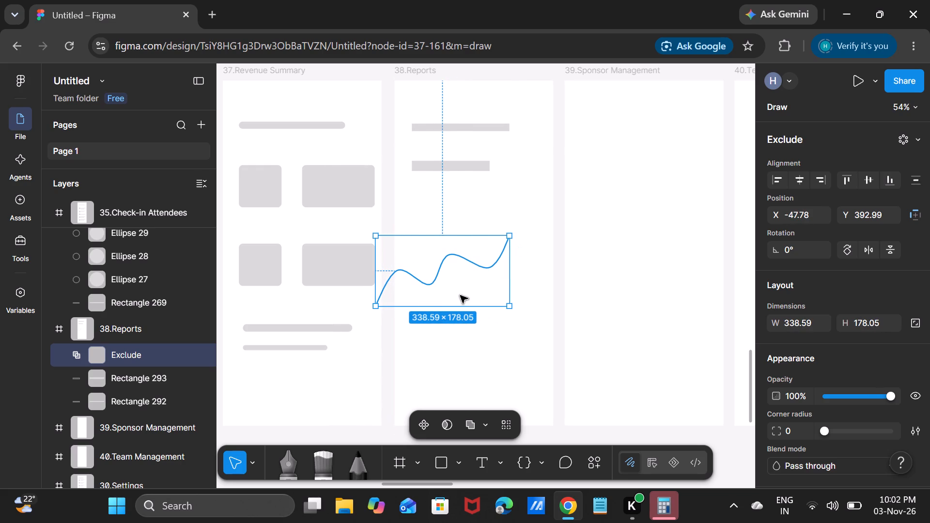
Move the enlarged chart line to X 32, Y 452, centred horizontally in 38.Reports.
drag(449, 292, 452, 277)
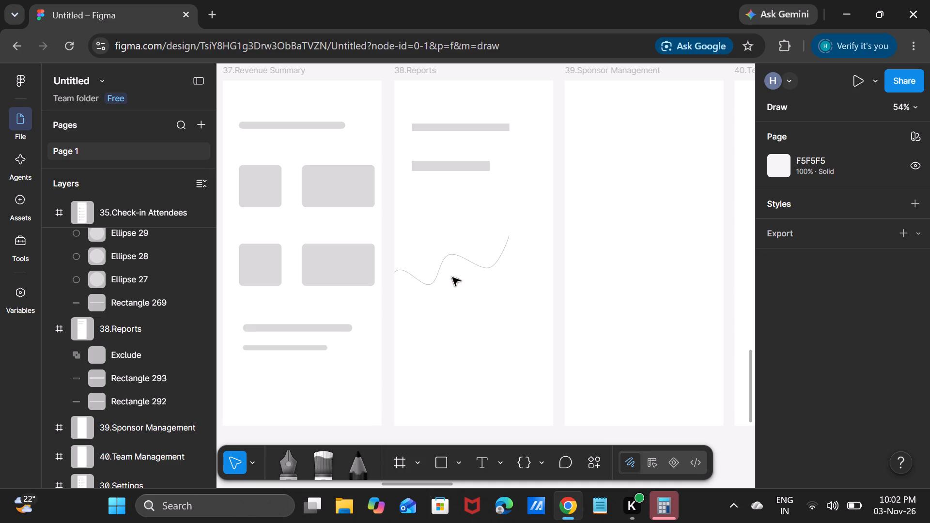
click(440, 261)
drag(442, 265, 473, 274)
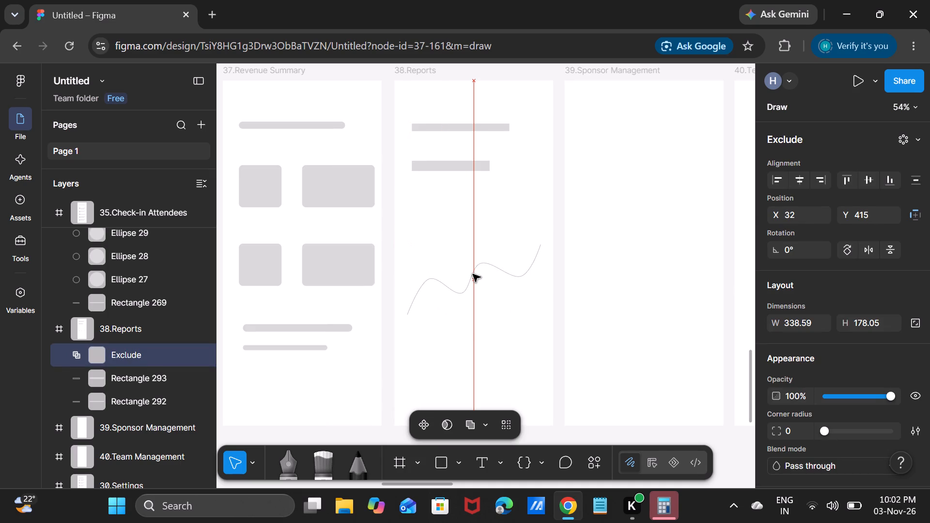
drag(473, 274, 473, 288)
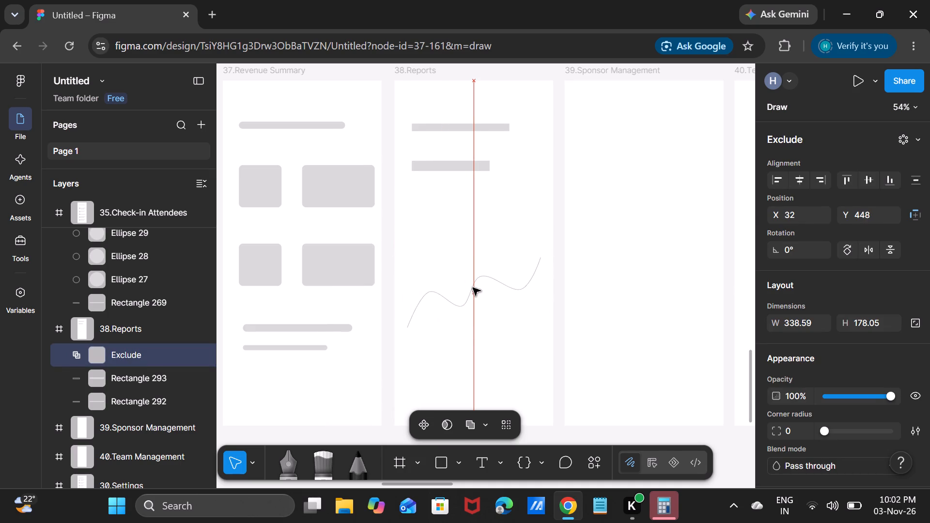
drag(473, 288, 471, 289)
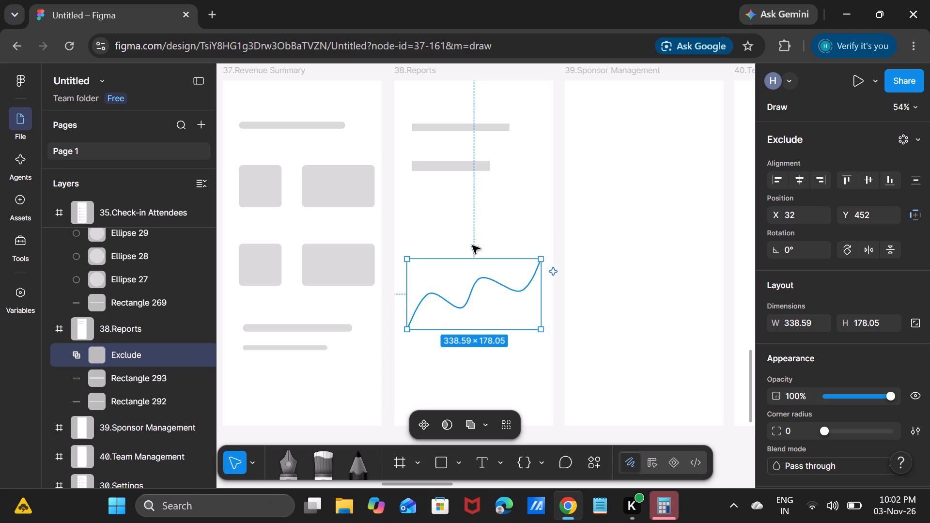
click(486, 230)
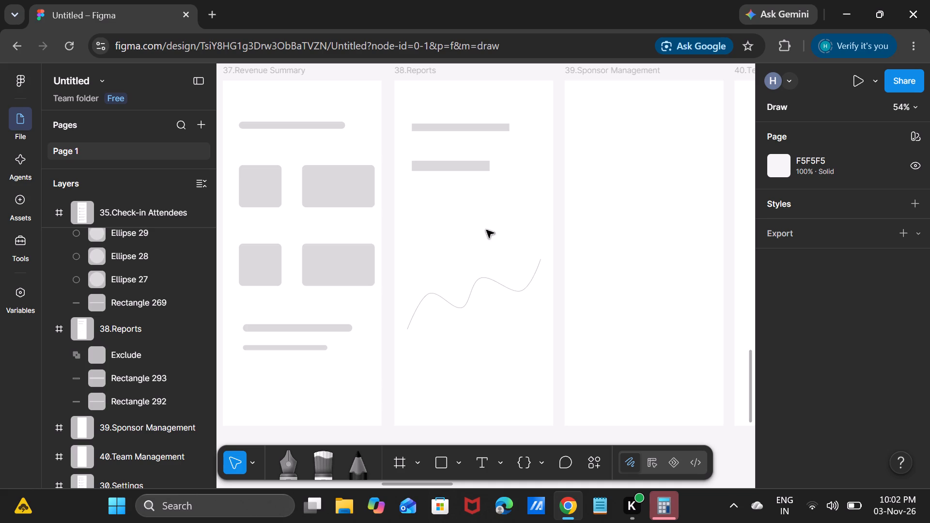
Add a drop shadow to the chart line in 38.Reports with blur 3 and Y offset 0.
click(506, 286)
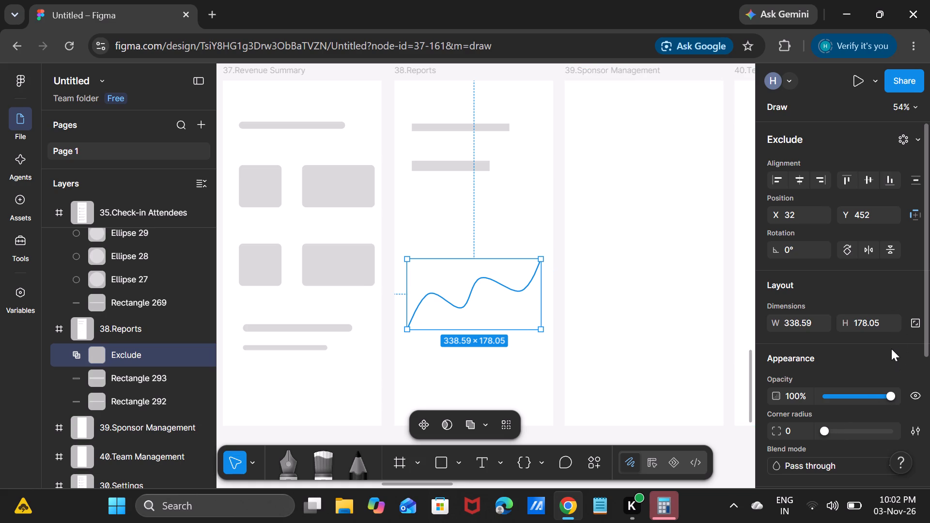
scroll(891, 349, down, 4)
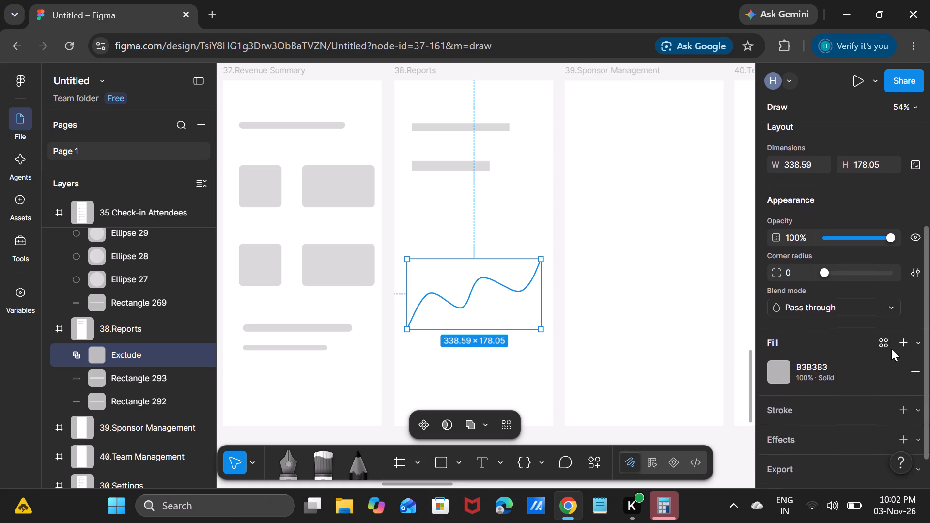
scroll(891, 349, down, 2)
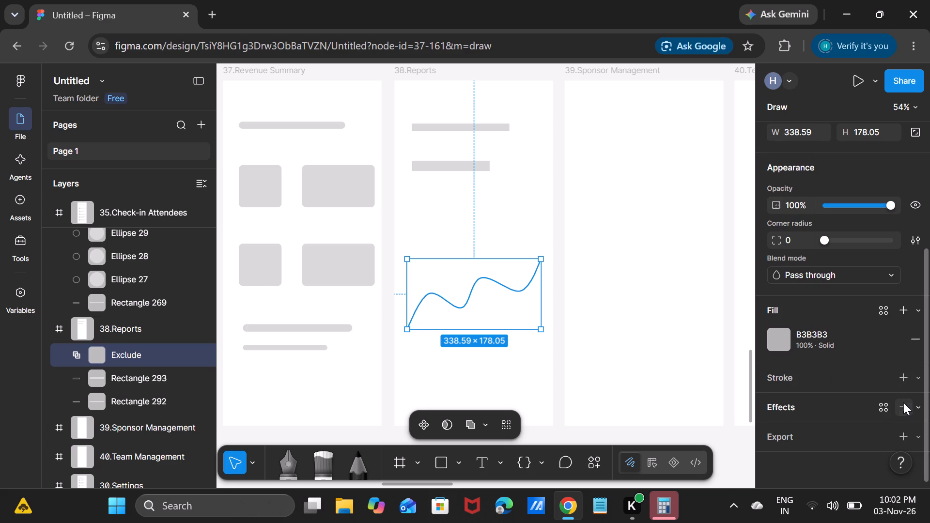
click(903, 402)
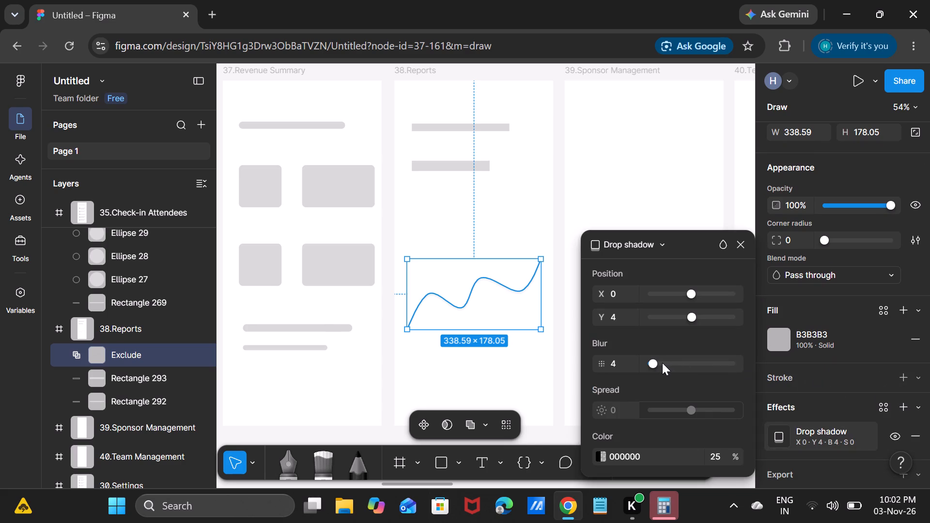
drag(650, 361, 659, 362)
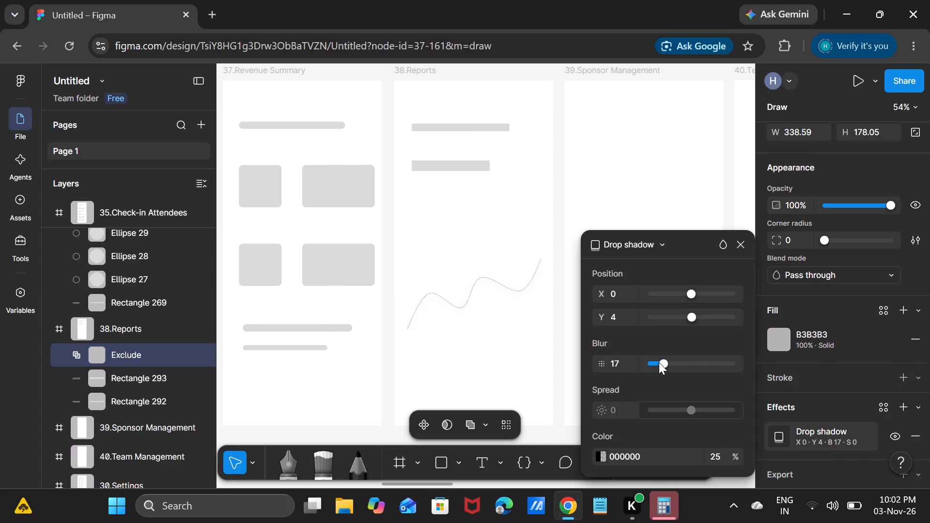
drag(659, 362, 692, 367)
drag(692, 367, 652, 370)
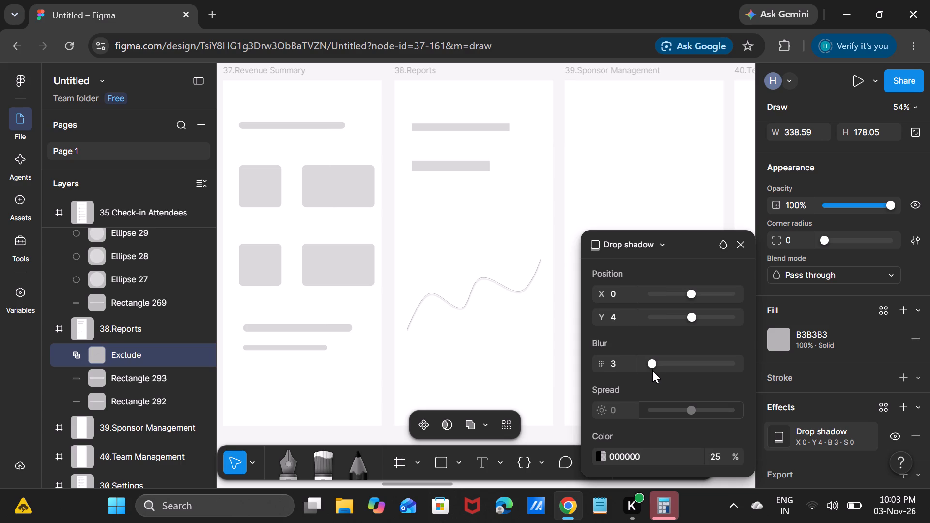
click(689, 318)
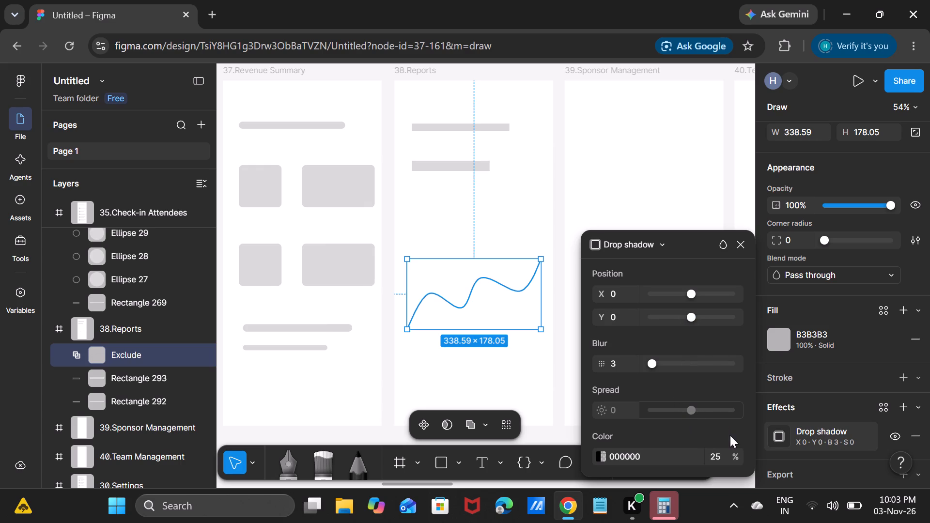
Set the drop shadow's colour opacity on the chart line in 38.Reports to 40%.
double_click(723, 455)
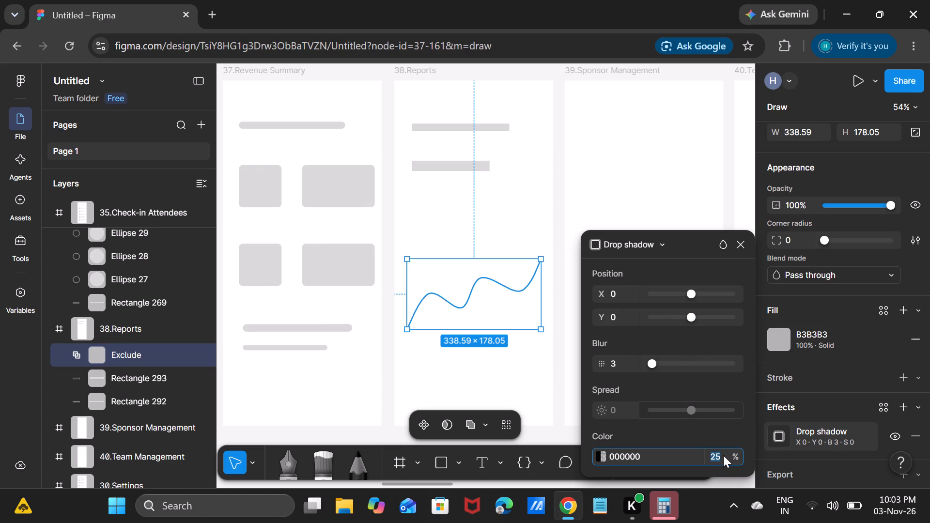
text(40)
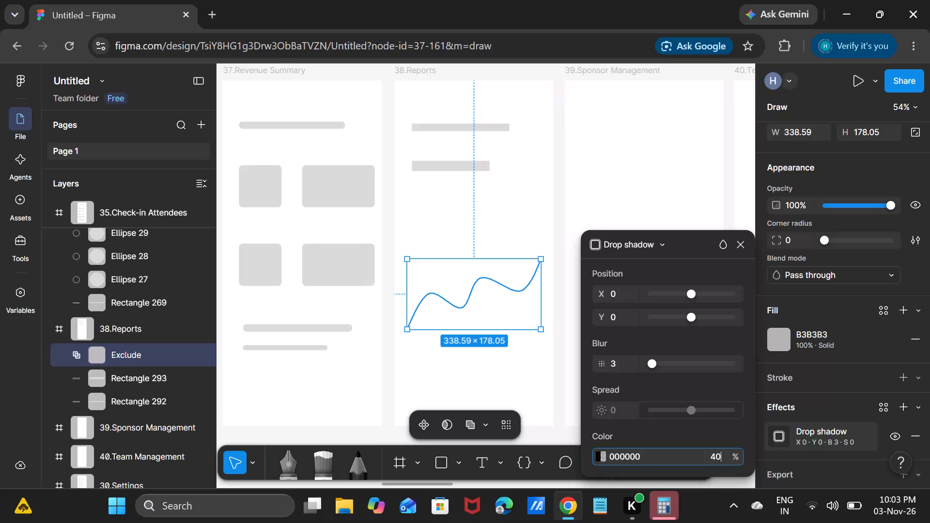
key(Return)
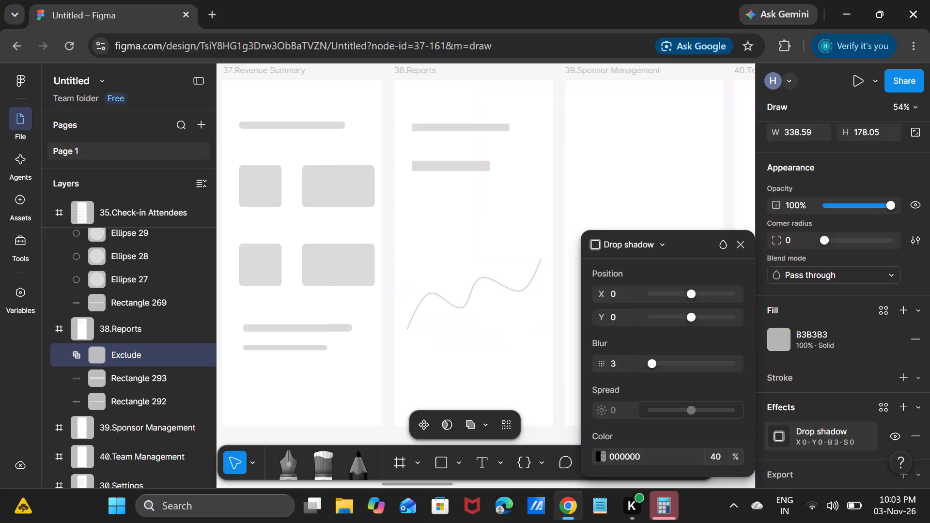
drag(723, 455, 529, 370)
click(529, 370)
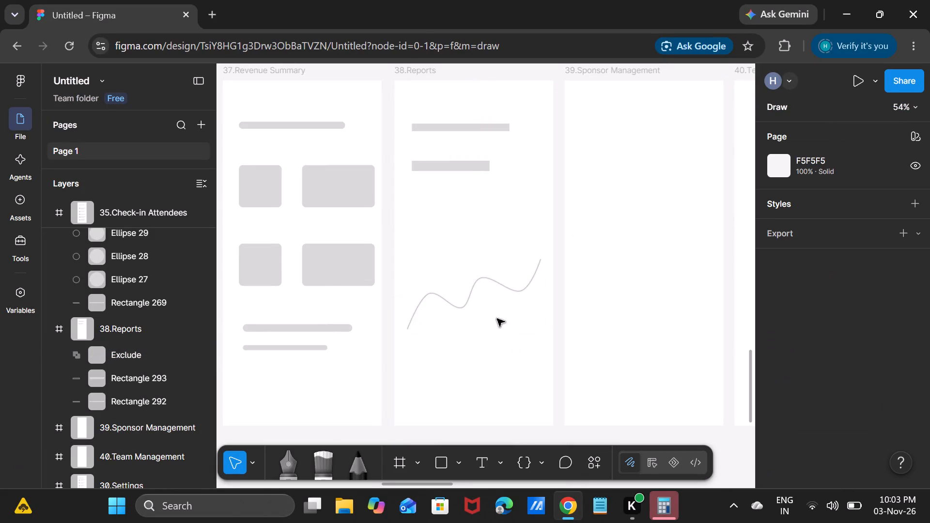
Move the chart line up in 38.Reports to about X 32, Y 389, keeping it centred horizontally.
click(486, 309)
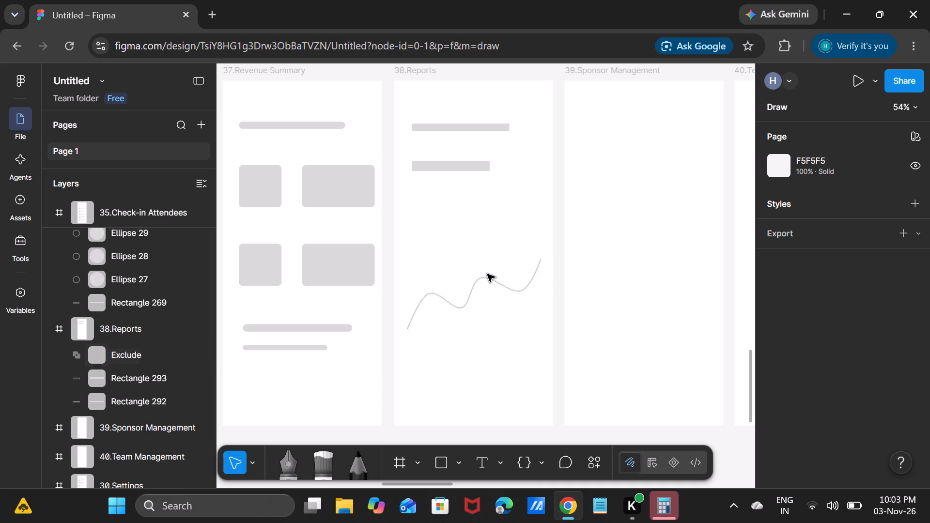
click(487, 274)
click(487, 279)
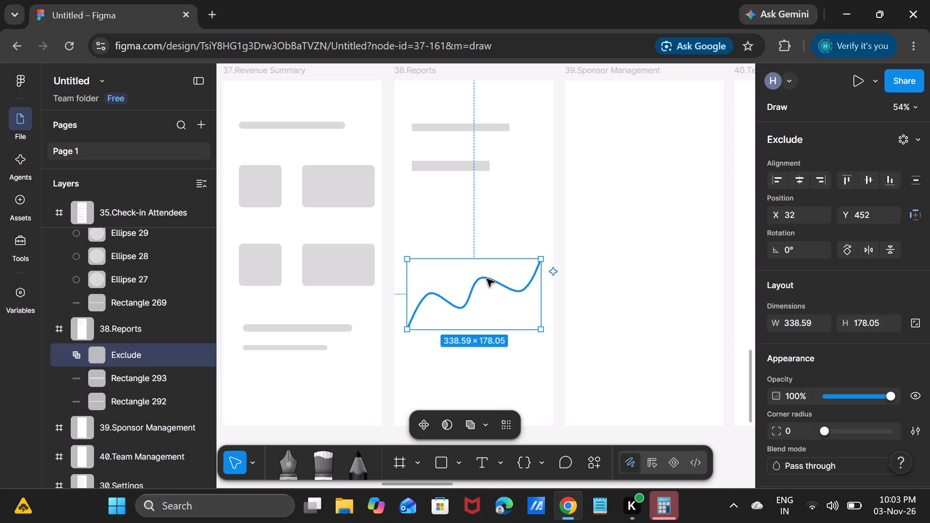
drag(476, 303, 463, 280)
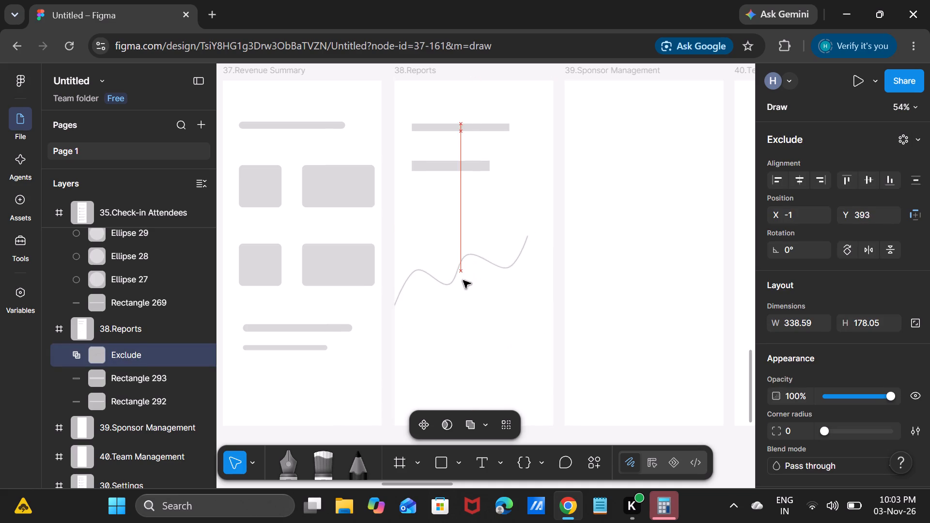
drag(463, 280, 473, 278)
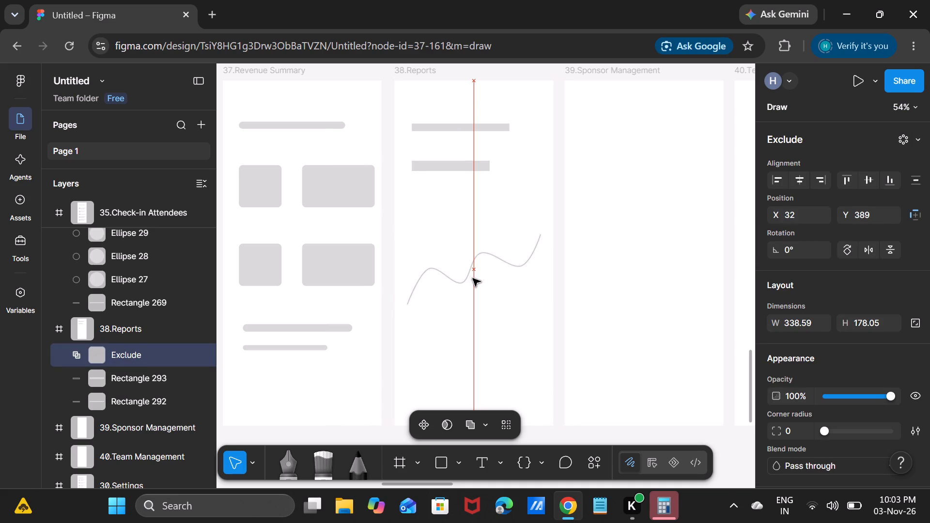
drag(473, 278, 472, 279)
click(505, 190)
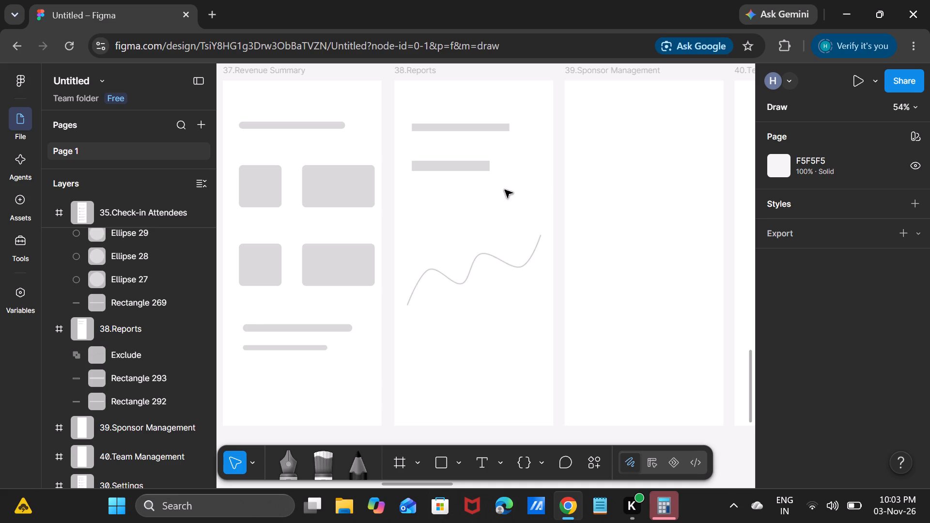
Switch the editor from Draw mode to Design mode and clear the frame selection.
drag(505, 190, 609, 123)
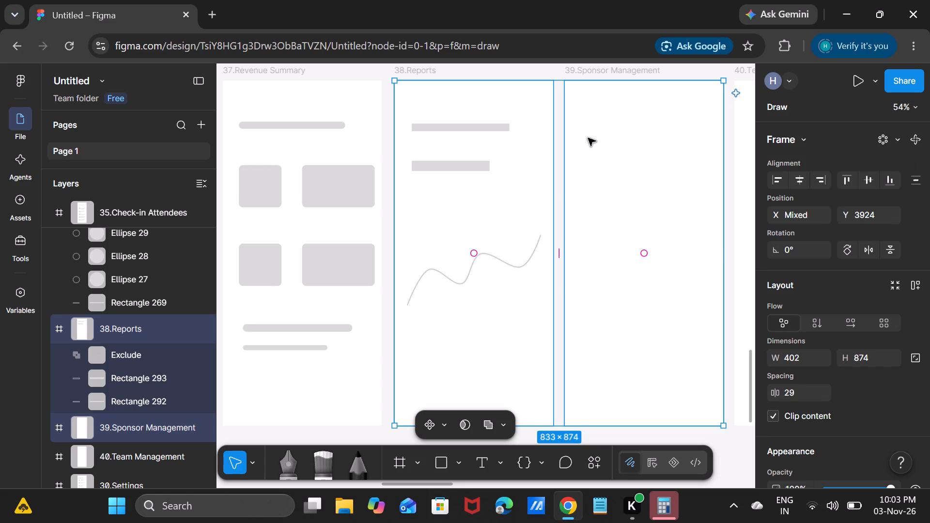
scroll(588, 138, up, 2)
click(652, 469)
click(652, 469)
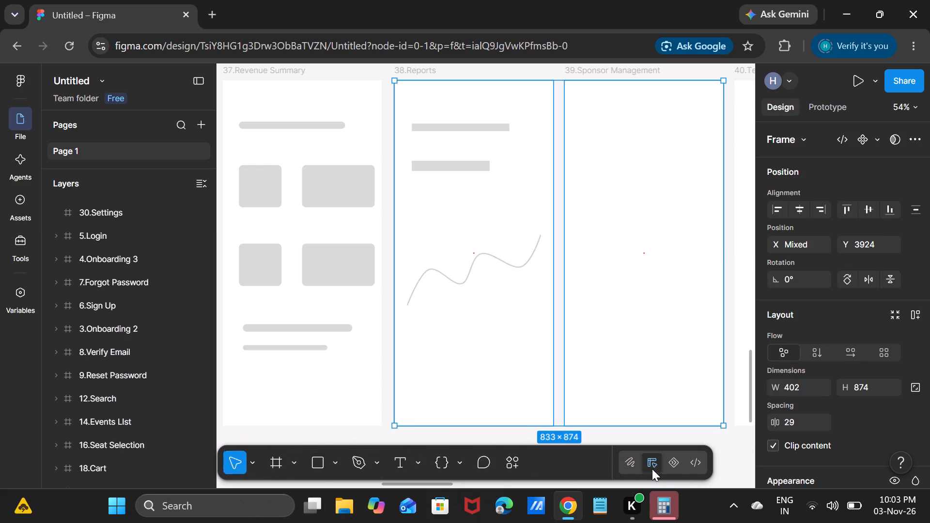
click(741, 458)
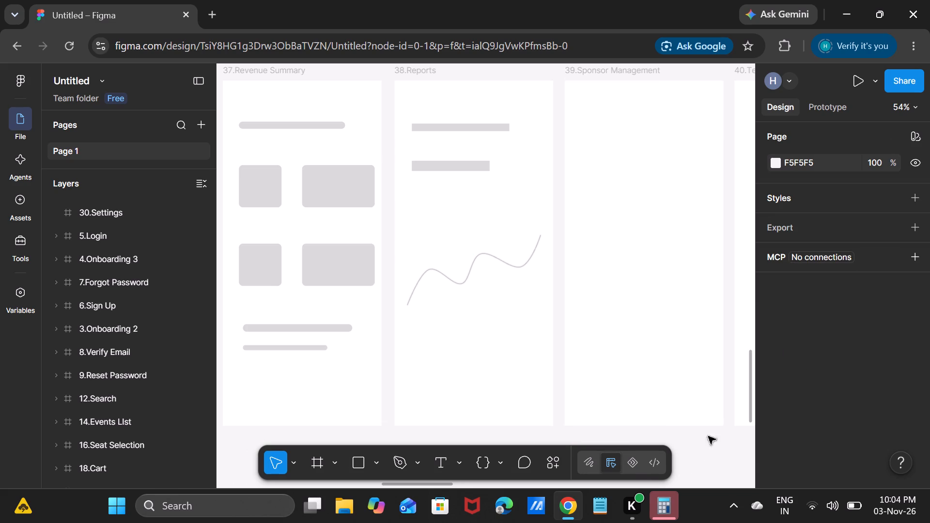
Move the chart line further up in 38.Reports, centred horizontally a short gap below the second header bar.
click(513, 376)
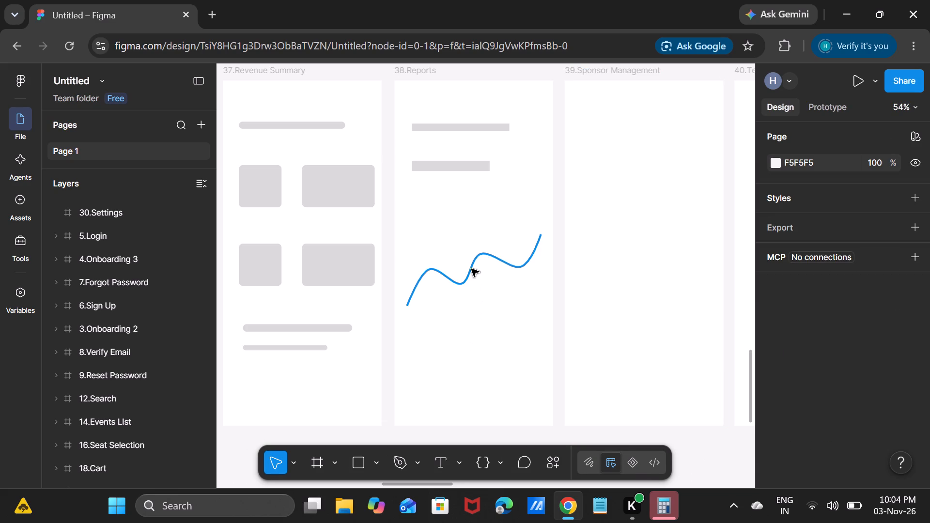
drag(469, 277, 466, 242)
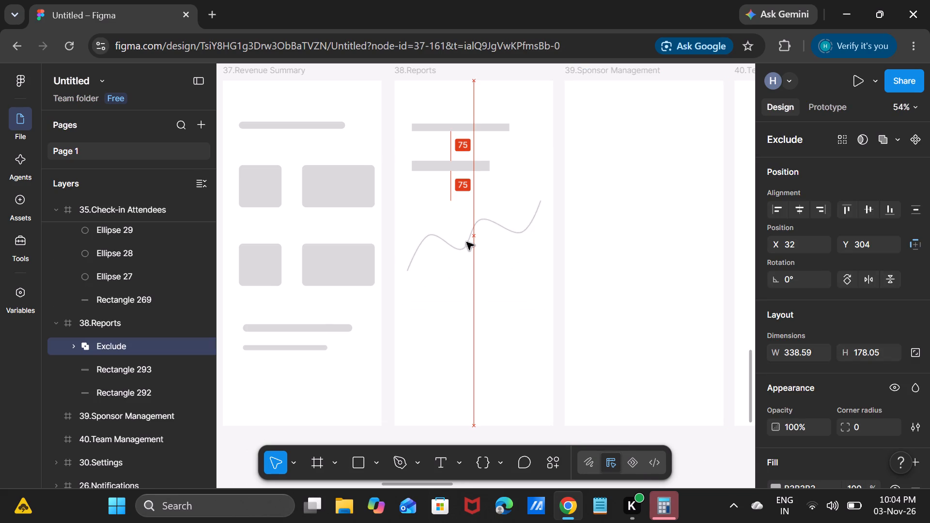
drag(466, 242, 469, 236)
click(495, 342)
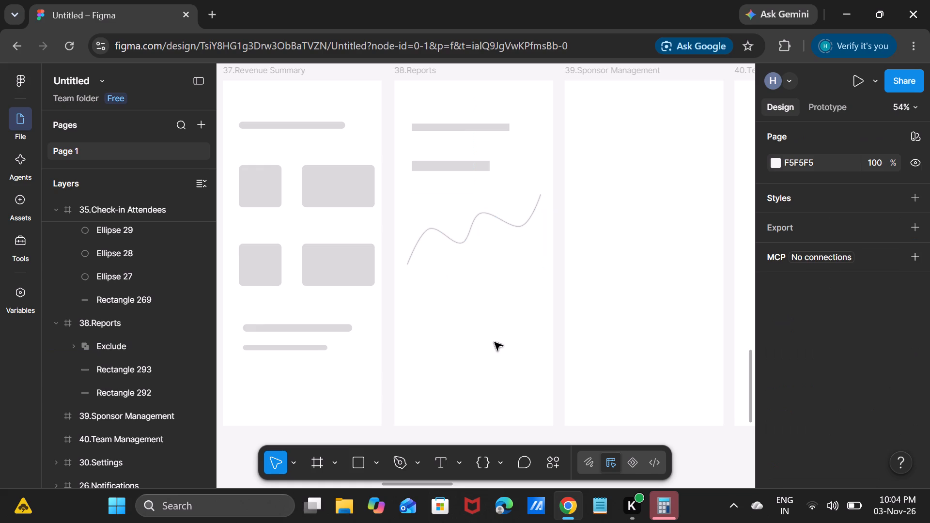
Draw a divider rectangle about 336 wide below the chart line in 38.Reports at X 35, Y 547, and set its height to 5.
click(360, 459)
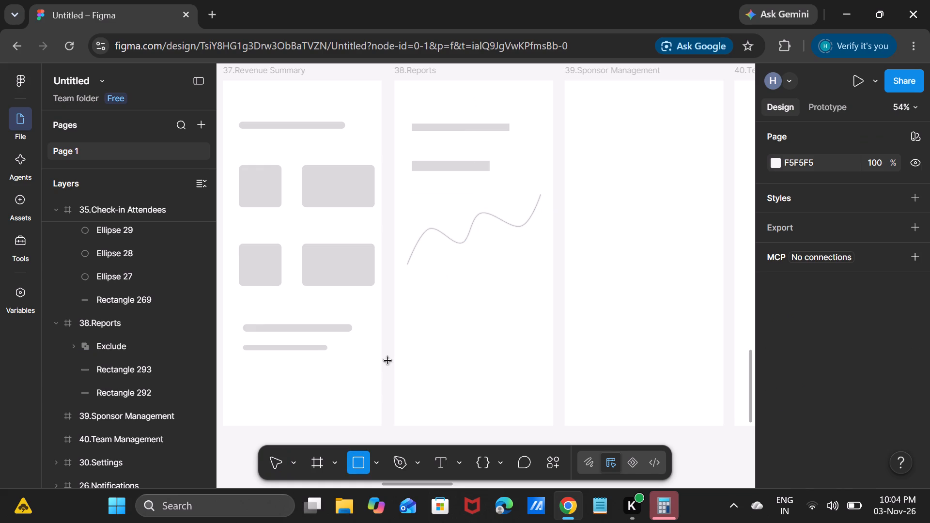
drag(408, 296, 490, 305)
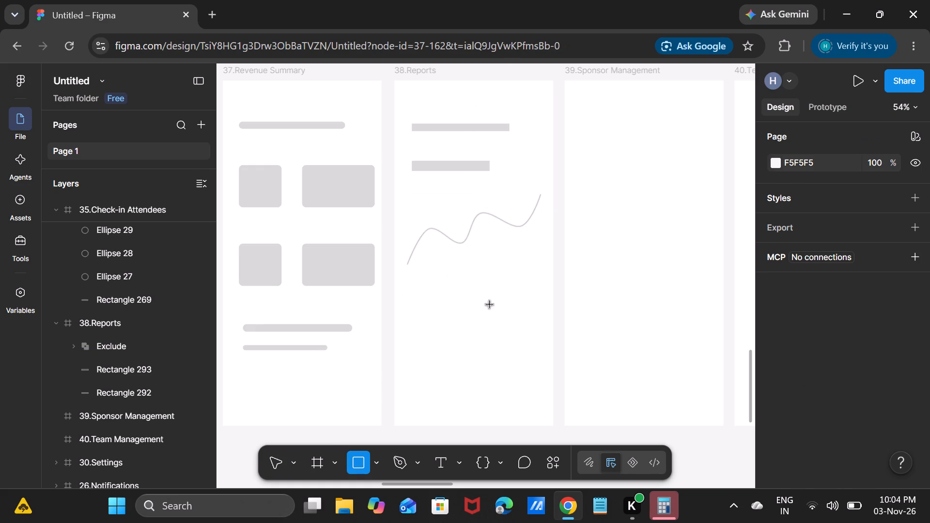
drag(490, 305, 540, 301)
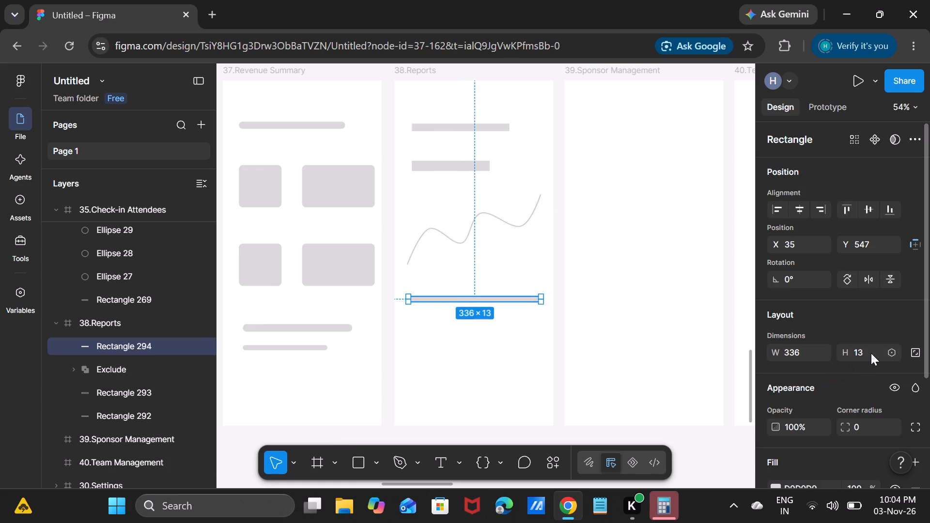
click(871, 353)
key(BackSpace)
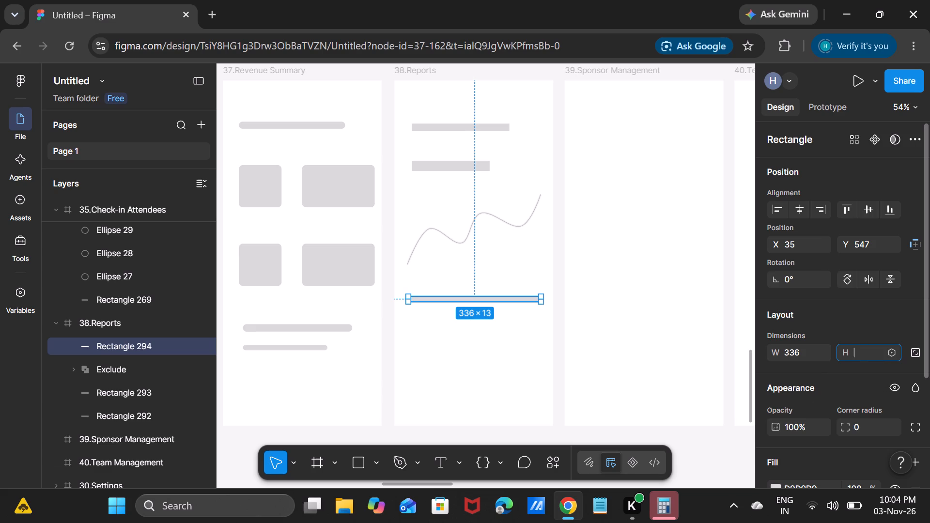
key(5)
key(Return)
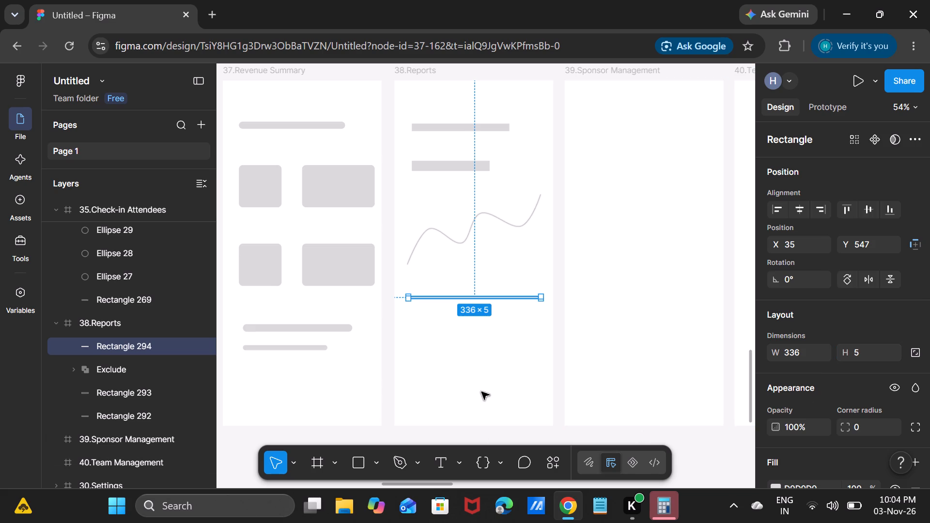
click(480, 389)
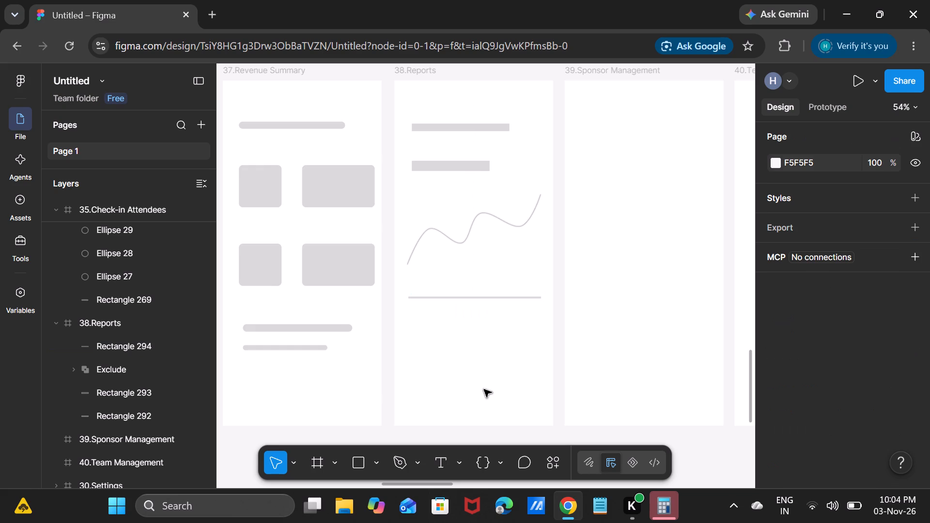
Draw a text placeholder bar about 193 × 17 below the divider in 38.Reports, at about X 48, Y 602.
click(358, 465)
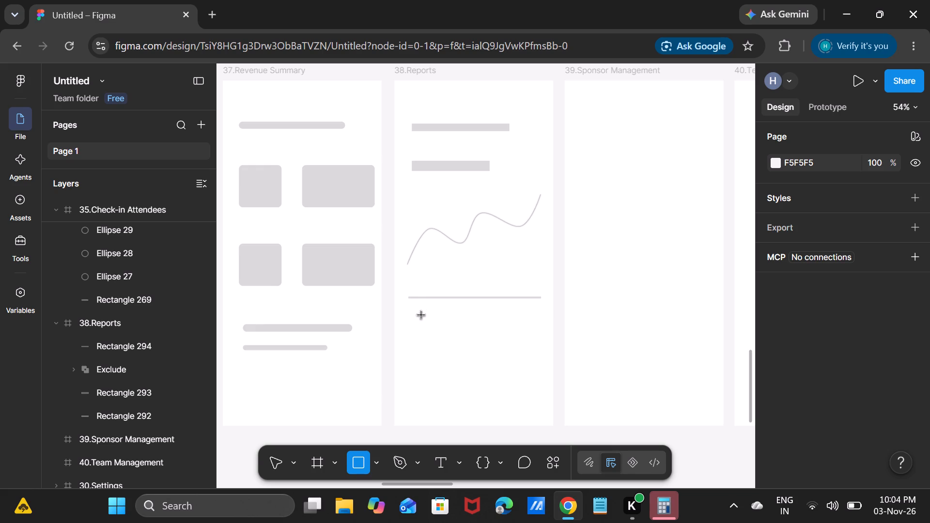
drag(413, 318, 483, 331)
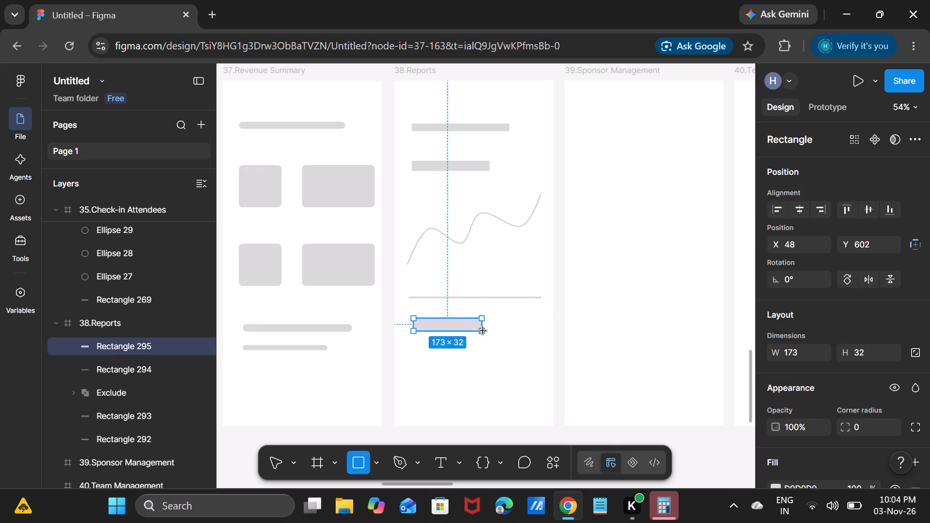
drag(483, 331, 492, 325)
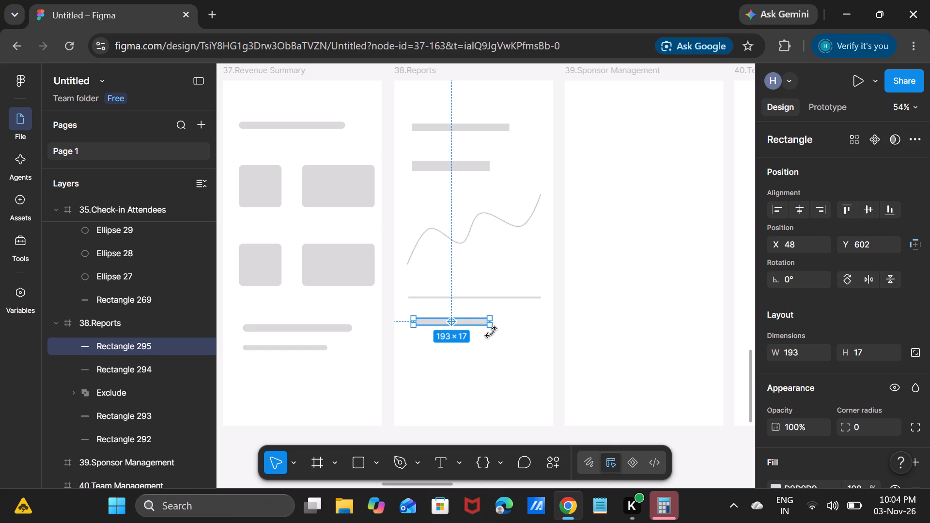
click(515, 359)
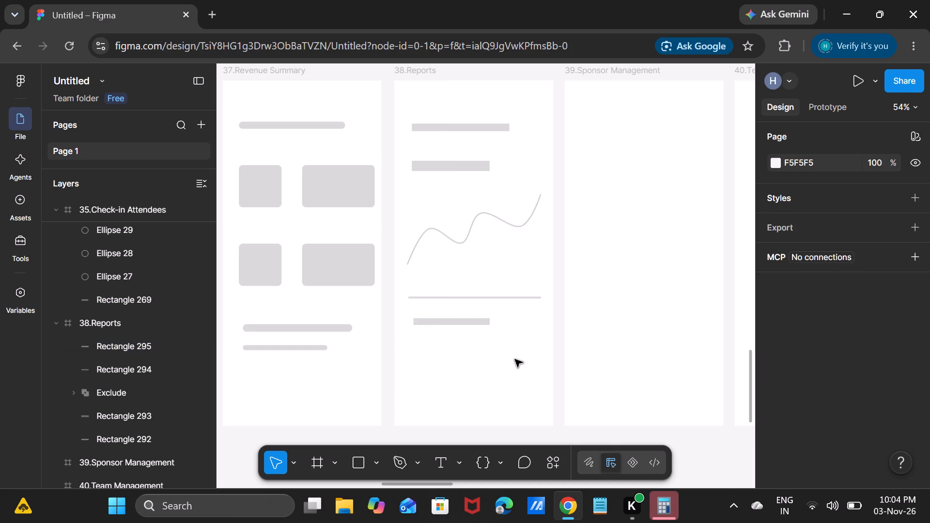
Draw a smaller, indented placeholder bar about 154 × 13 below the previous one in 38.Reports, at about X 63, Y 687.
click(363, 469)
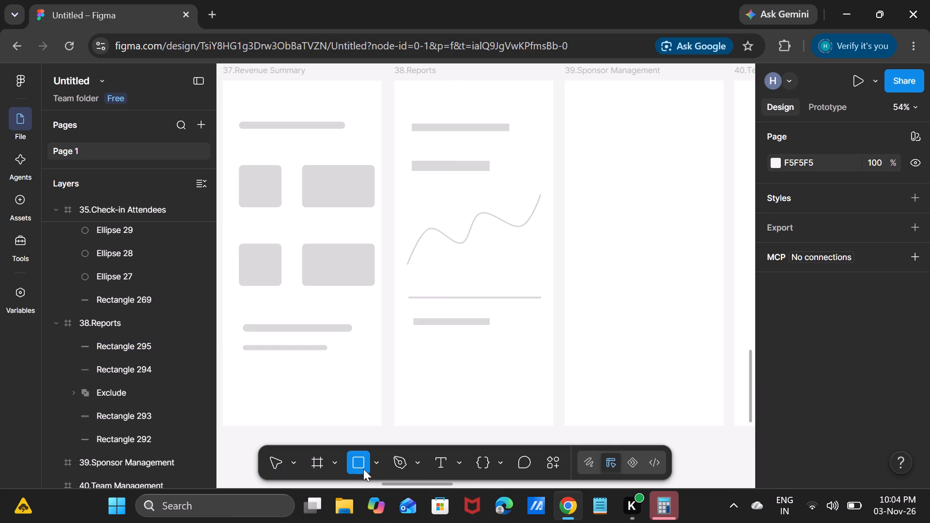
drag(419, 352, 477, 355)
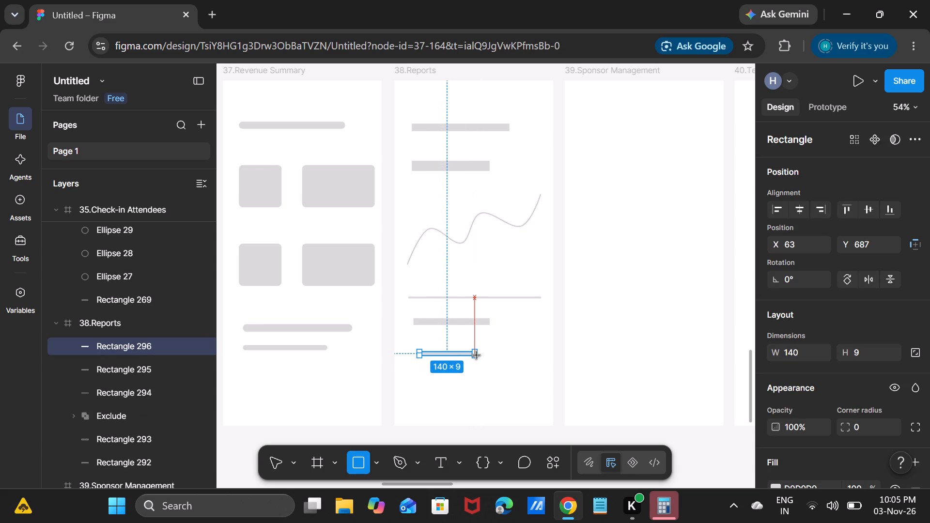
drag(477, 355, 479, 356)
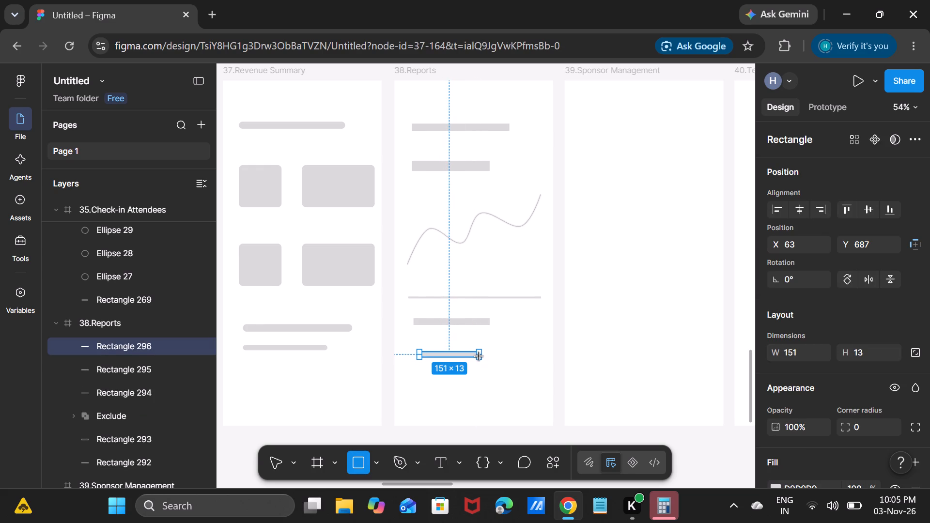
drag(479, 356, 480, 356)
click(473, 389)
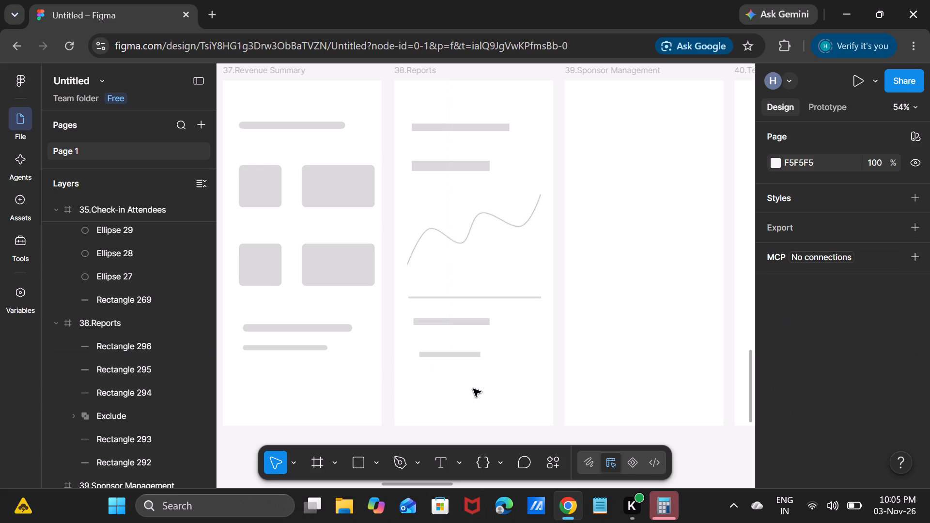
Draw a third, further indented placeholder bar about 141 wide at X 76 in 38.Reports, its right end aligned with the bar above.
click(366, 474)
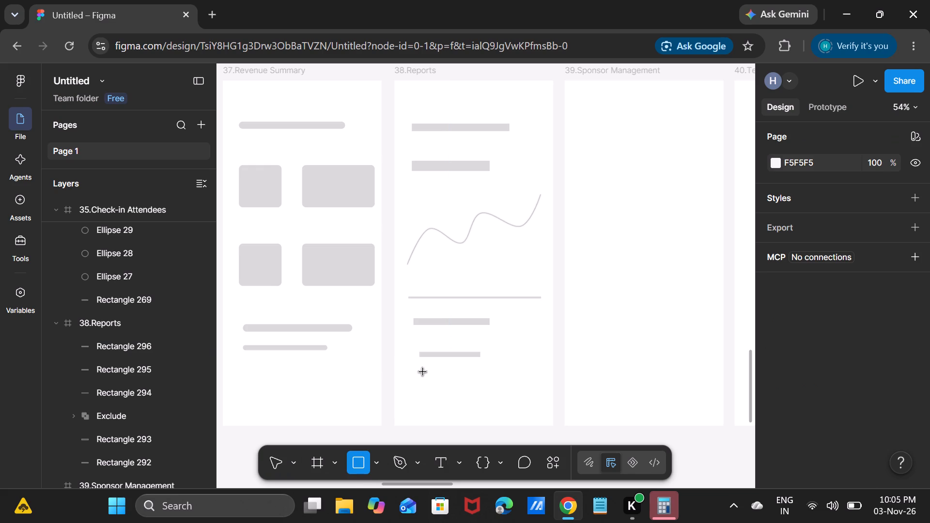
drag(424, 374, 452, 373)
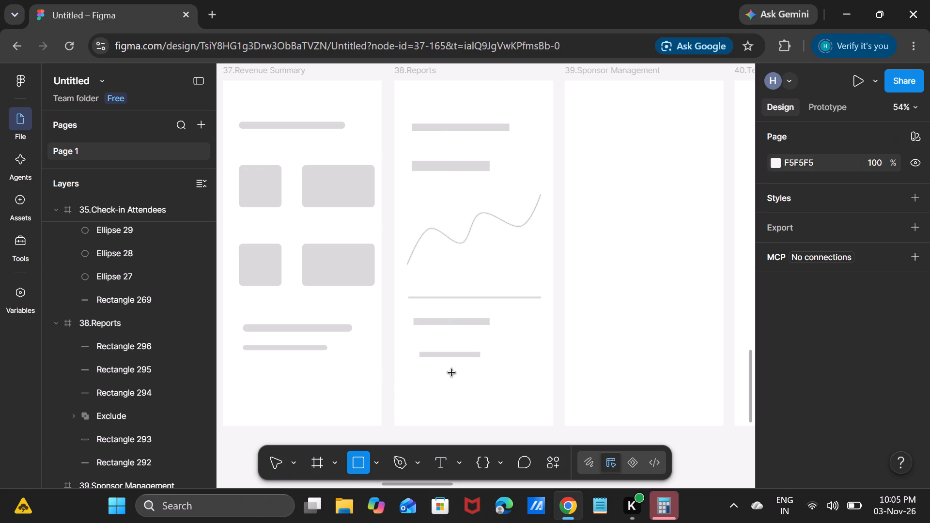
drag(452, 373, 481, 372)
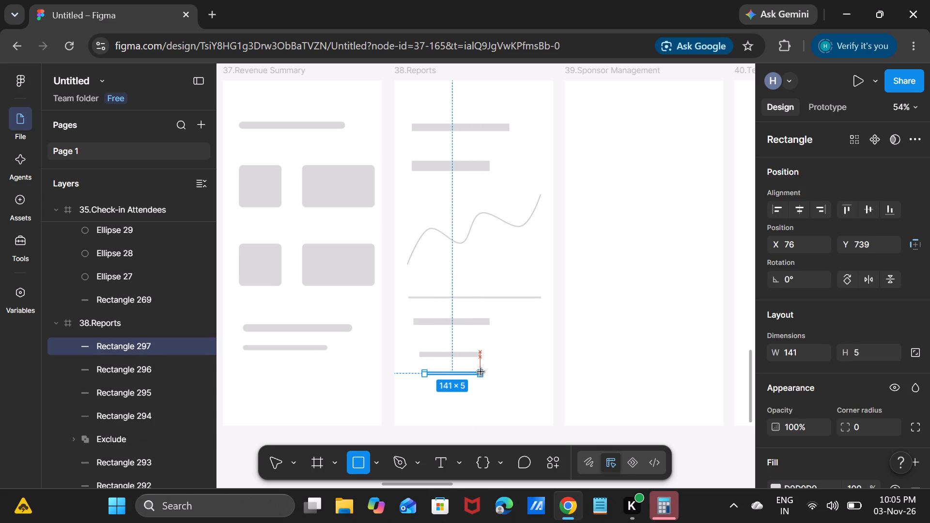
drag(481, 372, 480, 369)
click(479, 398)
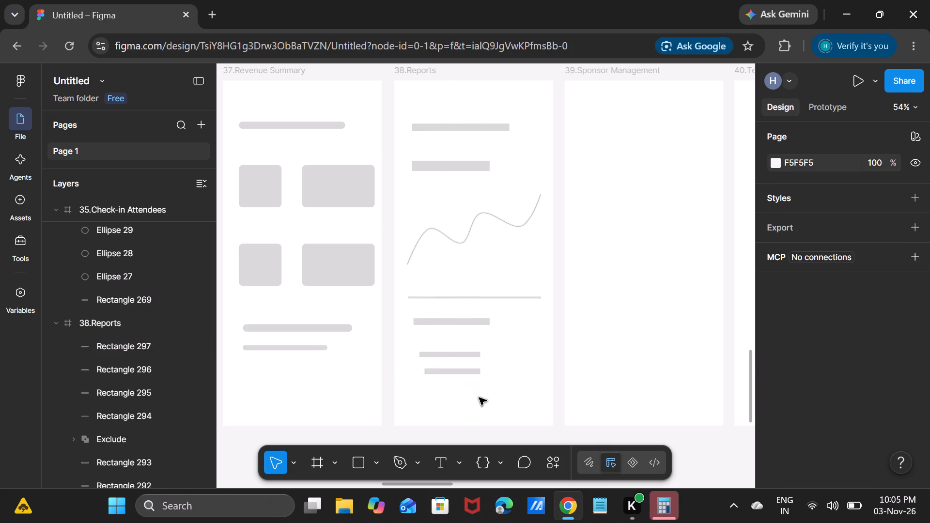
Move the two lower placeholder bars in 38.Reports under the bar above, to about X 49, Y 667 and X 48, Y 703.
drag(443, 354, 441, 349)
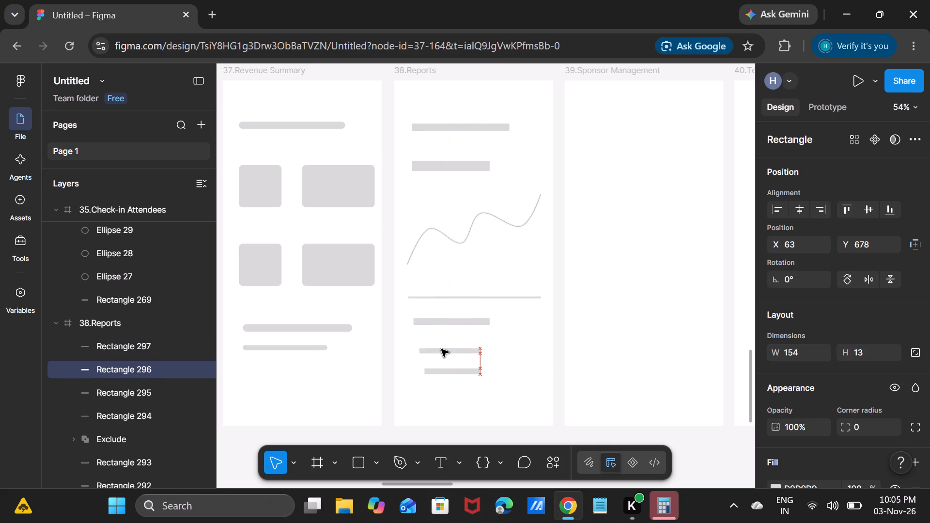
drag(441, 349, 439, 347)
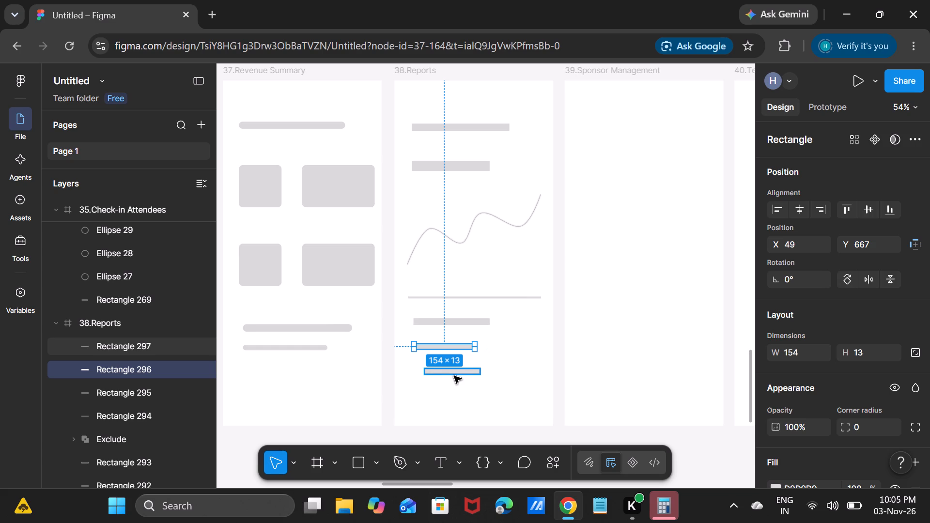
drag(454, 376, 442, 371)
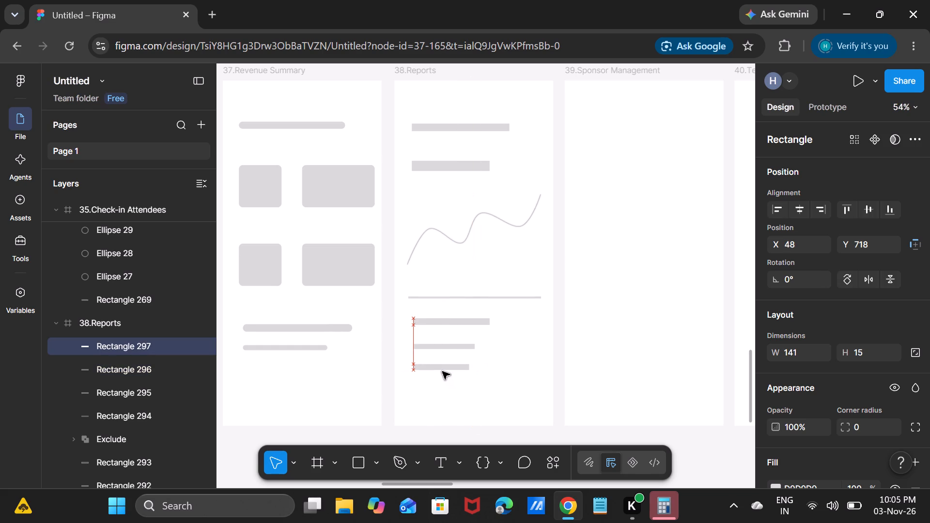
drag(442, 371, 442, 366)
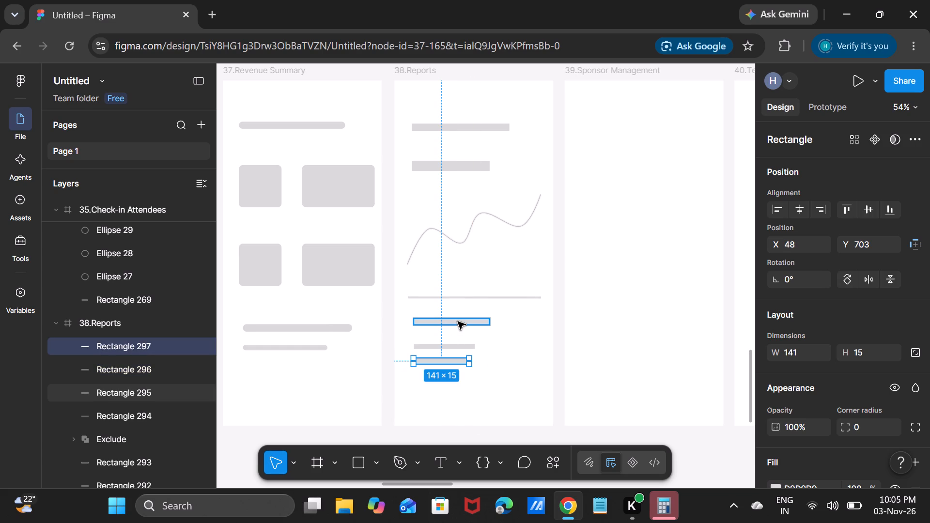
Set the corner radius of the first placeholder bar below the divider in 38.Reports to 10.
click(458, 322)
double_click(865, 420)
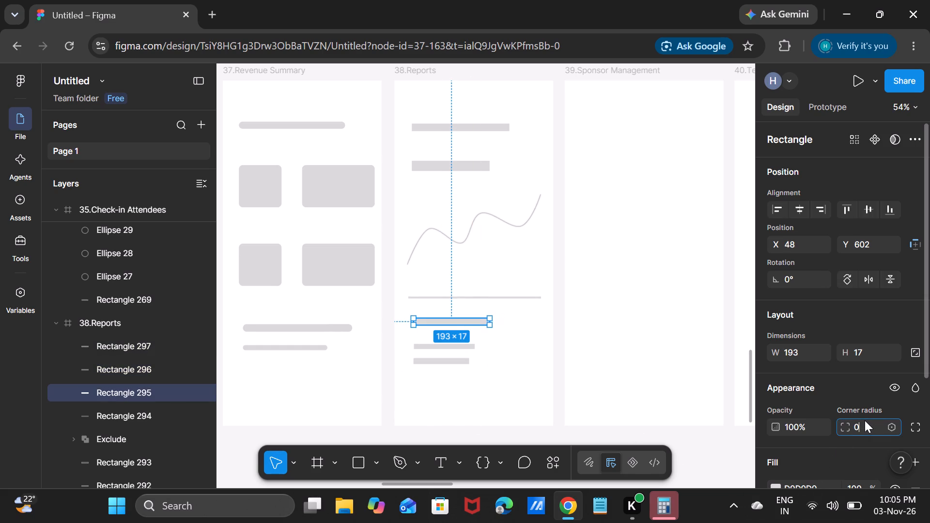
key(q)
key(Tab)
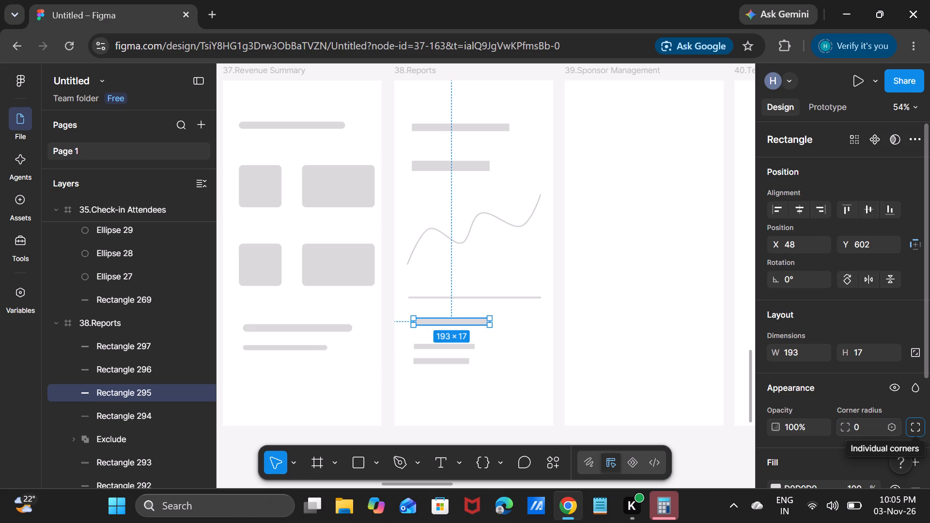
click(864, 419)
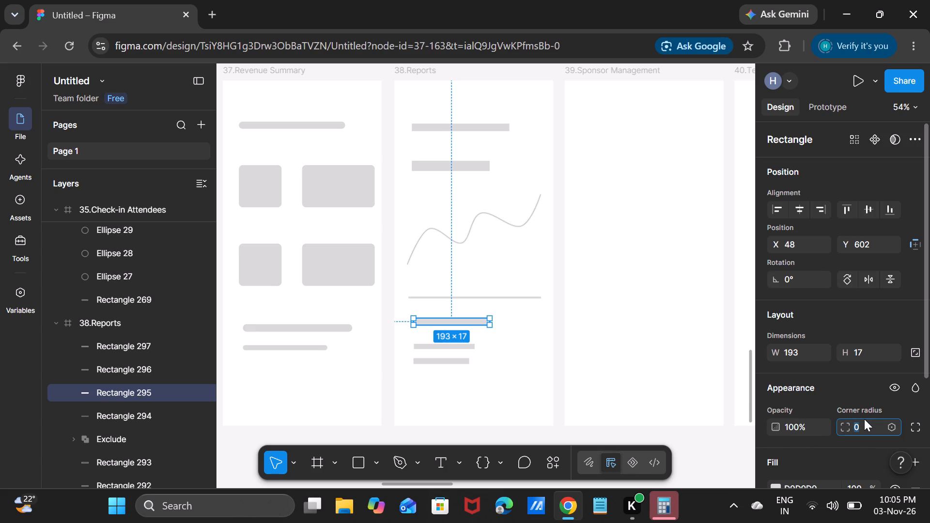
text(10)
key(Return)
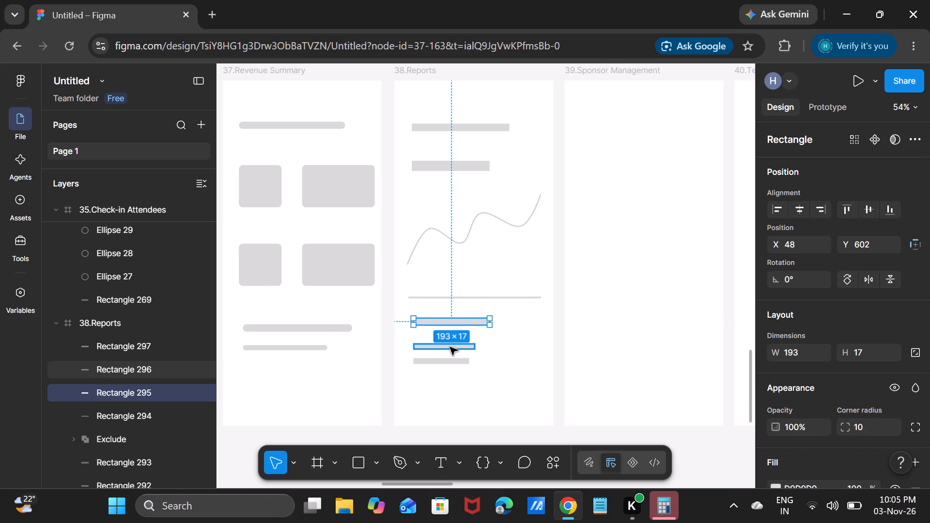
Set the corner radius of the two lowest placeholder bars in 38.Reports to 10 each.
click(450, 347)
double_click(865, 426)
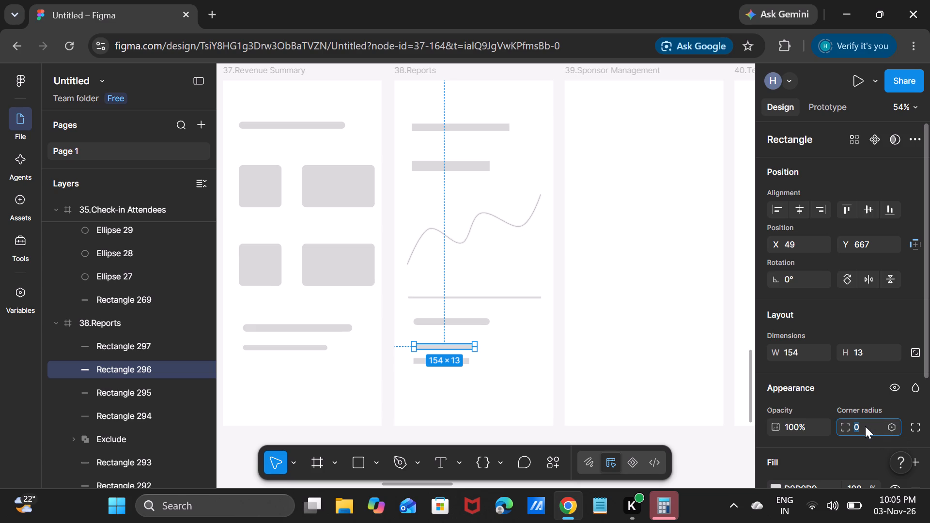
text(10)
key(Return)
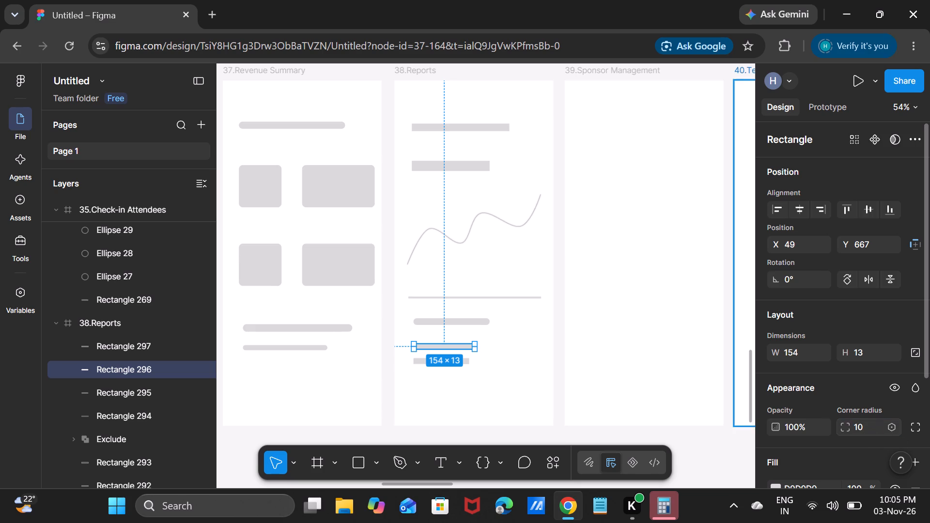
click(418, 363)
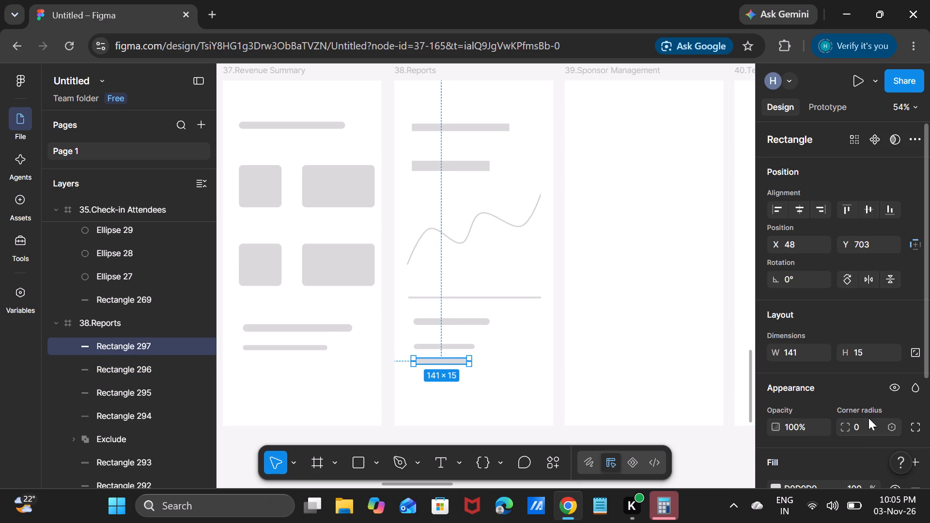
drag(868, 418, 465, 275)
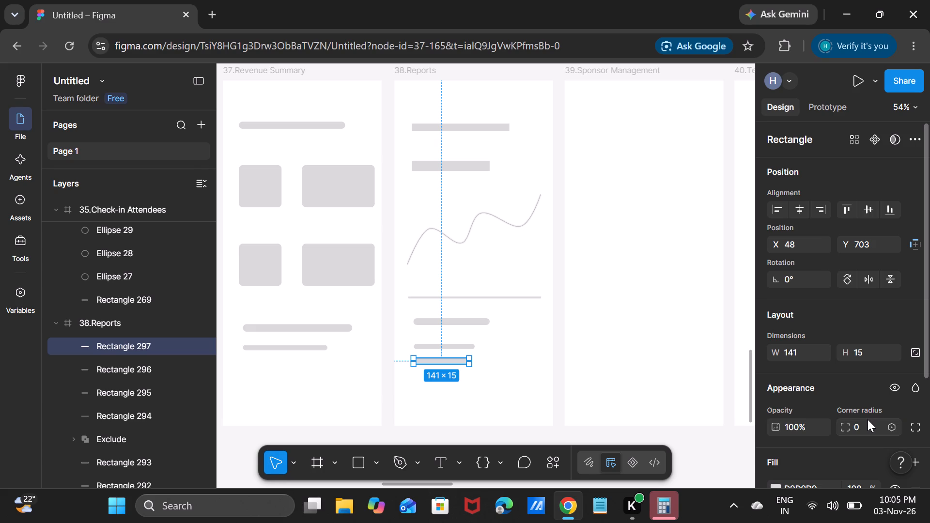
click(868, 419)
text(10)
key(Return)
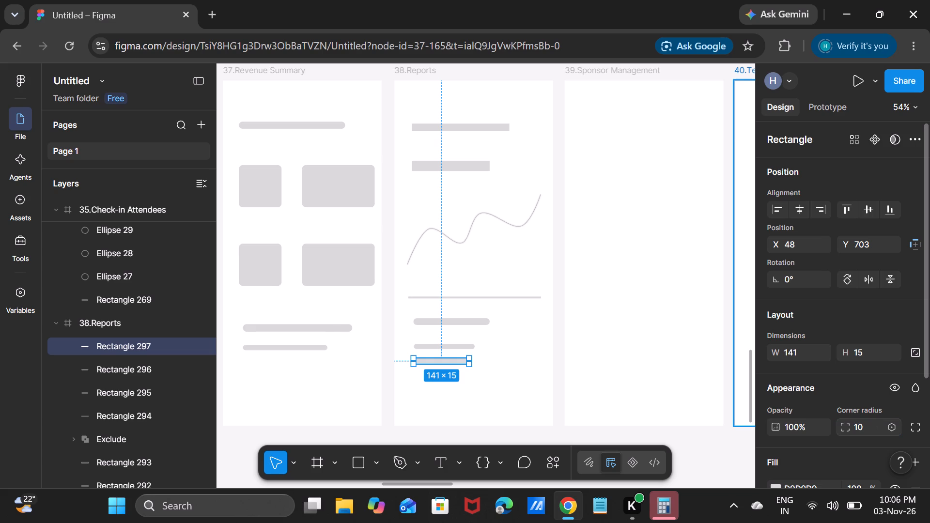
click(536, 379)
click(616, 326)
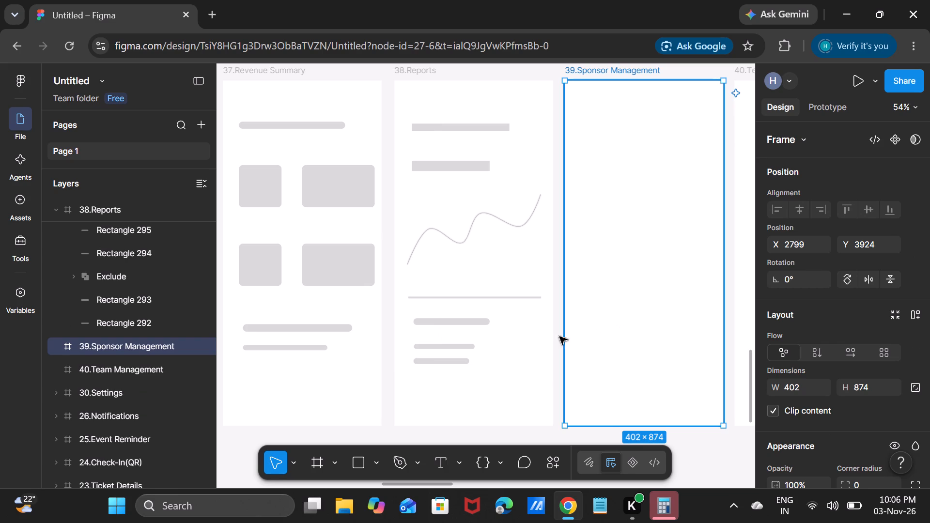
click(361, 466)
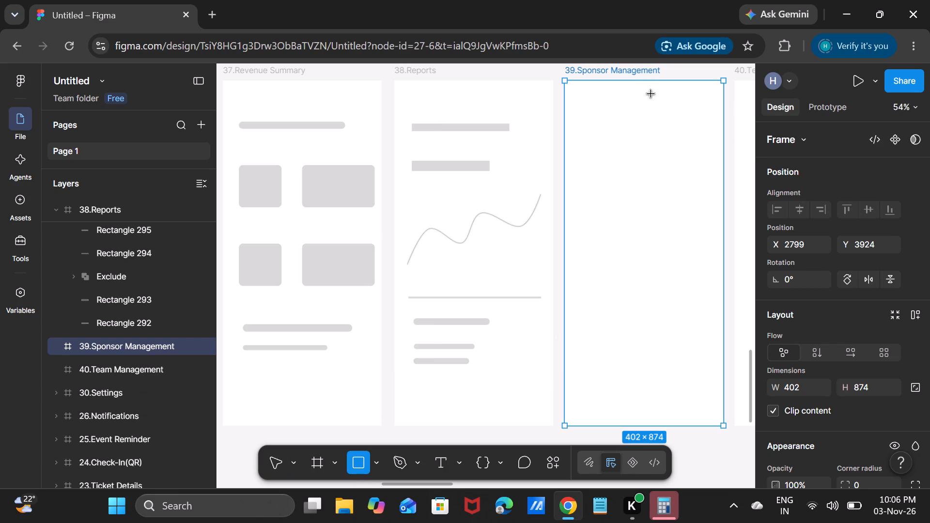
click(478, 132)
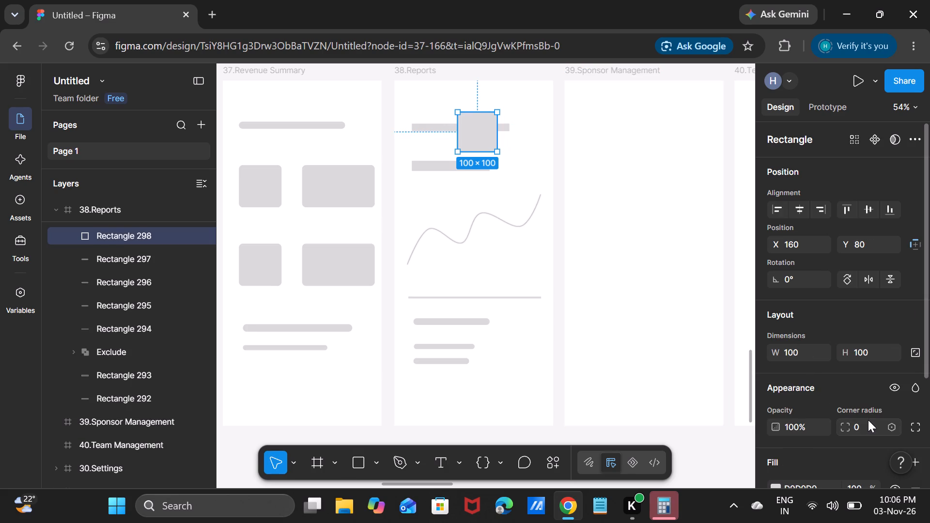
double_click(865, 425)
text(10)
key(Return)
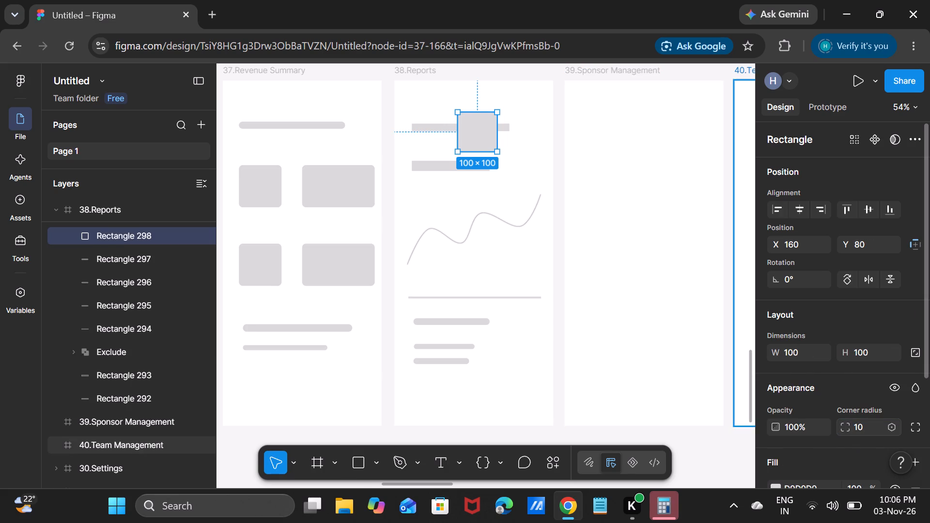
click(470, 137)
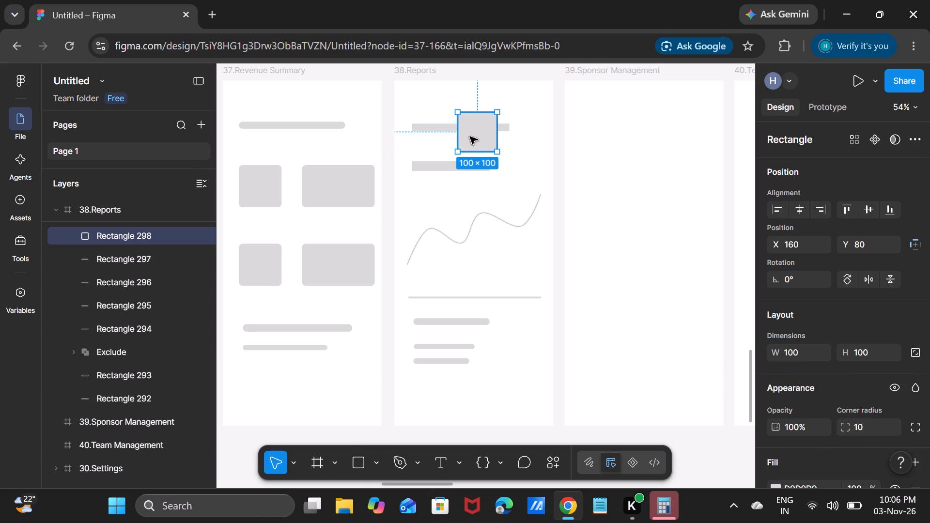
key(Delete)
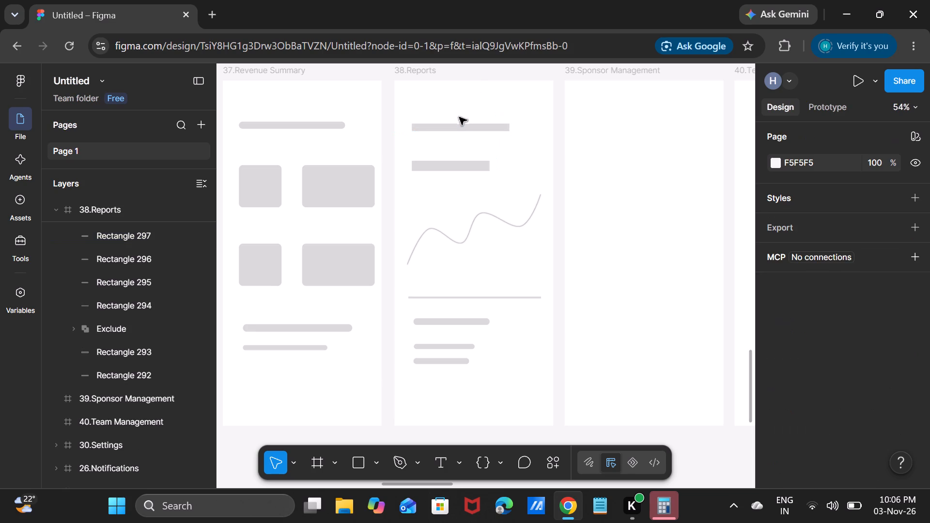
Set the corner radius of the two placeholder bars above the chart line in 38.Reports to 10 each.
click(458, 123)
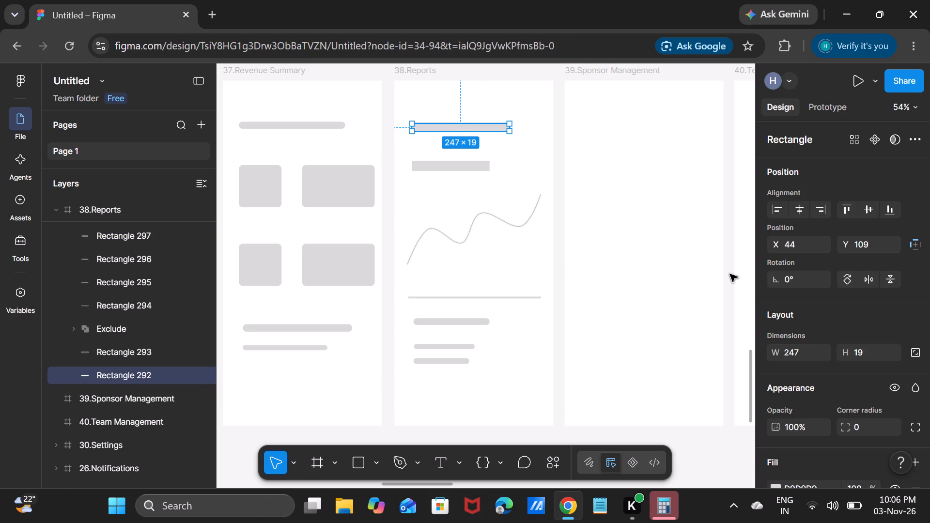
double_click(863, 428)
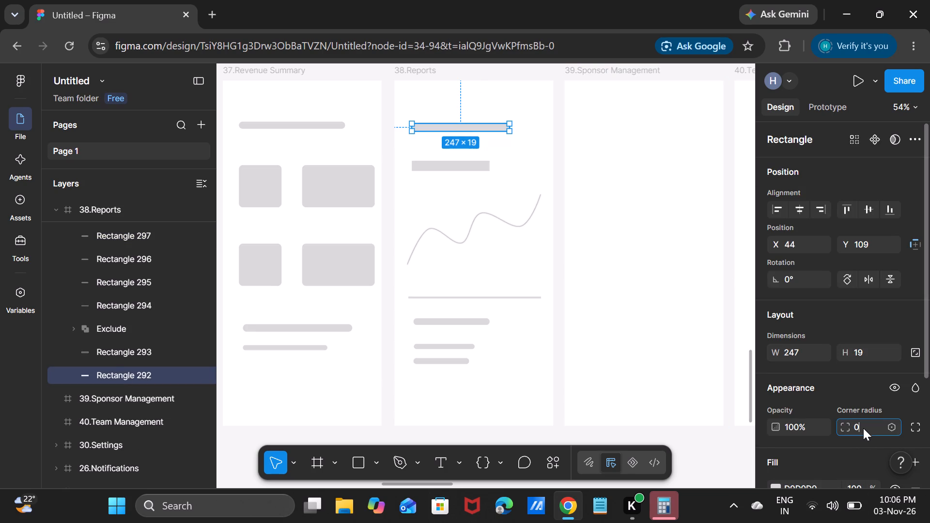
text(10)
key(Return)
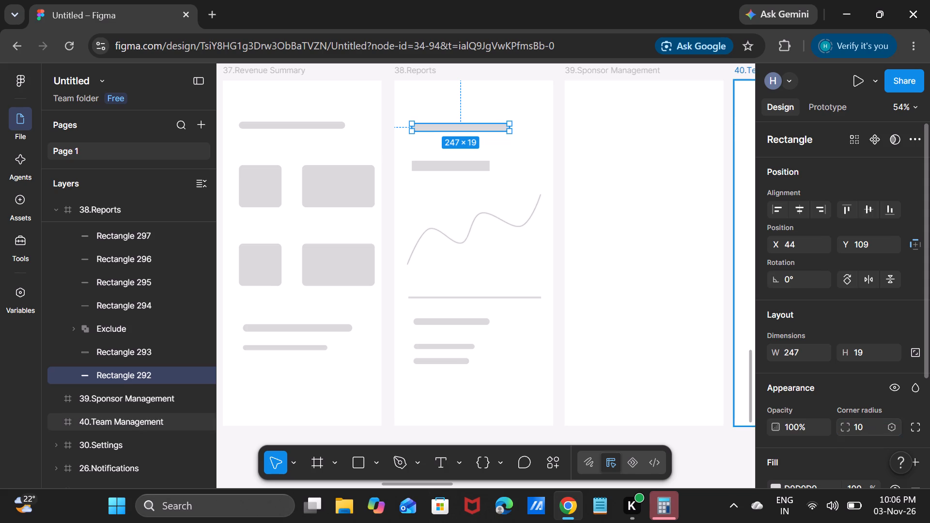
click(468, 169)
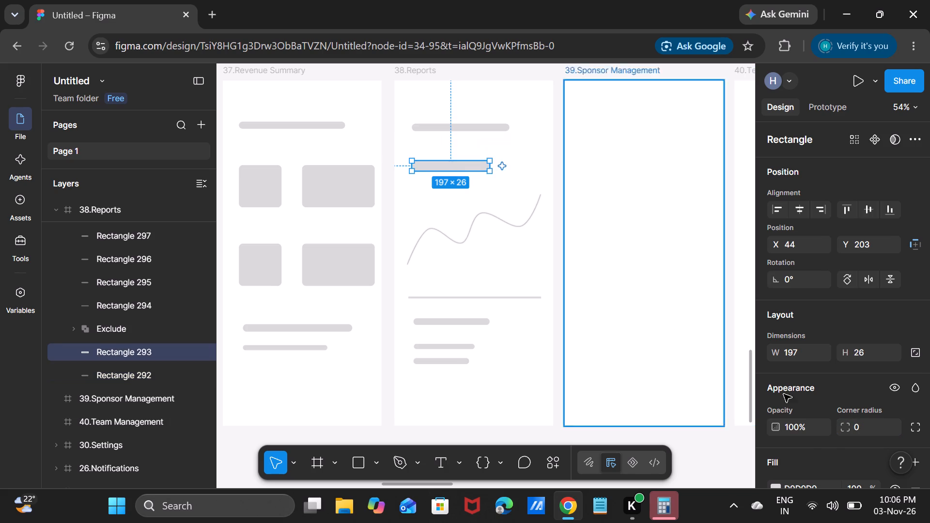
double_click(862, 431)
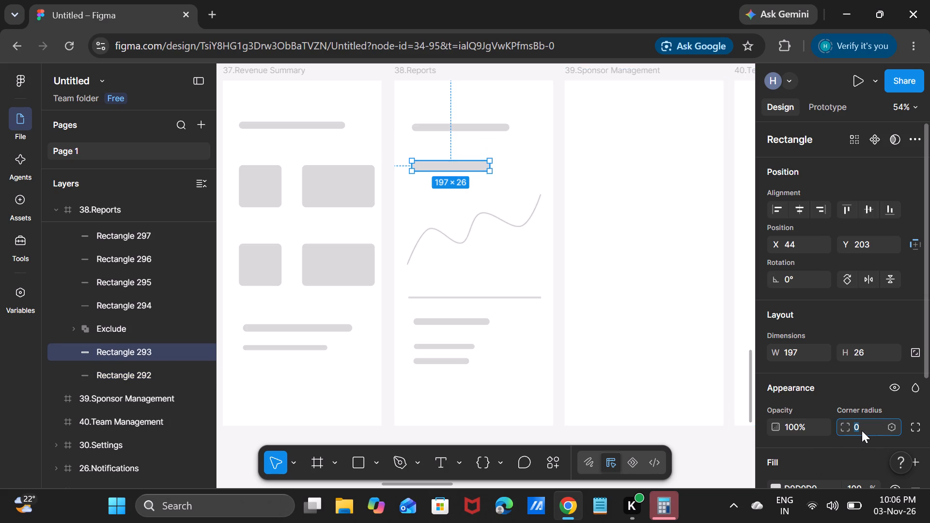
text(10)
key(Return)
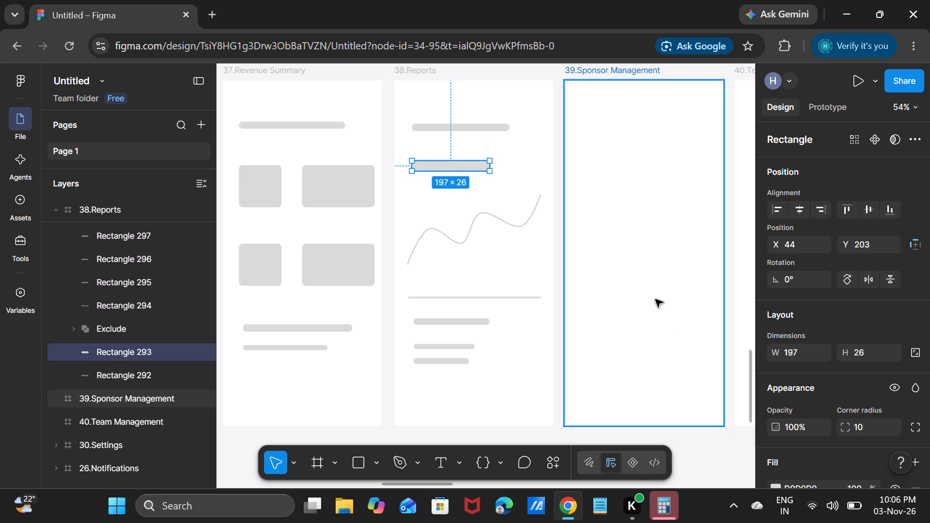
Draw a heading placeholder bar about 189 × 20 near the top of 39.Sponsor Management, at about X 42, Y 115.
click(663, 297)
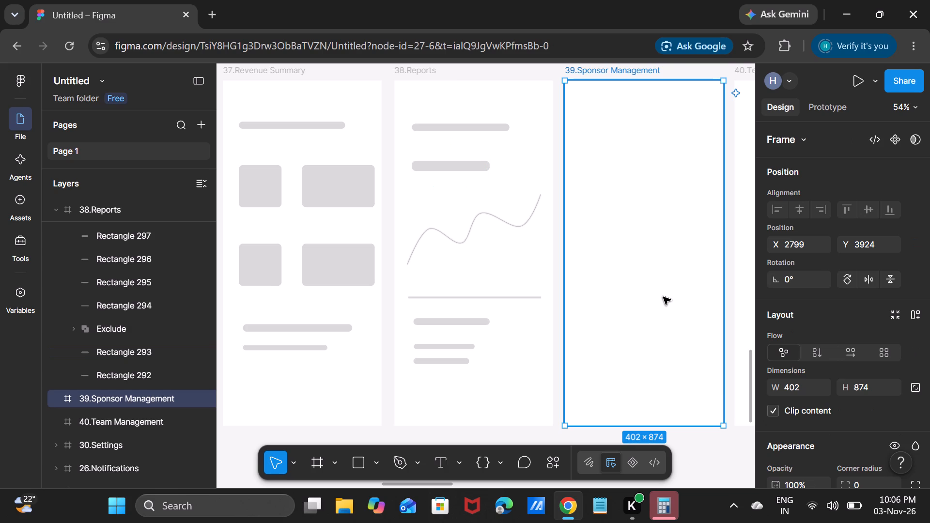
click(356, 451)
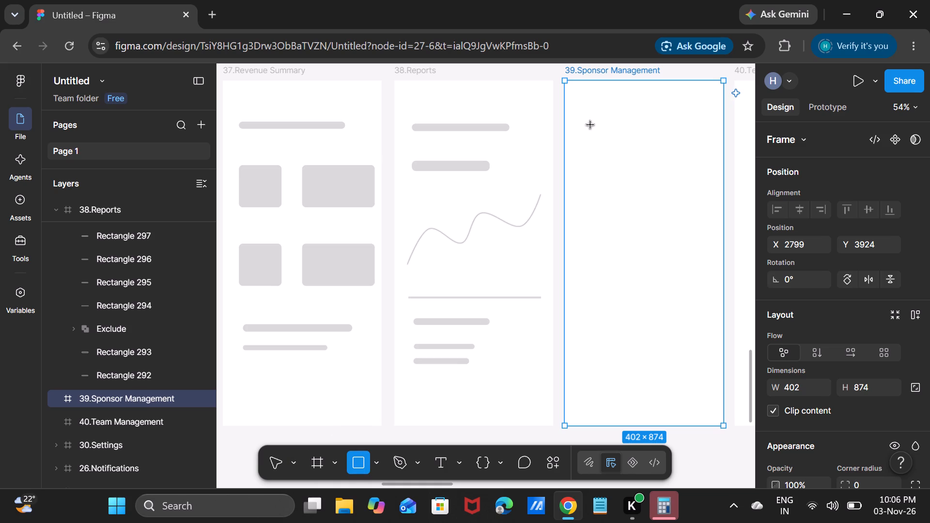
drag(589, 125, 640, 133)
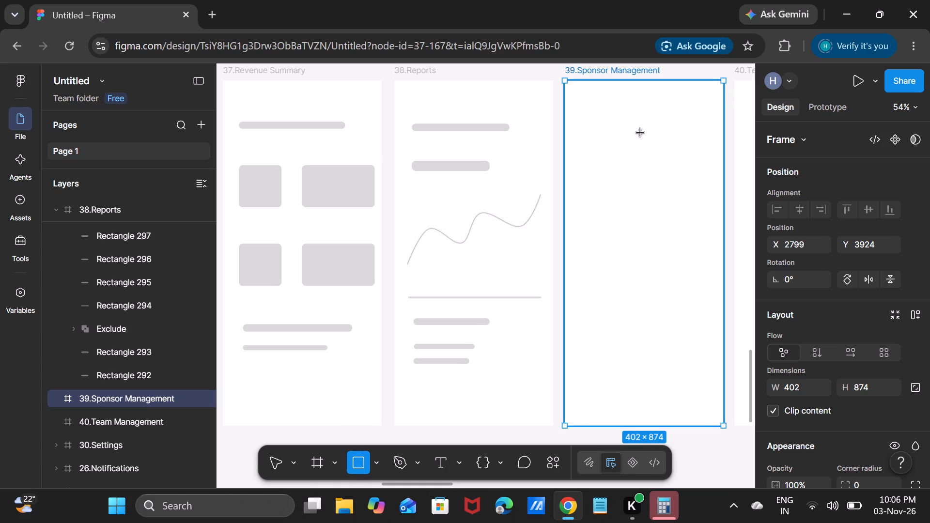
drag(640, 133, 656, 134)
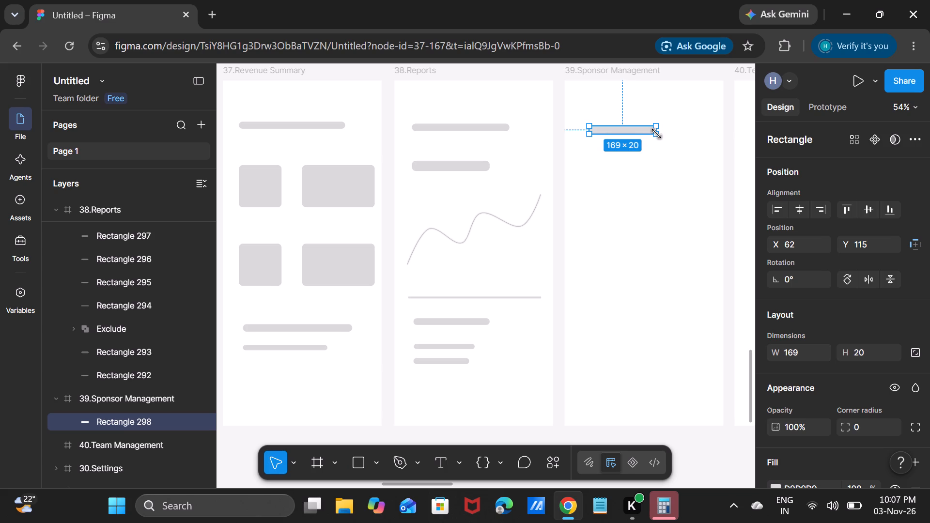
click(597, 183)
click(608, 128)
drag(586, 128, 571, 129)
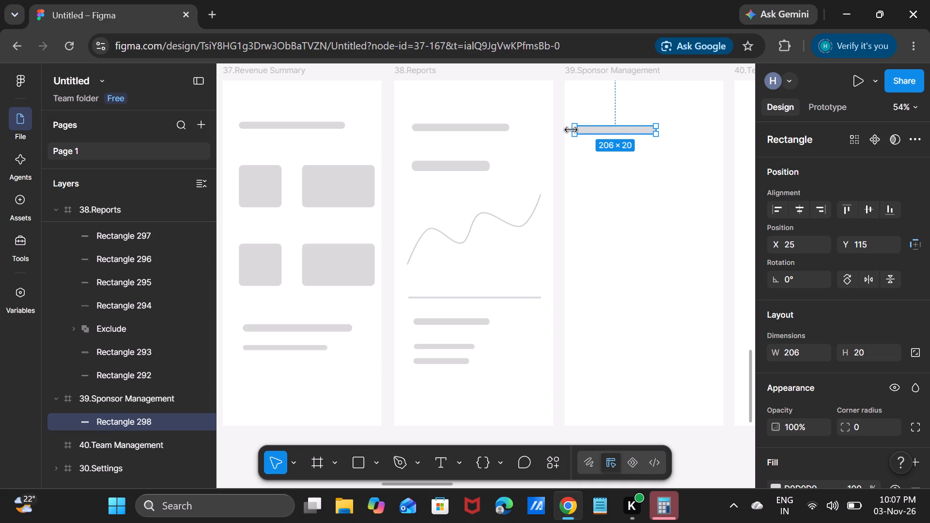
drag(571, 129, 581, 121)
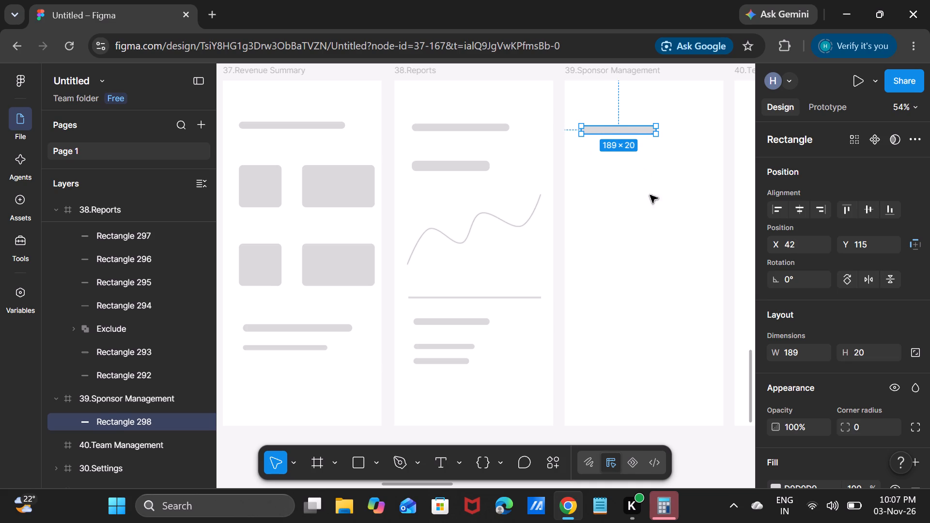
click(644, 226)
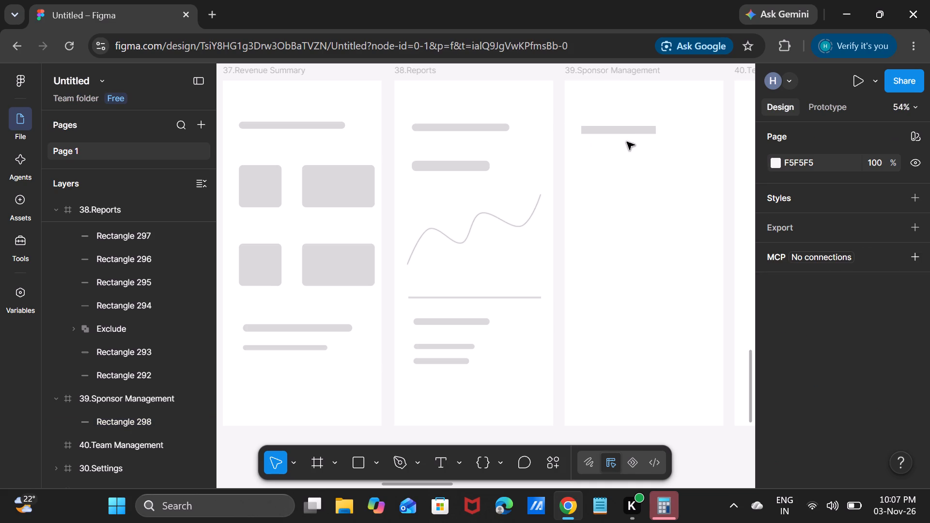
Set the corner radius of the heading placeholder bar in 39.Sponsor Management to 10.
click(624, 136)
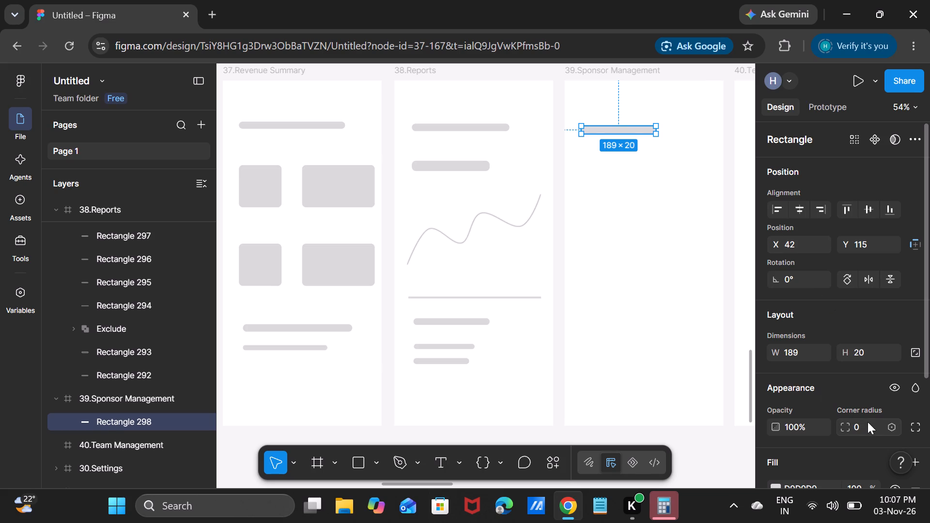
double_click(871, 419)
text(10)
key(Return)
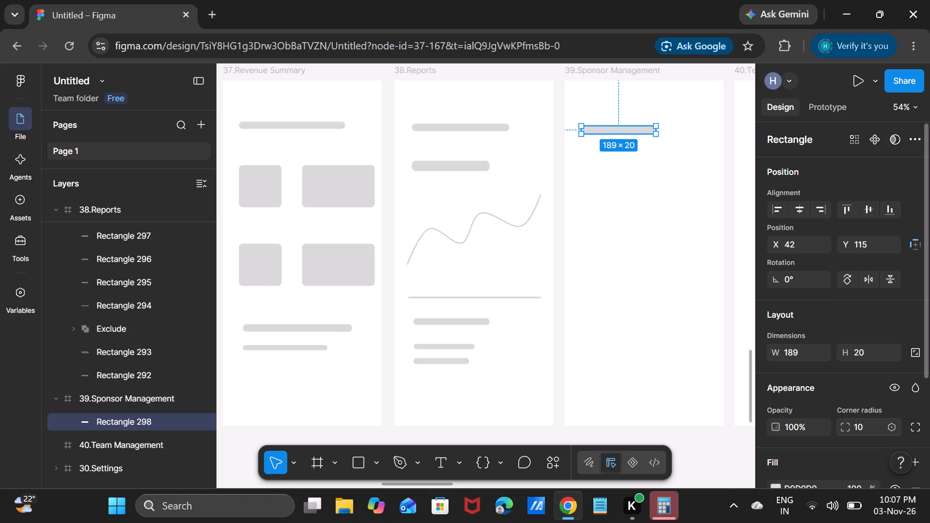
Draw a thumbnail rectangle about 78 × 64 below the heading bar in 39.Sponsor Management, at about X 59, Y 227.
click(372, 473)
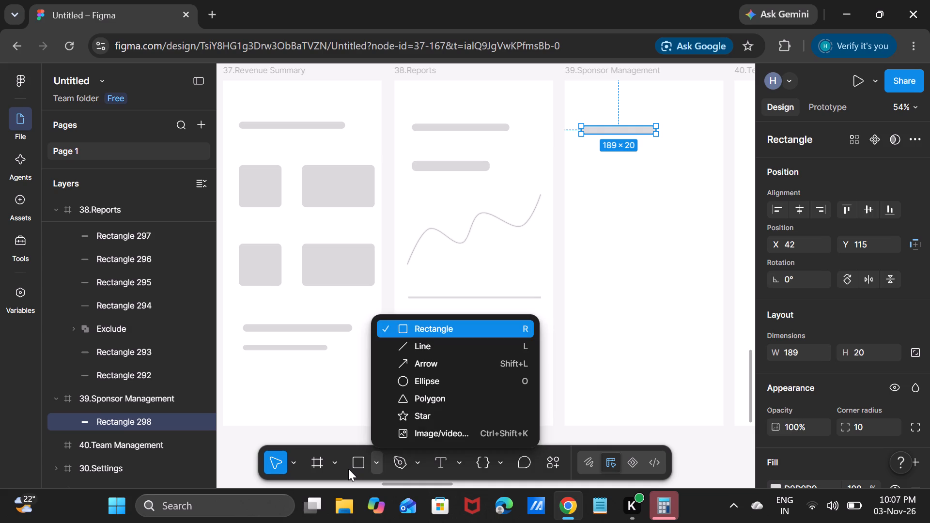
click(348, 469)
click(352, 467)
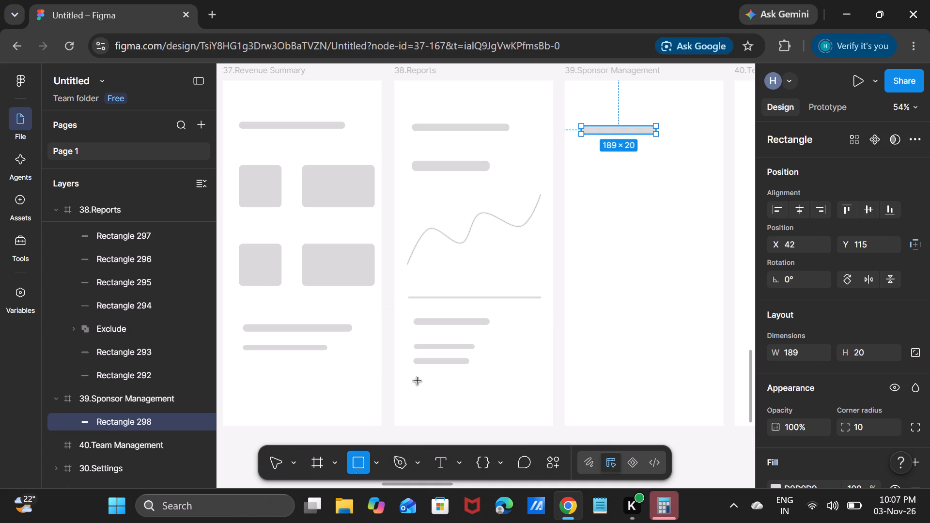
drag(588, 170, 618, 194)
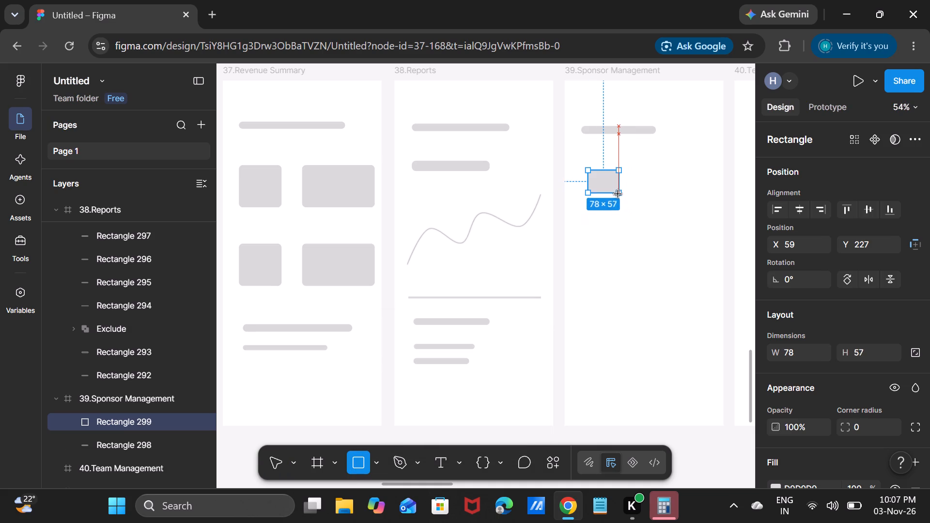
drag(618, 194, 620, 195)
click(623, 229)
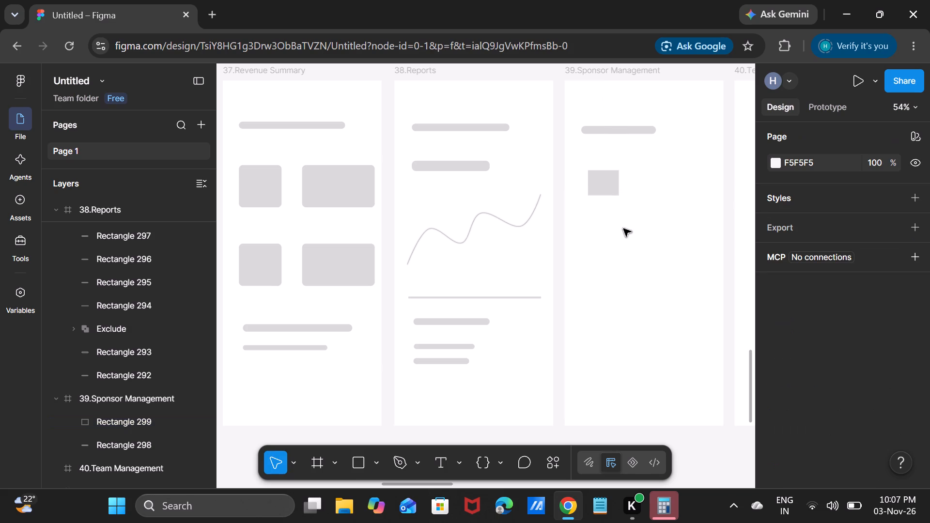
Draw a placeholder bar about 204 × 15 beside the thumbnail in 39.Sponsor Management, at about X 167, Y 244.
click(356, 464)
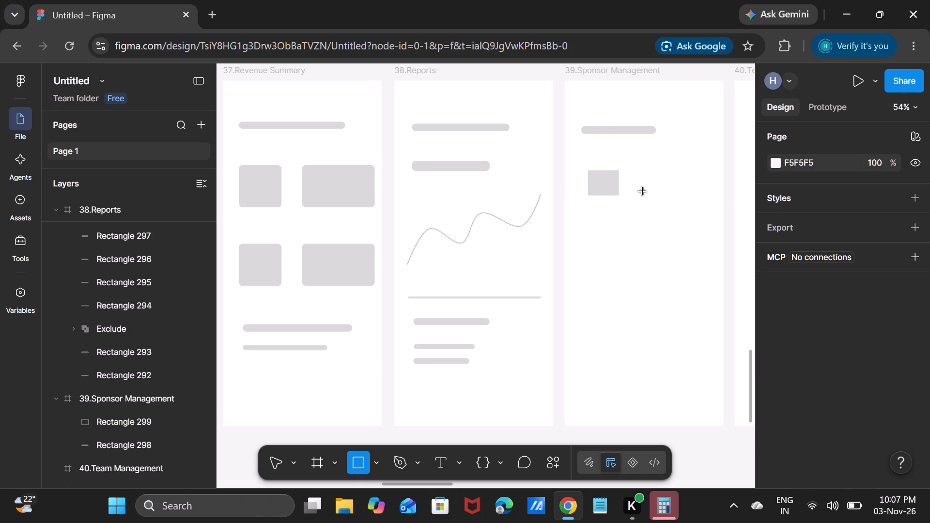
drag(631, 176, 672, 182)
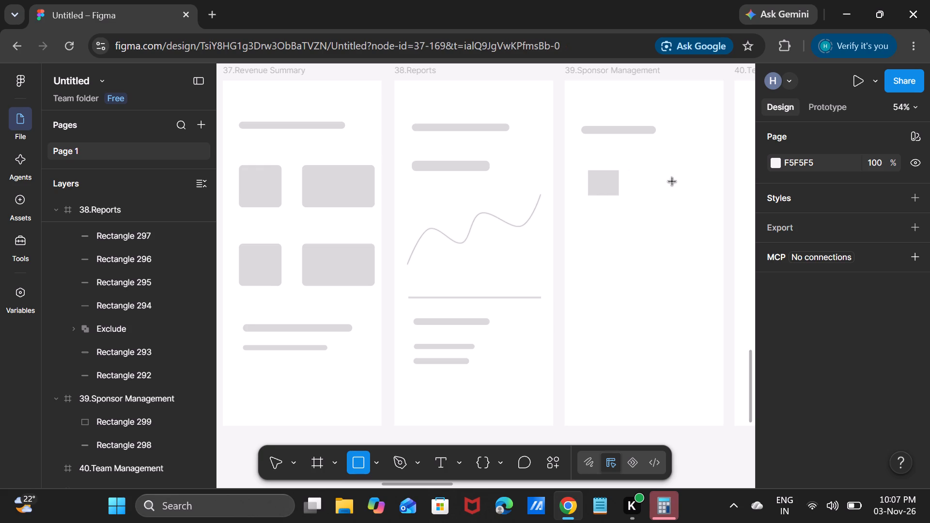
drag(672, 182, 705, 181)
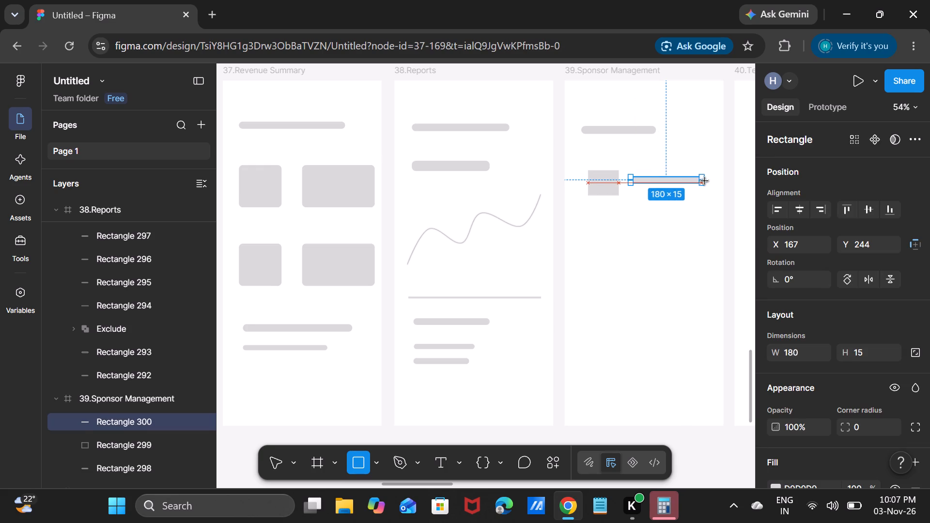
drag(705, 181, 705, 180)
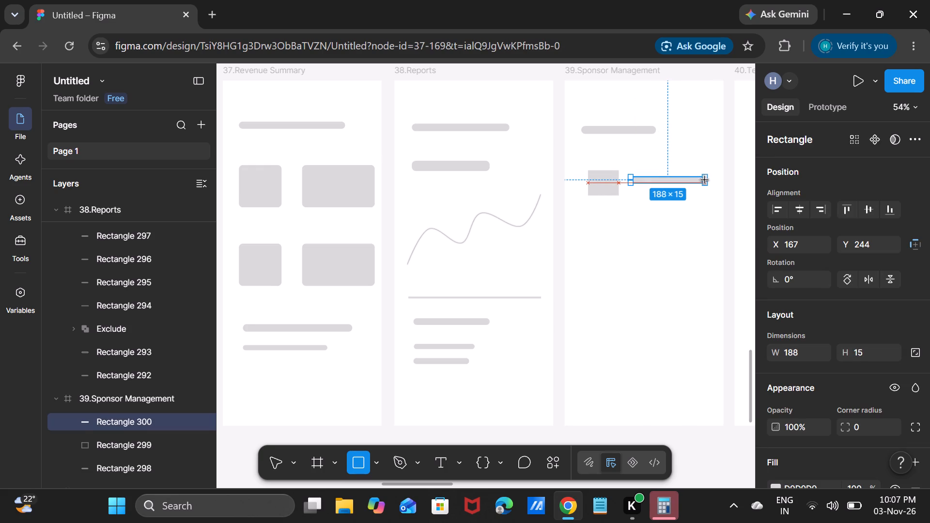
drag(705, 180, 711, 181)
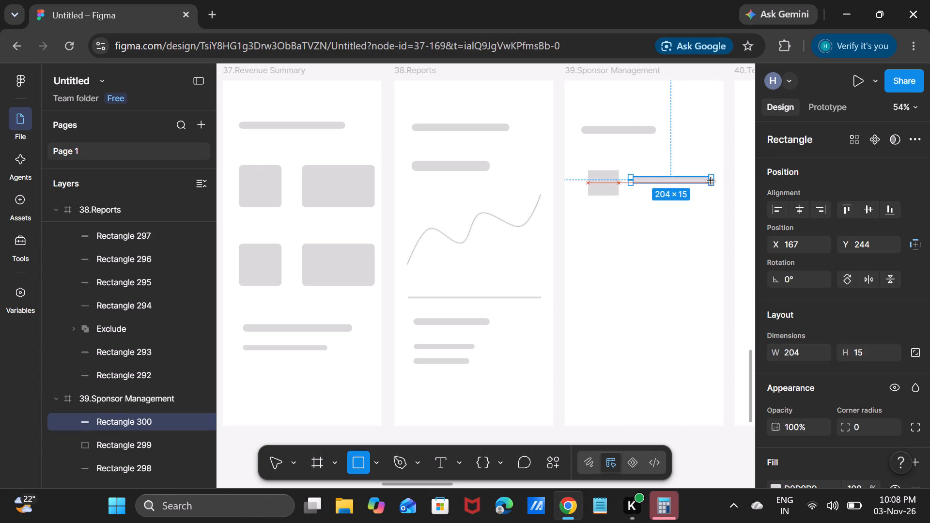
drag(711, 181, 712, 180)
click(693, 220)
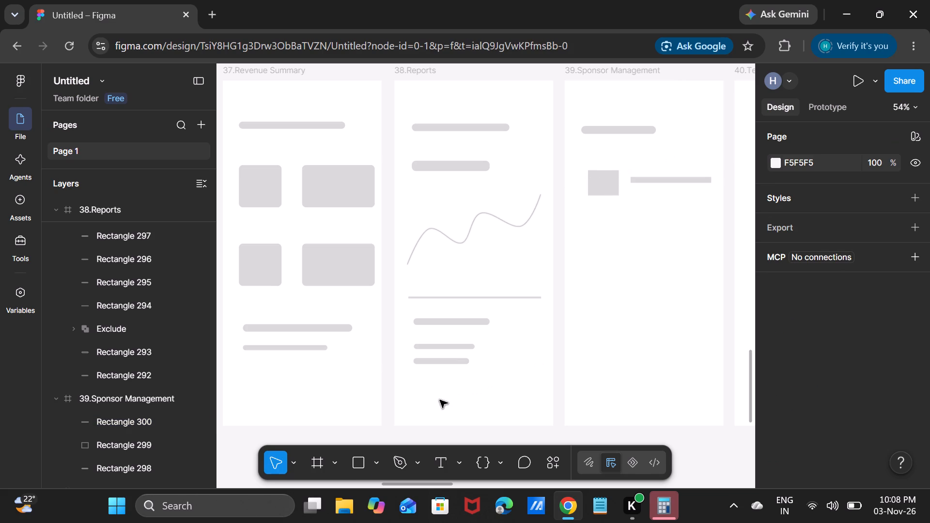
Draw a shorter placeholder bar about 158 × 11 below the bar beside the thumbnail, at about X 180, Y 280.
click(360, 465)
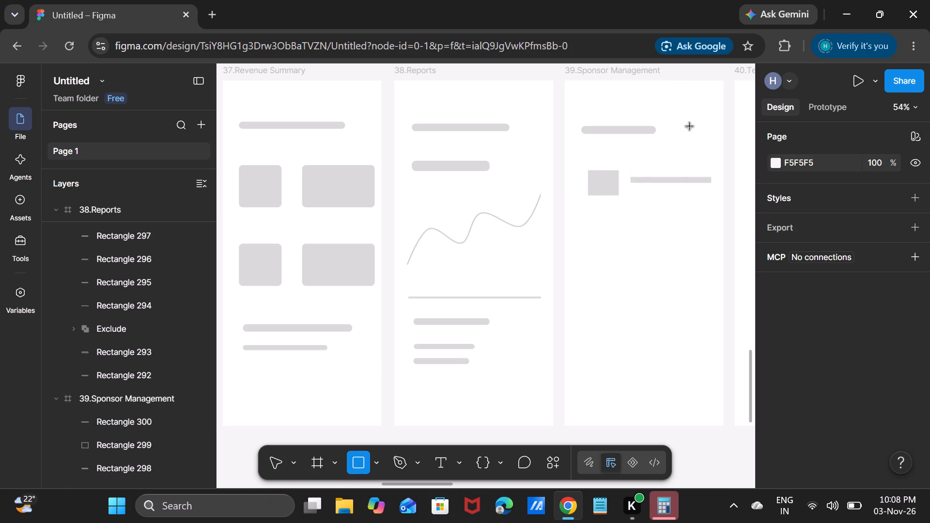
drag(635, 191, 697, 194)
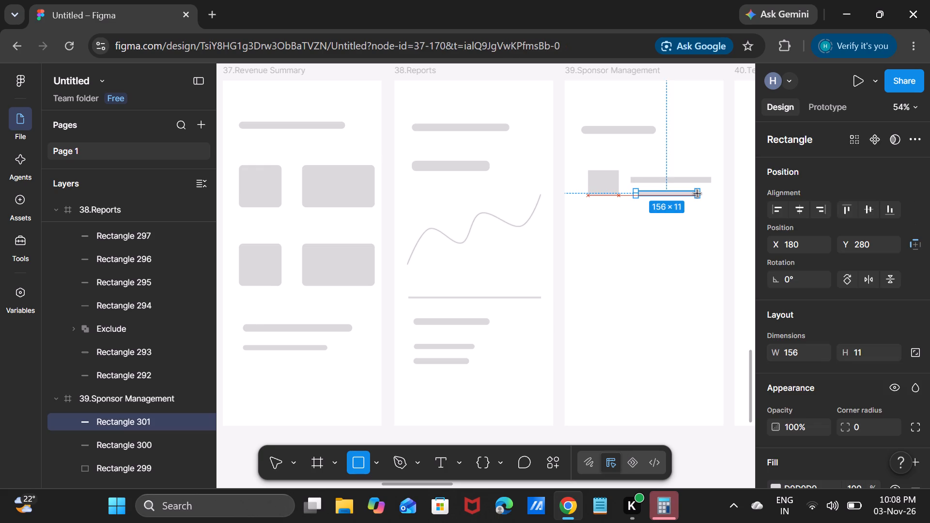
drag(697, 194, 698, 194)
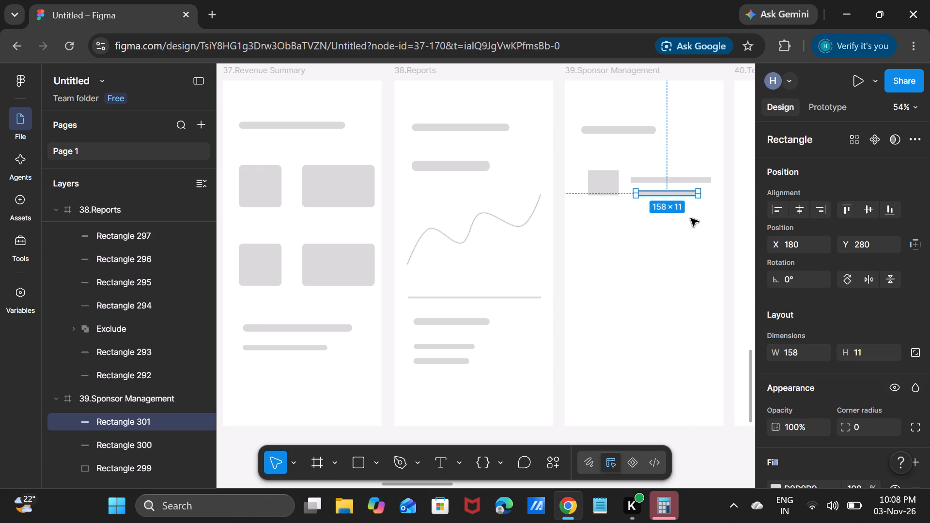
click(691, 218)
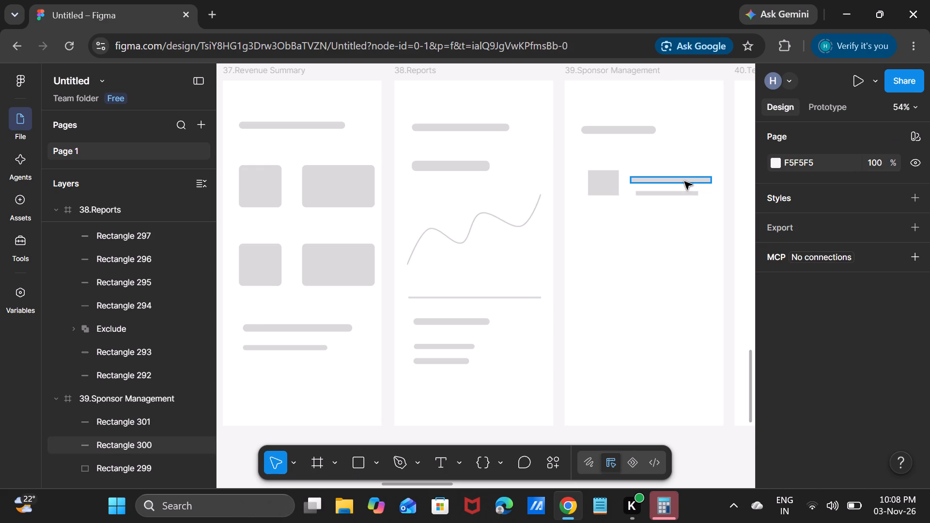
Left-align the two bars beside the thumbnail at X 157, keeping the longer one at Y 244 and moving the shorter one to Y 269.
drag(684, 182, 681, 181)
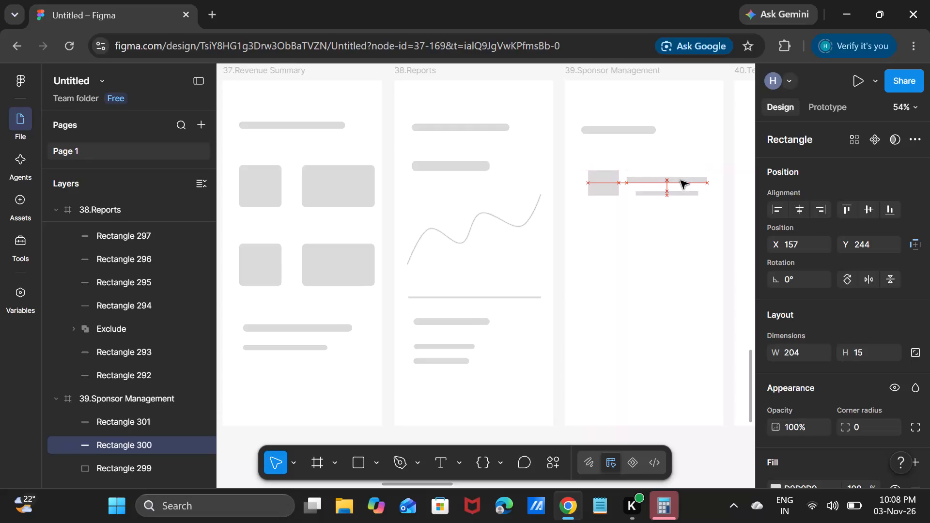
drag(681, 181, 679, 179)
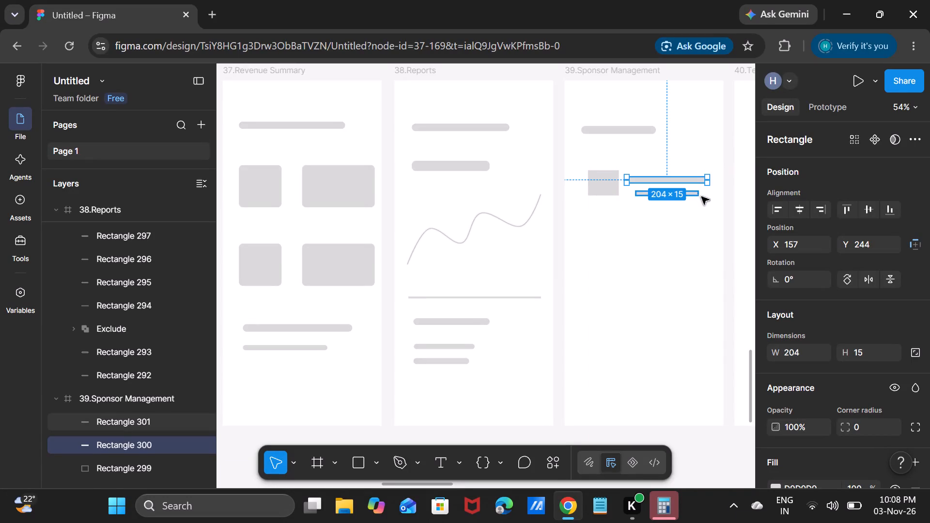
drag(696, 192, 691, 190)
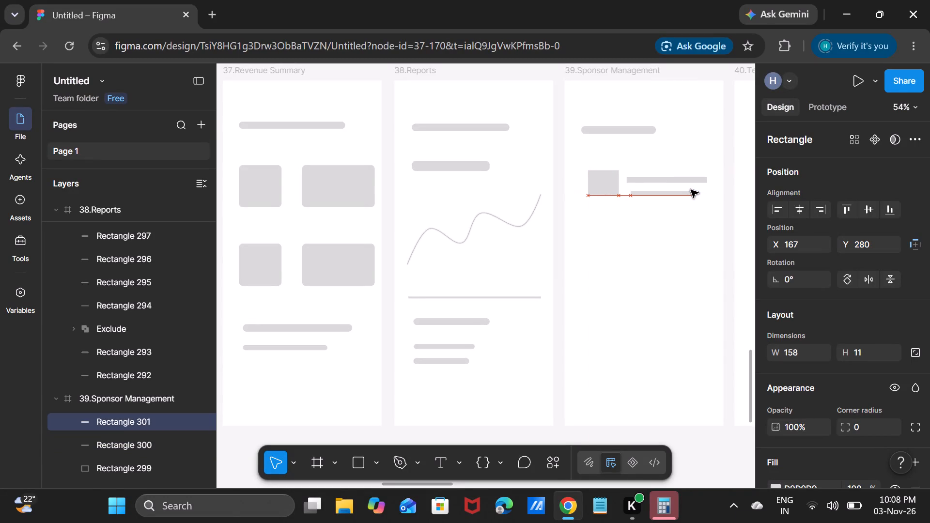
drag(691, 190, 689, 188)
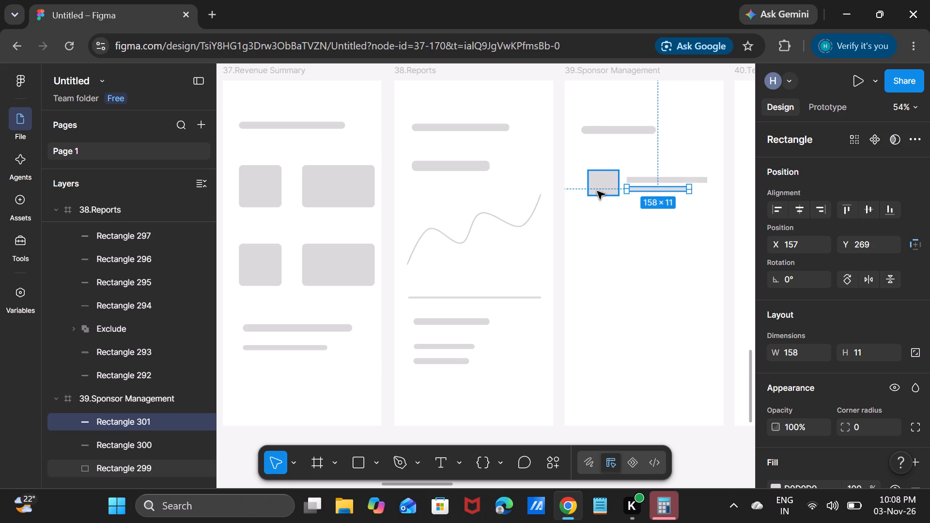
Set the corner radius of the thumbnail rectangle in 39.Sponsor Management to 10.
click(597, 191)
double_click(856, 427)
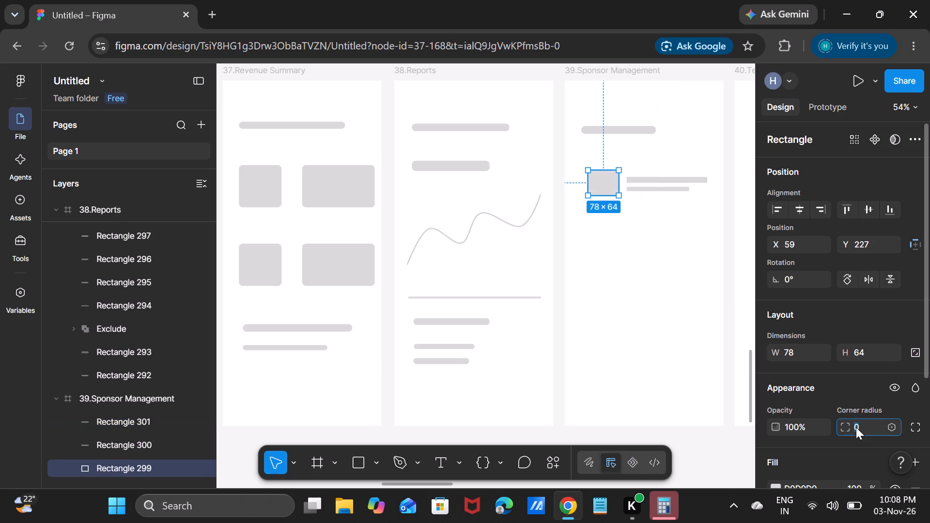
text(10)
key(Return)
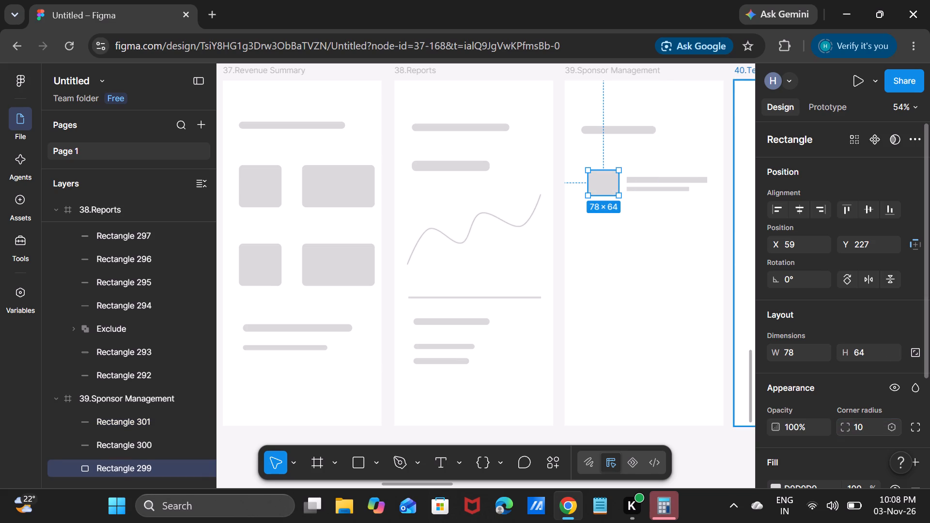
Set the corner radius of the two placeholder bars beside the thumbnail in 39.Sponsor Management to 10 each.
click(678, 177)
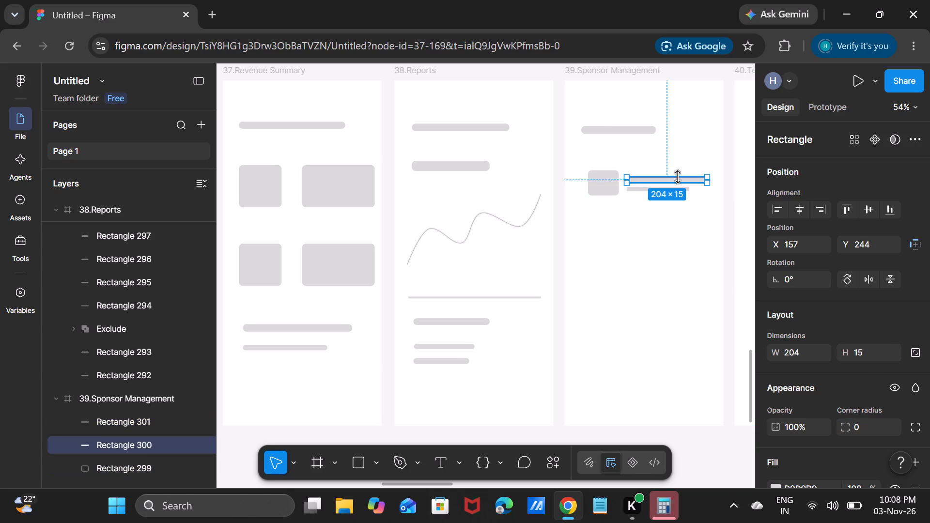
double_click(862, 431)
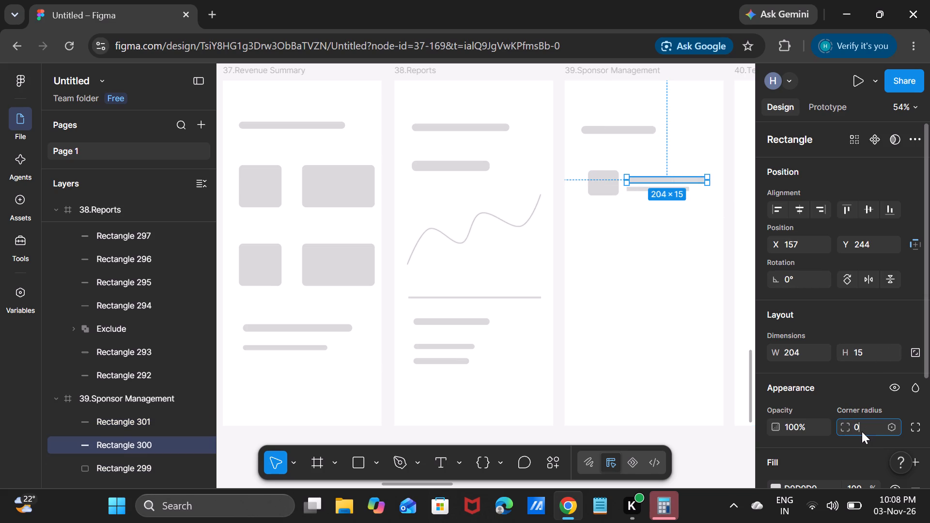
text(10)
key(Return)
click(643, 191)
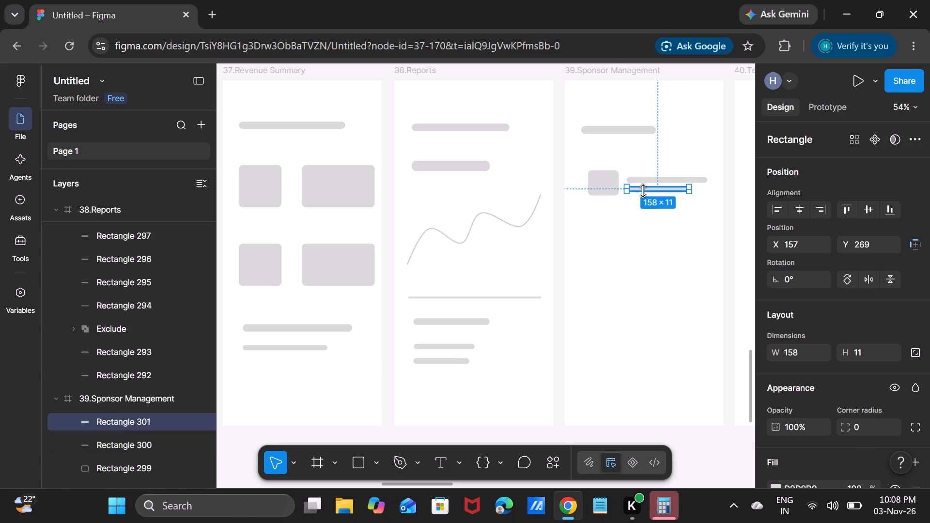
double_click(872, 425)
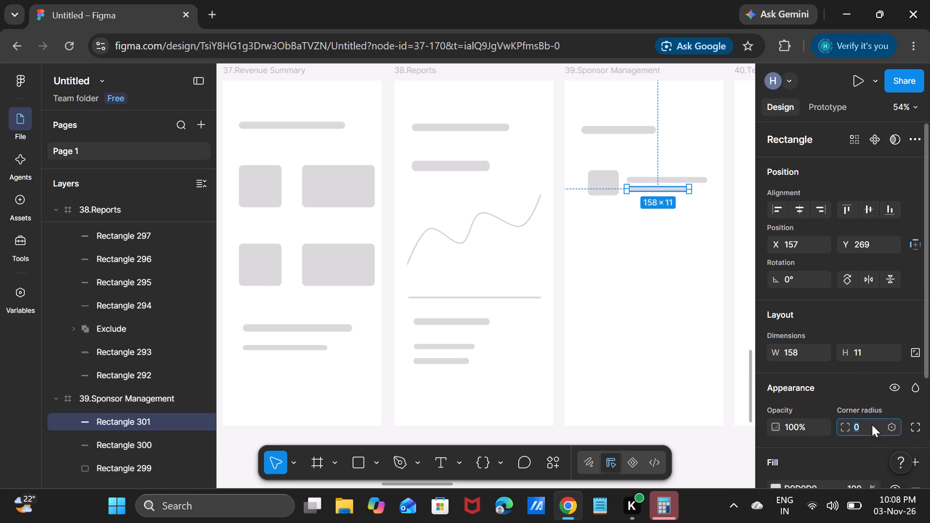
text(10)
key(Return)
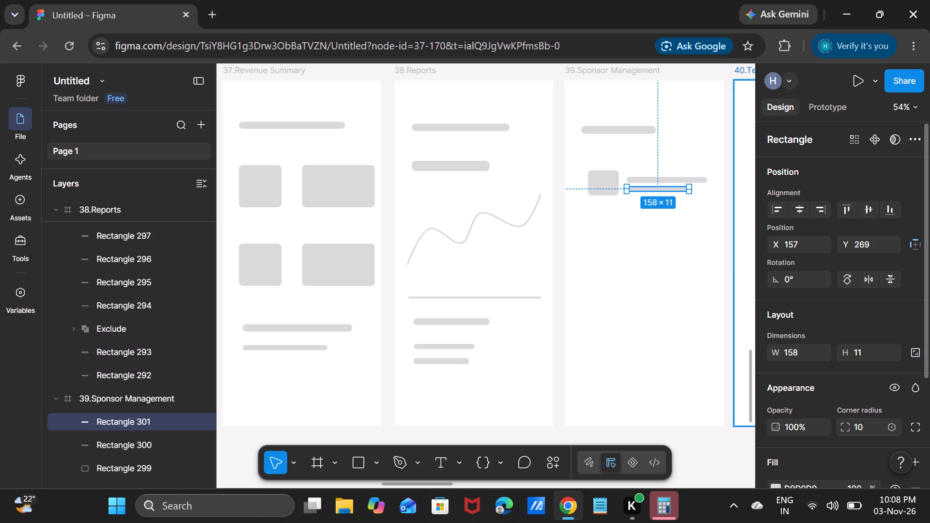
click(691, 336)
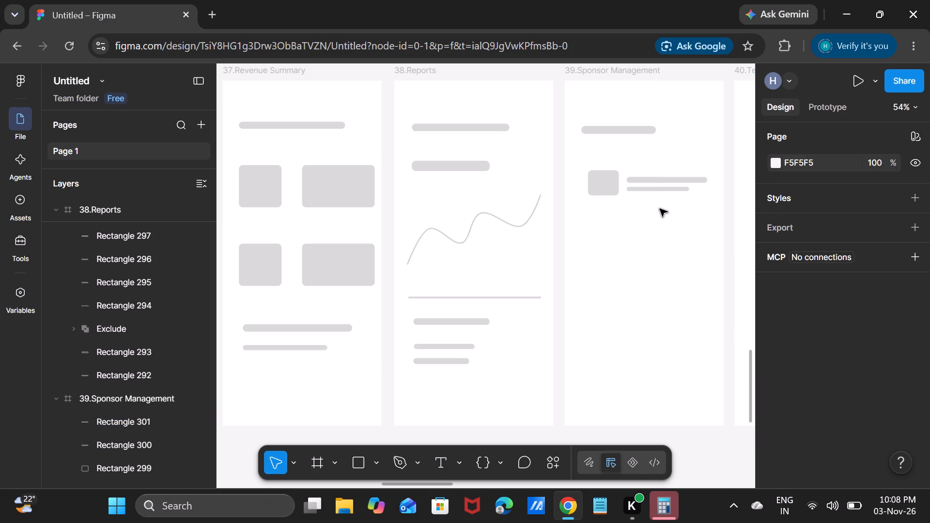
Duplicate the thumbnail in 39.Sponsor Management and place the copy below the original at X 59, Y 363.
click(660, 182)
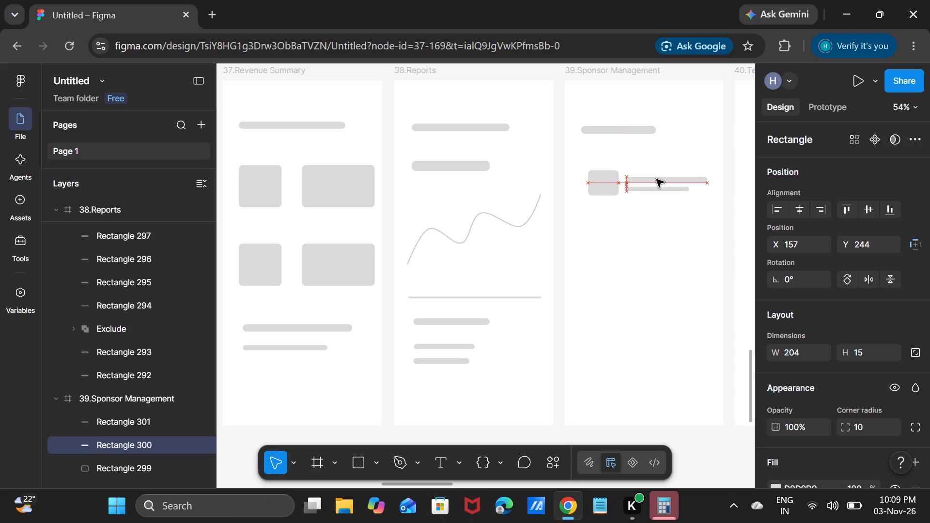
click(617, 262)
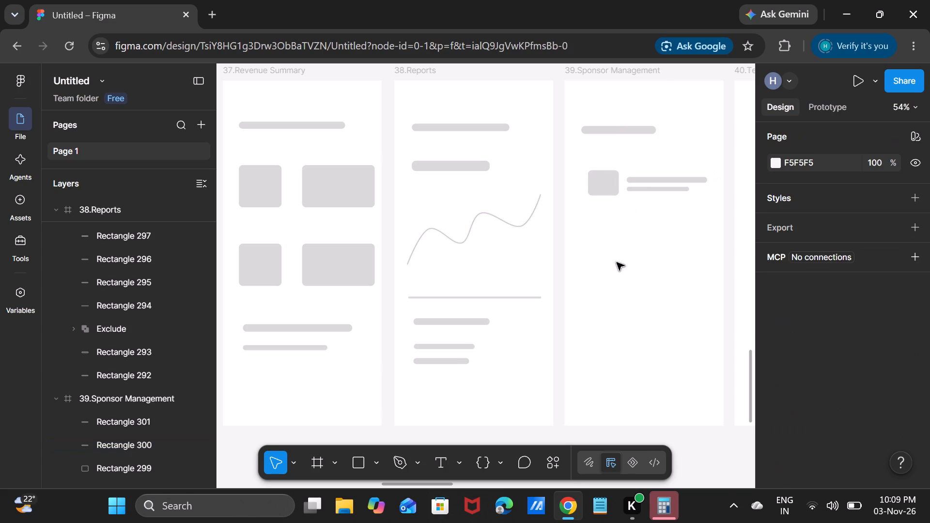
click(610, 189)
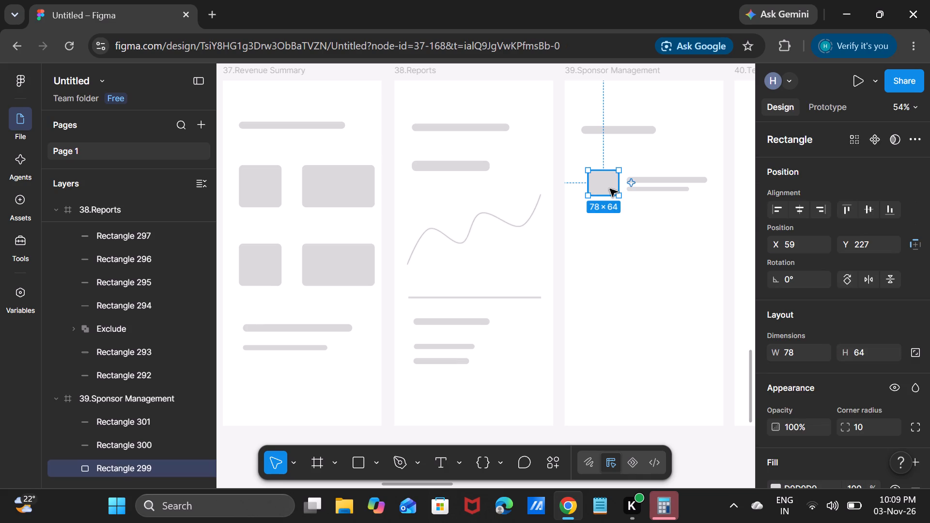
key(ctrl+c)
key(ctrl+v)
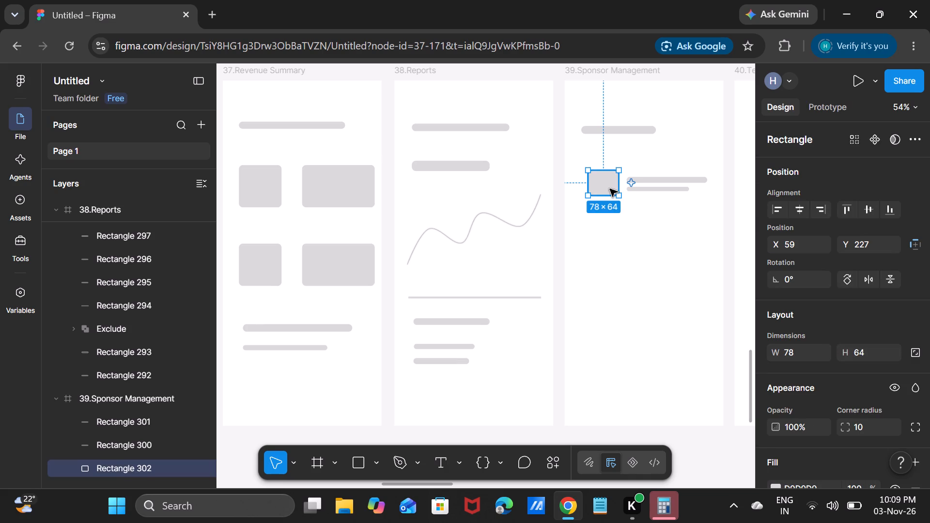
click(607, 188)
drag(607, 188, 602, 235)
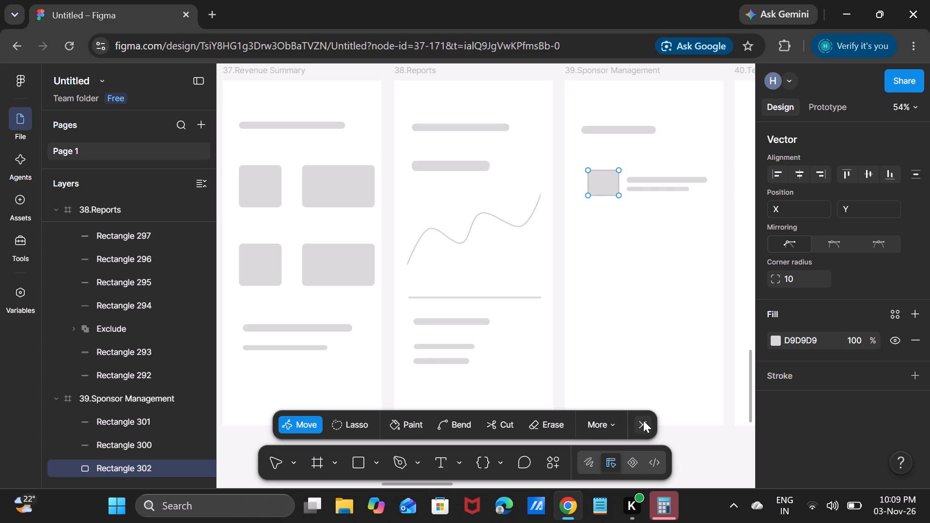
click(644, 421)
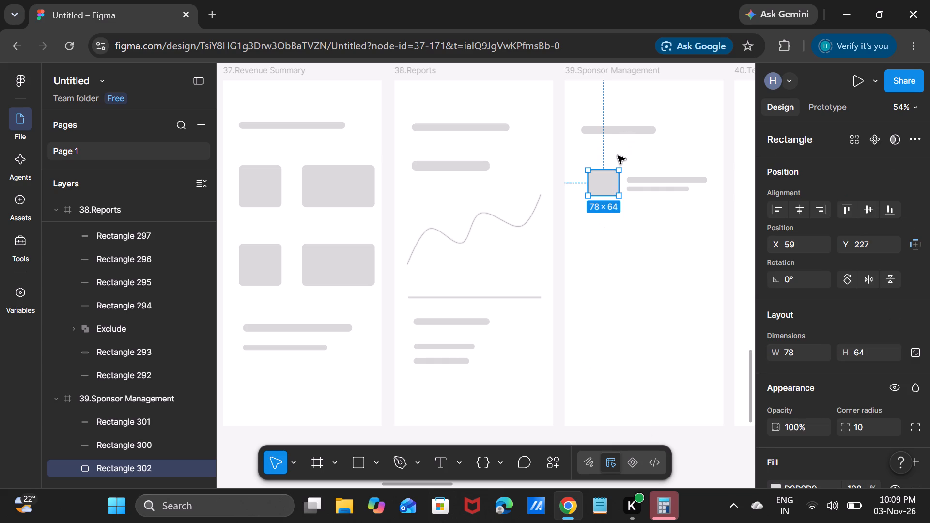
key(ctrl+c)
key(ctrl+v)
drag(605, 184, 599, 240)
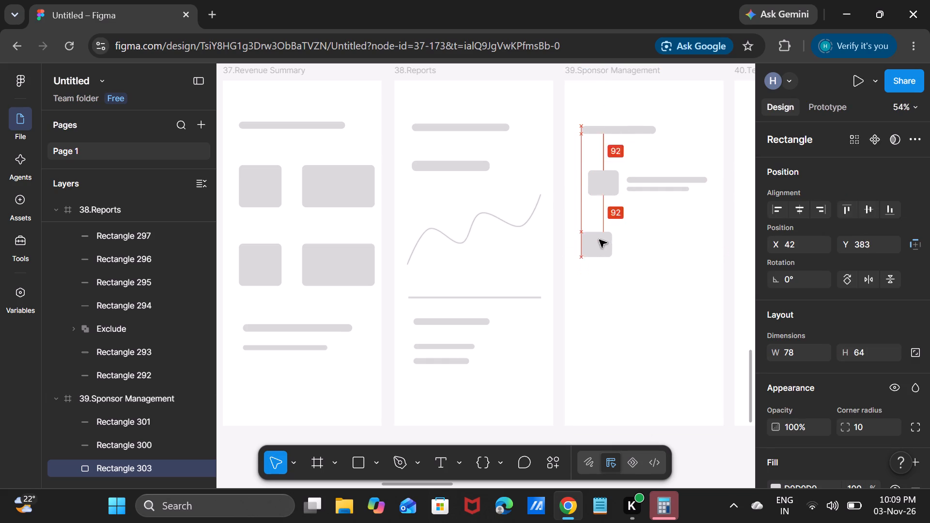
drag(599, 240, 605, 237)
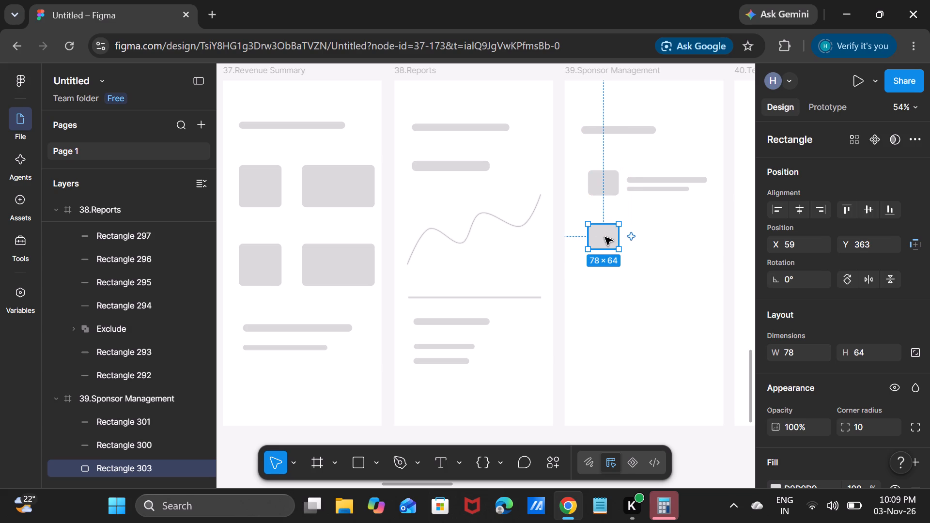
Paste a third thumbnail and place it below the second at X 59, aligned with the thumbnails above.
key(ctrl+v)
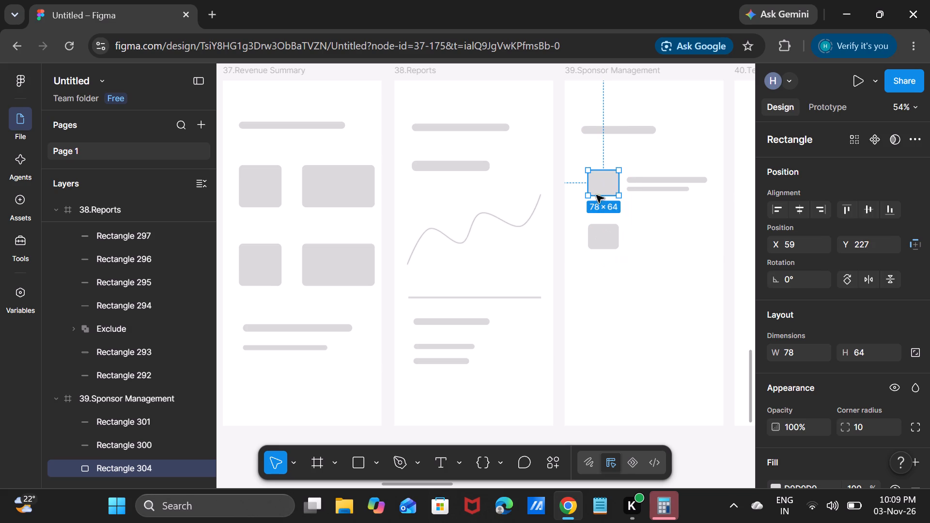
drag(604, 178, 622, 303)
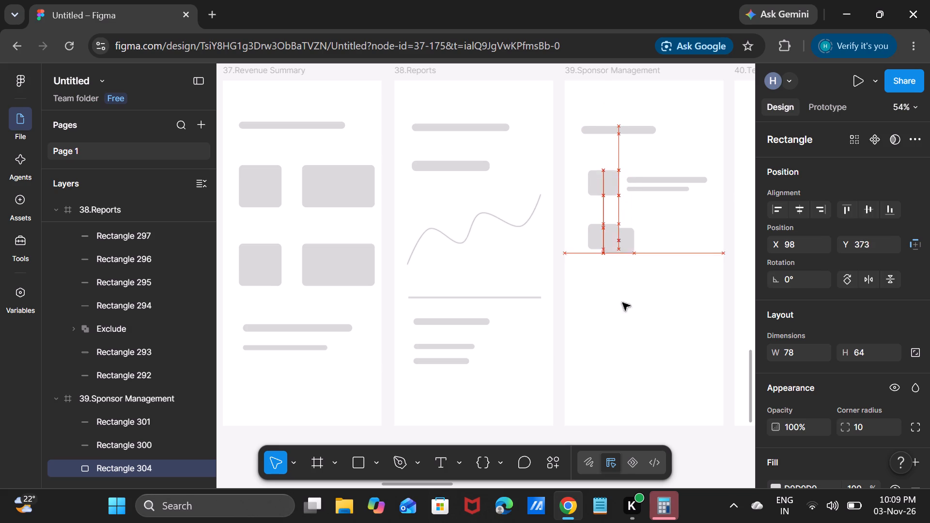
drag(622, 303, 599, 284)
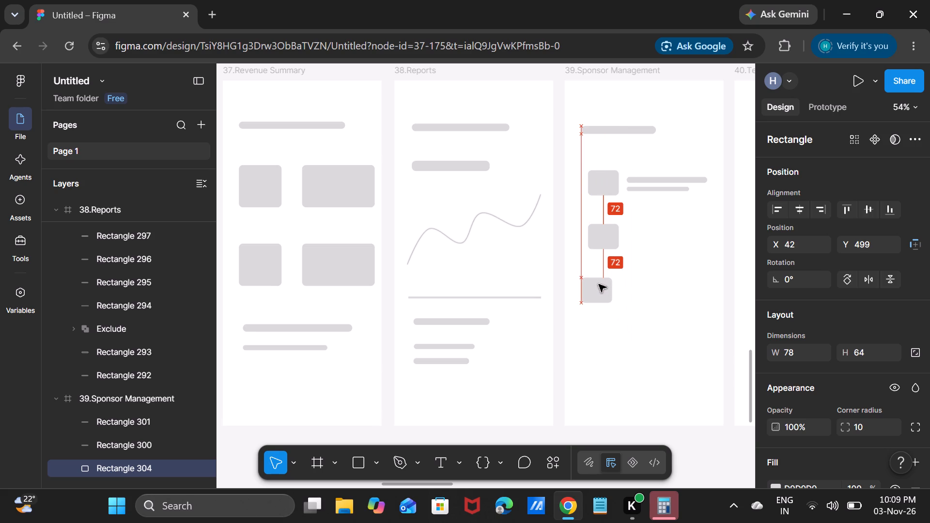
drag(599, 284, 604, 281)
Paste a fourth thumbnail below the third, resize it to 78 × 58 and place it at X 59, Y 613.
key(ctrl+v)
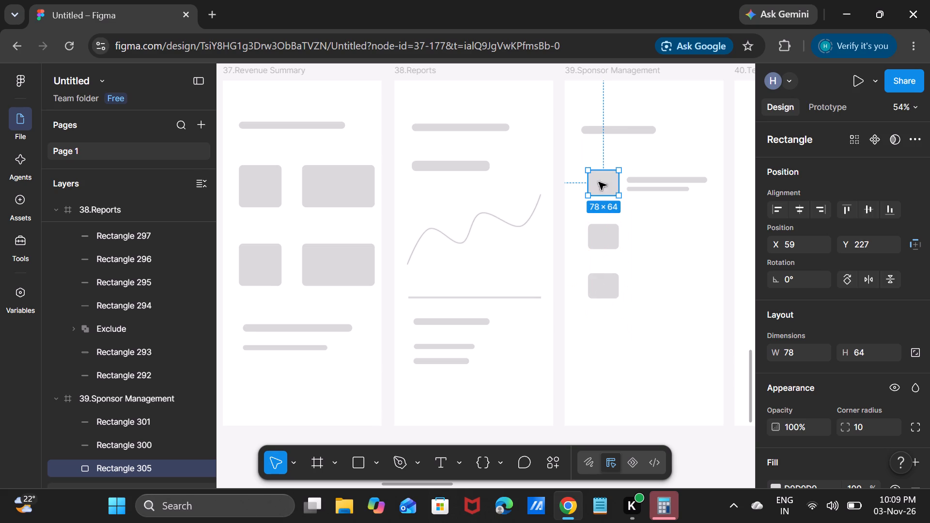
drag(599, 179, 611, 371)
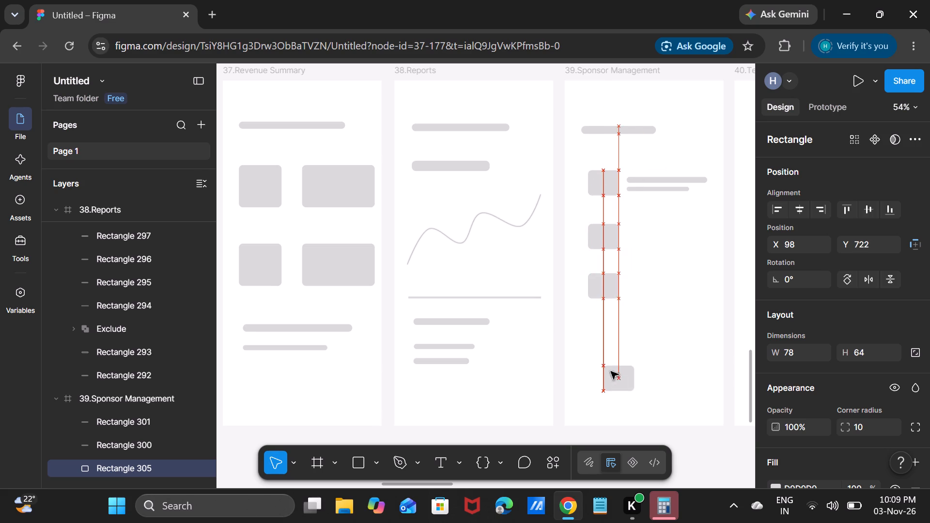
drag(611, 371, 596, 334)
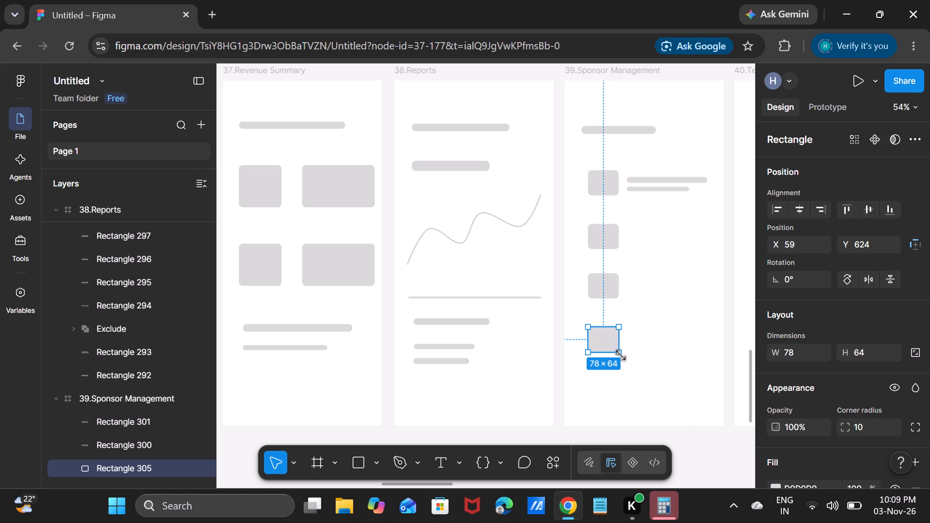
drag(616, 354, 616, 339)
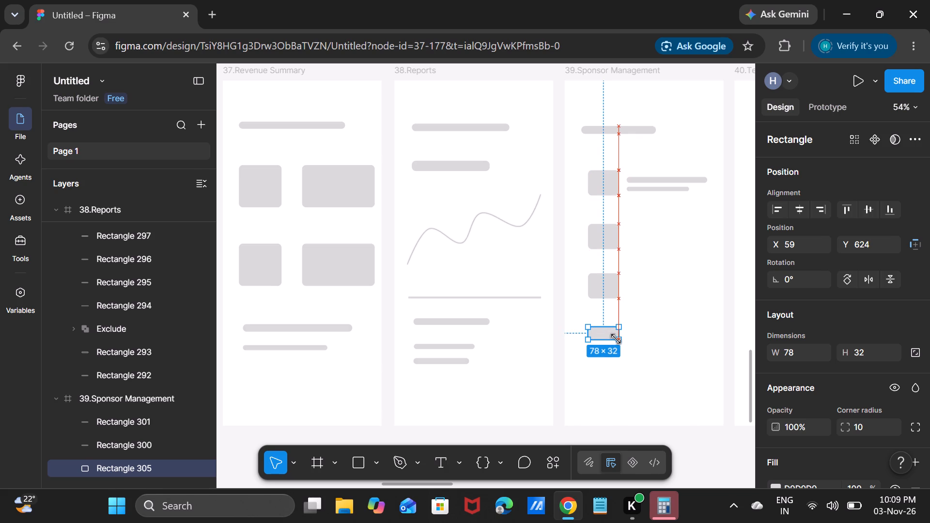
drag(616, 339, 617, 349)
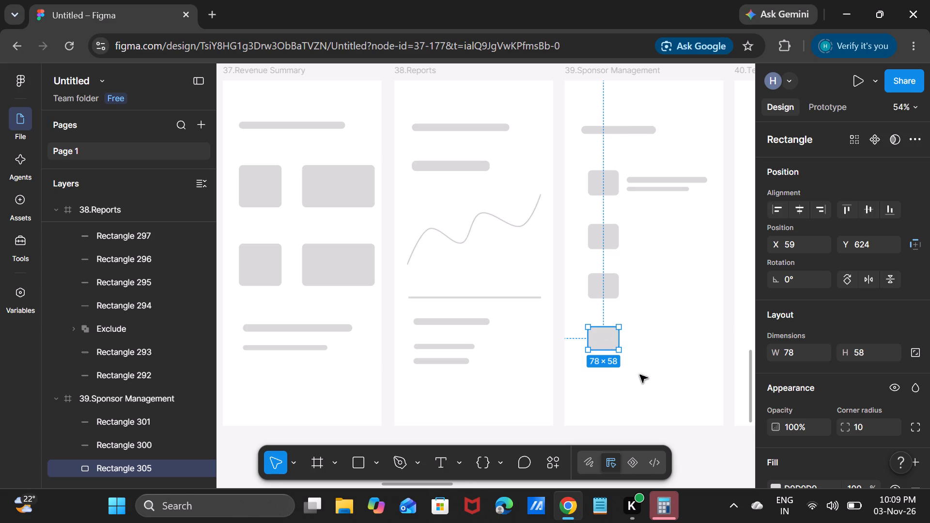
click(640, 376)
drag(602, 329, 602, 326)
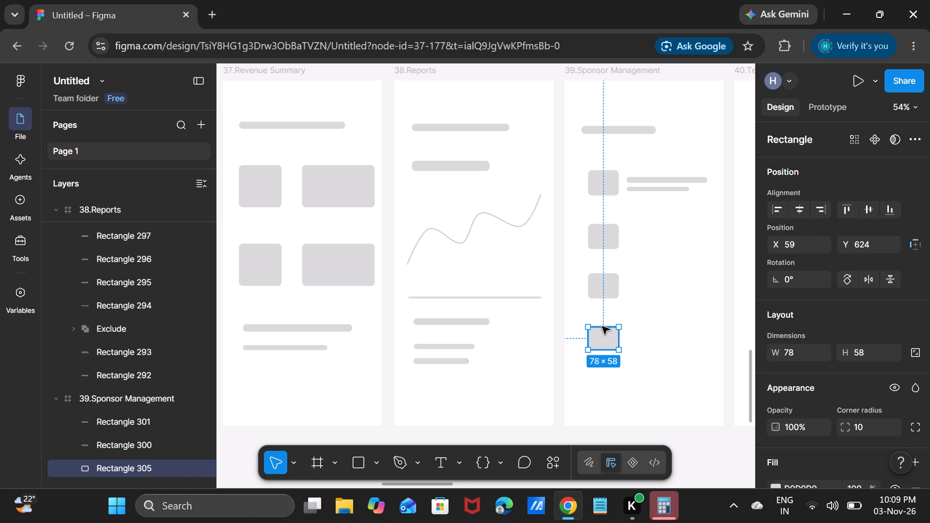
drag(602, 326, 603, 322)
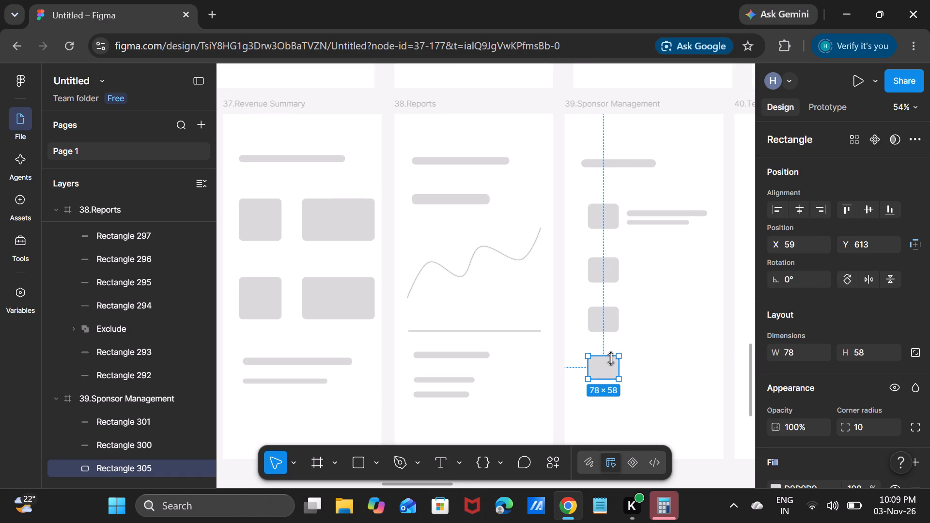
Paste a fifth 78 × 64 thumbnail and place it below the fourth at X 59, Y 732.
key(ctrl+v)
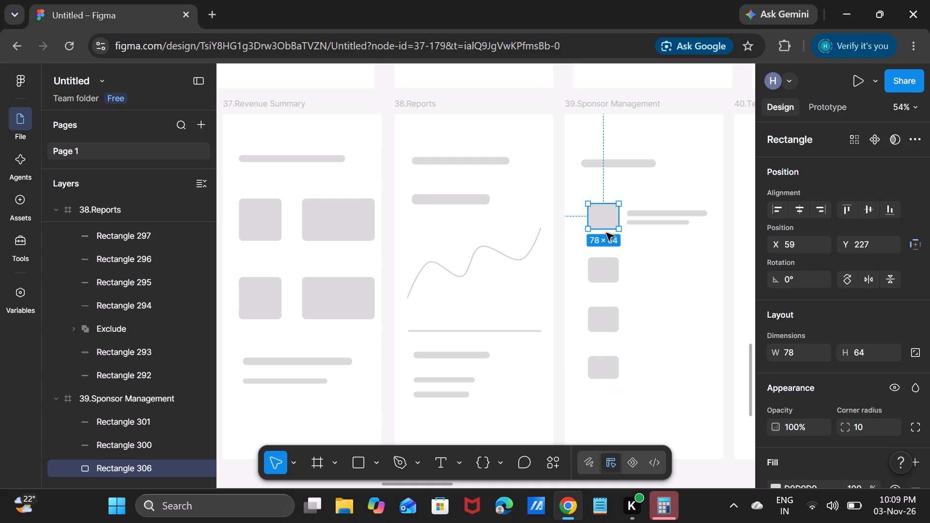
drag(601, 223, 601, 424)
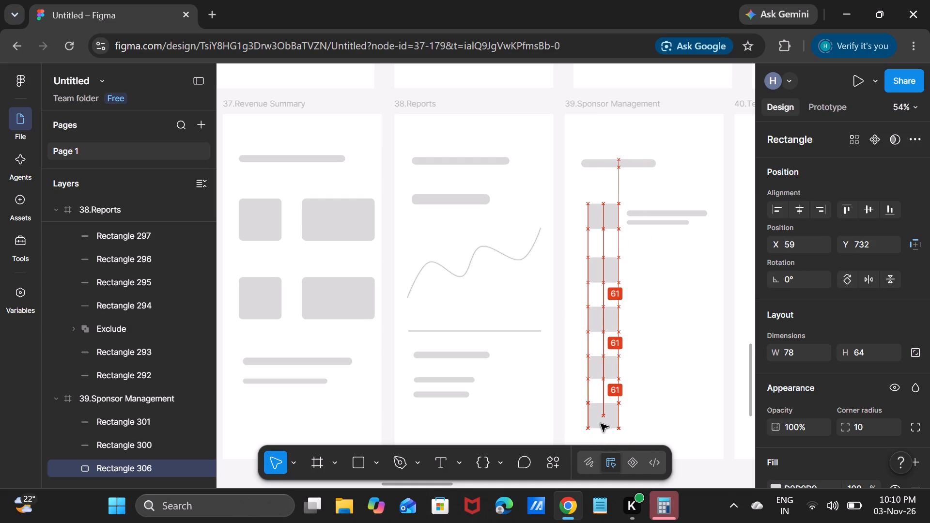
drag(601, 424, 601, 423)
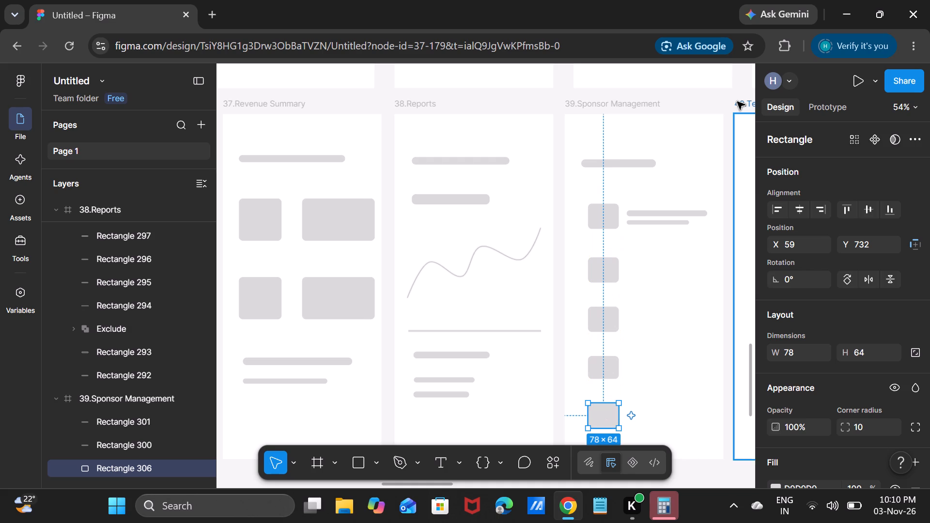
Duplicate the longer 204 × 15 bar and place the copy beside the second thumbnail at X 157, Y 380.
click(675, 213)
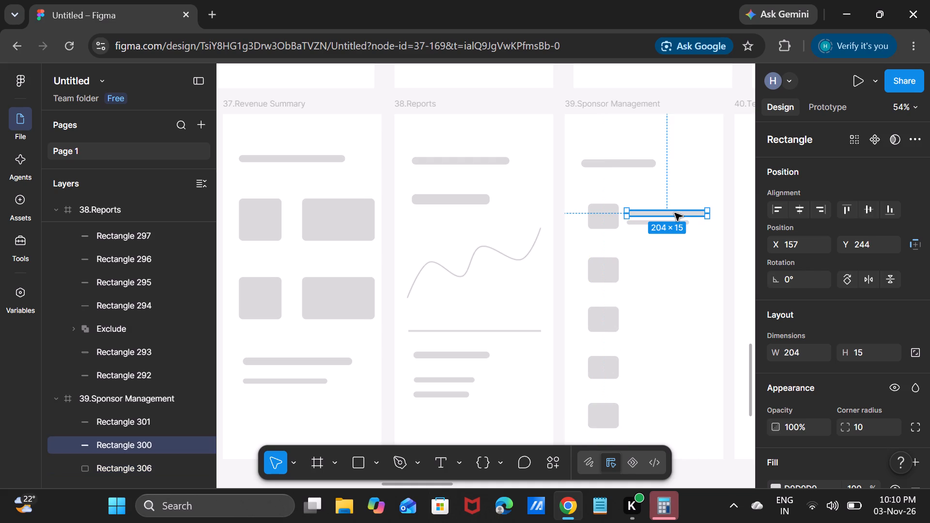
key(ctrl+c)
key(ctrl+v)
drag(674, 211, 663, 265)
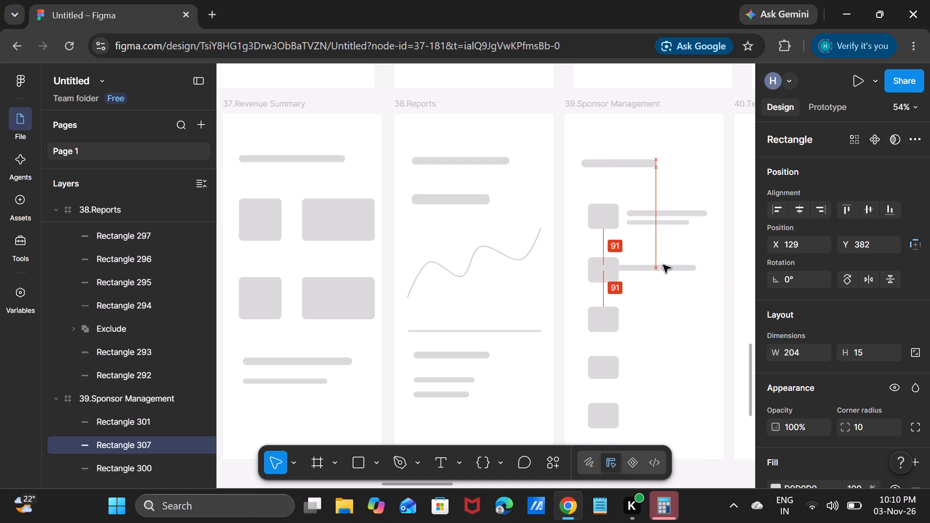
drag(663, 265, 673, 261)
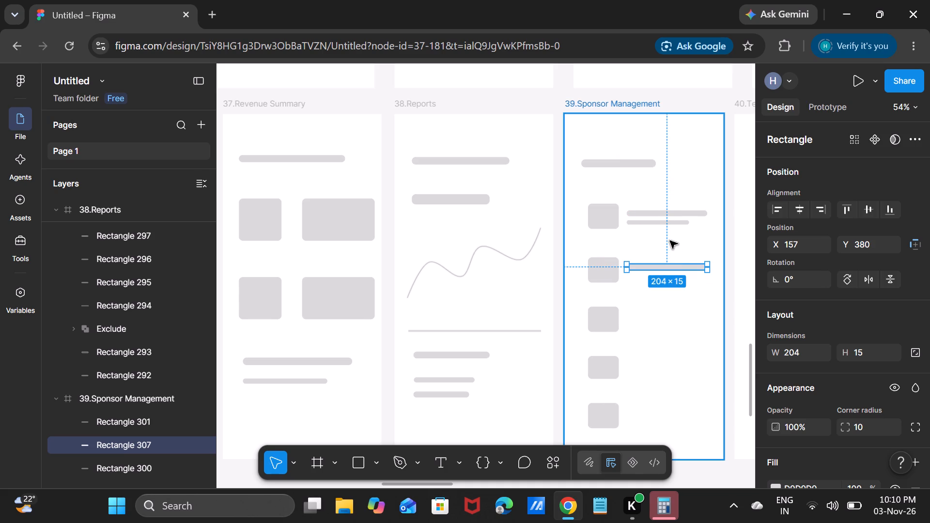
Paste another longer bar and place it beside the third thumbnail at X 157, Y 504.
key(ctrl+v)
drag(668, 212, 679, 245)
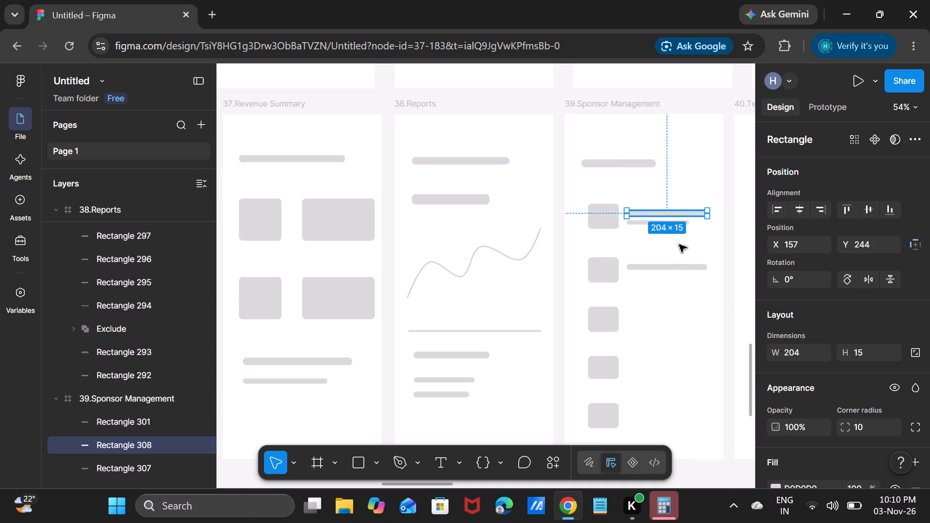
drag(679, 245, 664, 315)
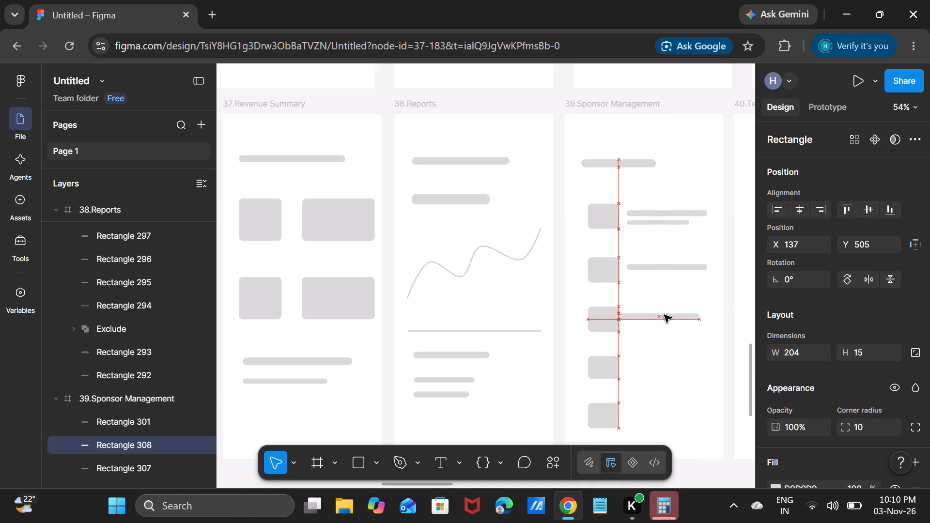
drag(664, 315, 670, 312)
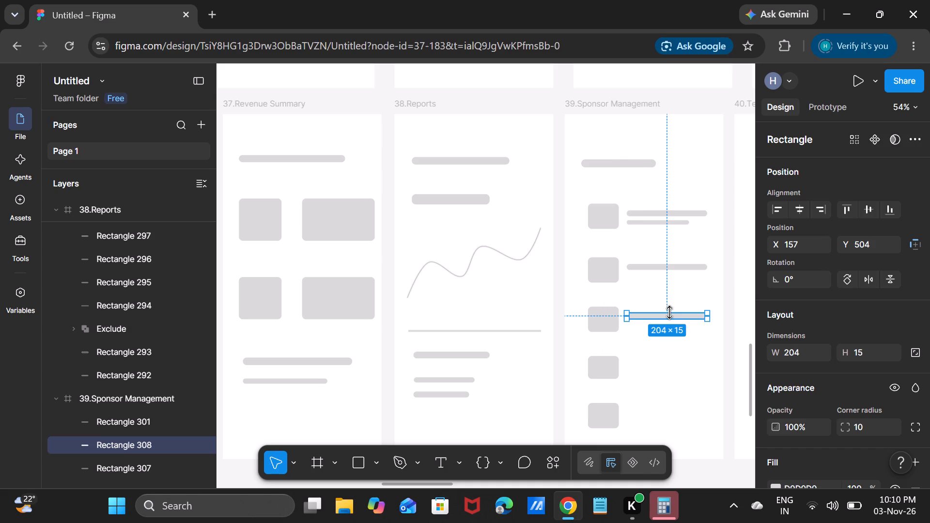
Paste another longer bar and place it beside the fourth thumbnail at X 157, Y 627.
key(ctrl+v)
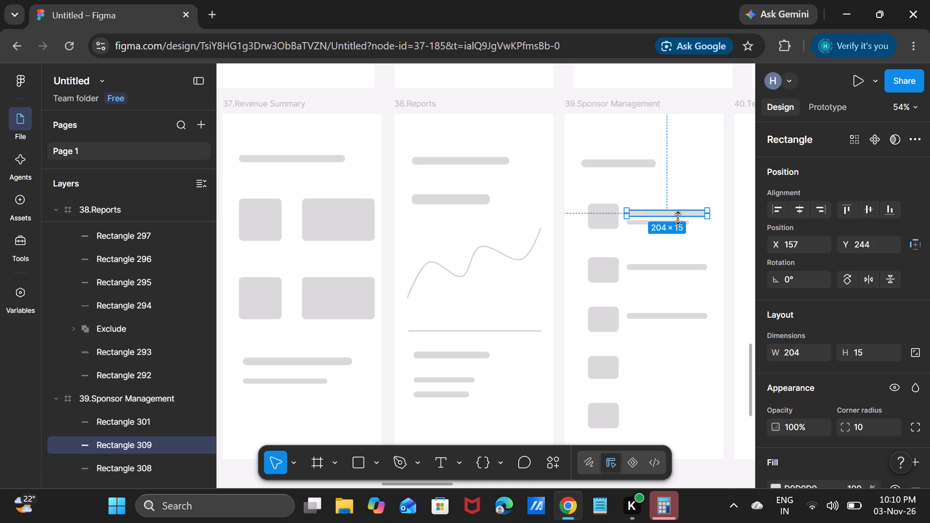
drag(680, 215, 677, 353)
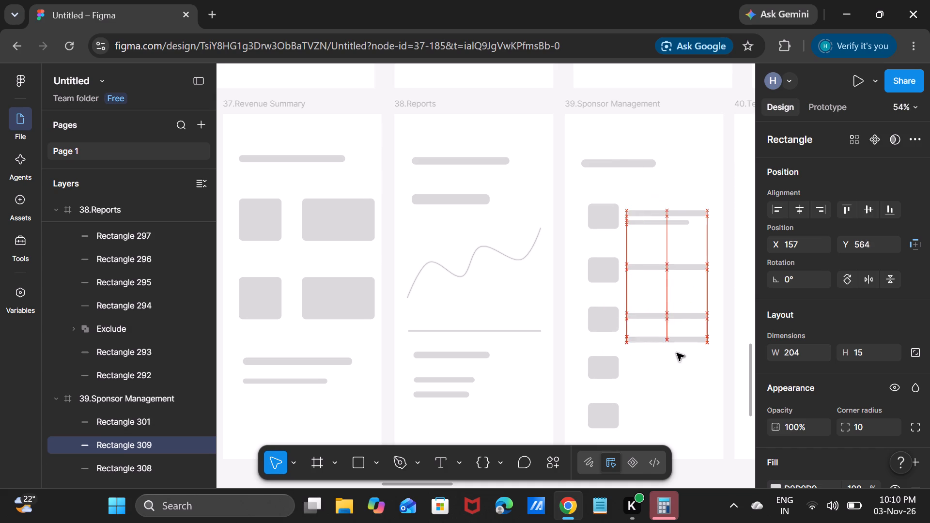
drag(677, 353, 674, 365)
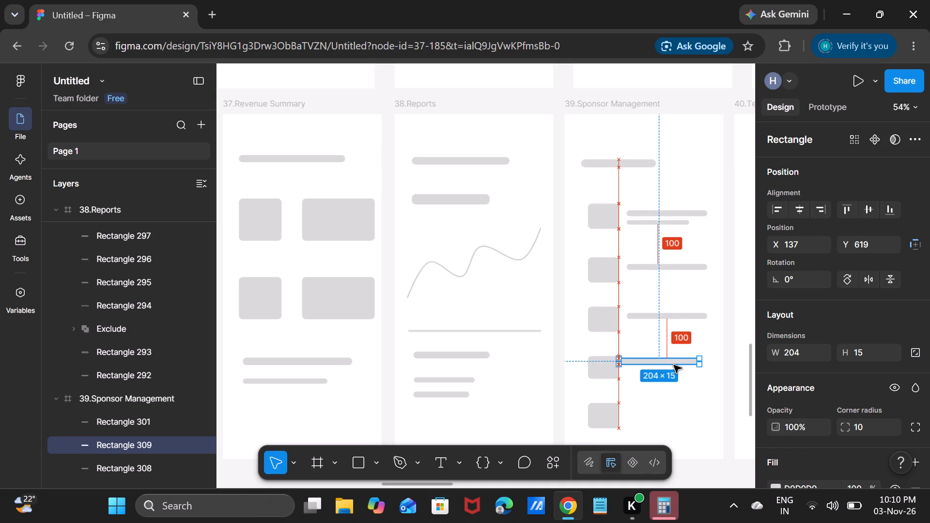
drag(674, 365, 680, 365)
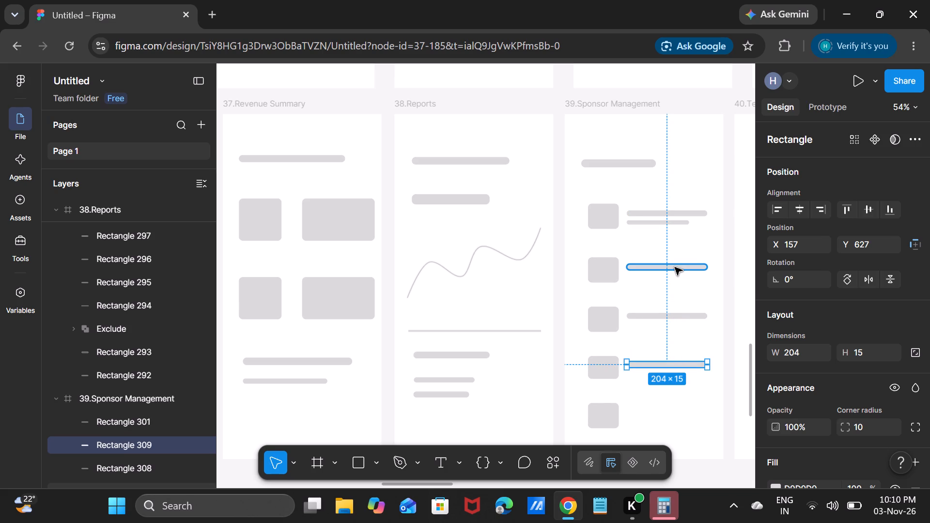
Paste another longer 204 × 15 bar and place it beside the fifth thumbnail at X 157, Y 742.
key(ctrl+v)
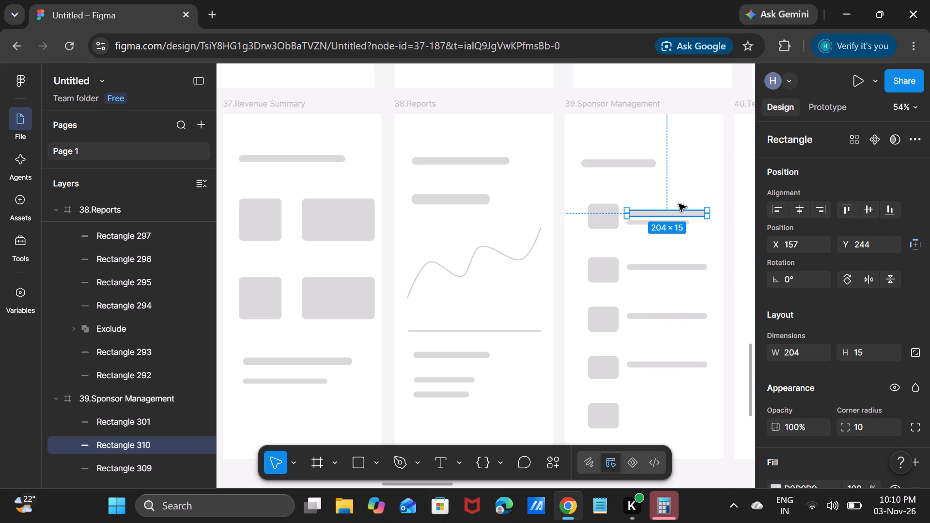
drag(686, 212, 686, 410)
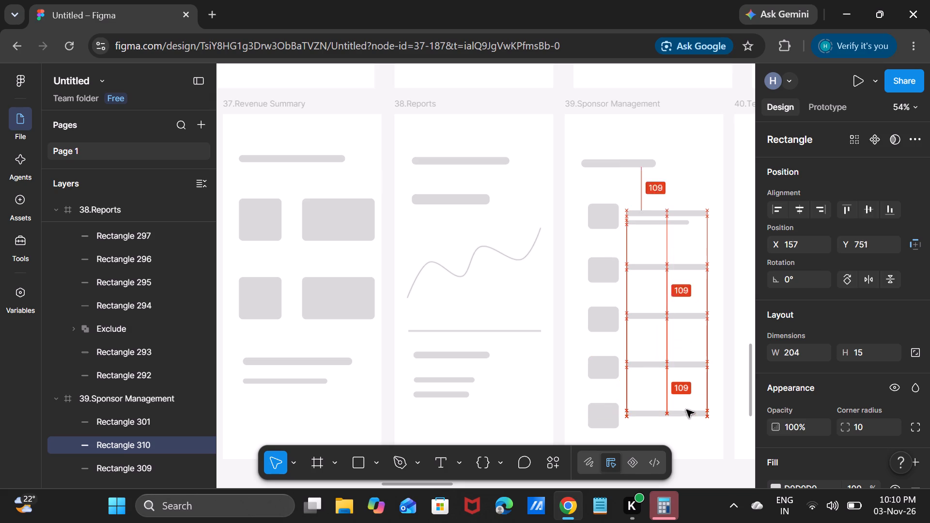
drag(686, 410, 686, 409)
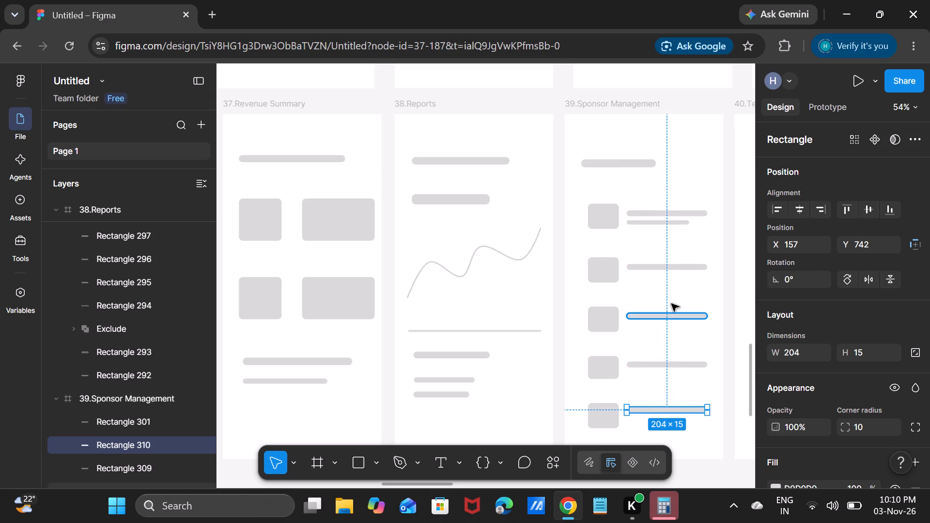
Move the second row's longer bar up to Y 374, keeping it at X 157.
click(679, 270)
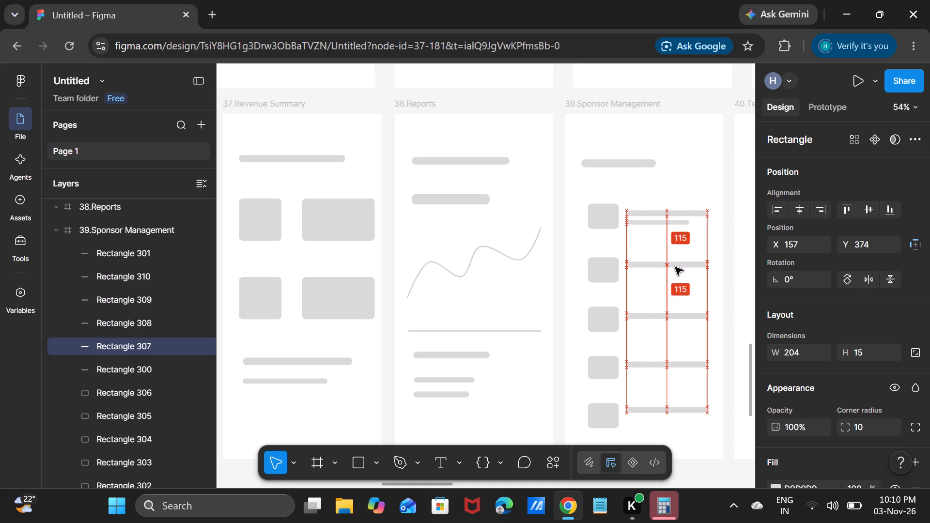
Duplicate the shorter 158 × 11 bar and place the copy under the second row's longer bar at X 157, Y 416.
click(662, 225)
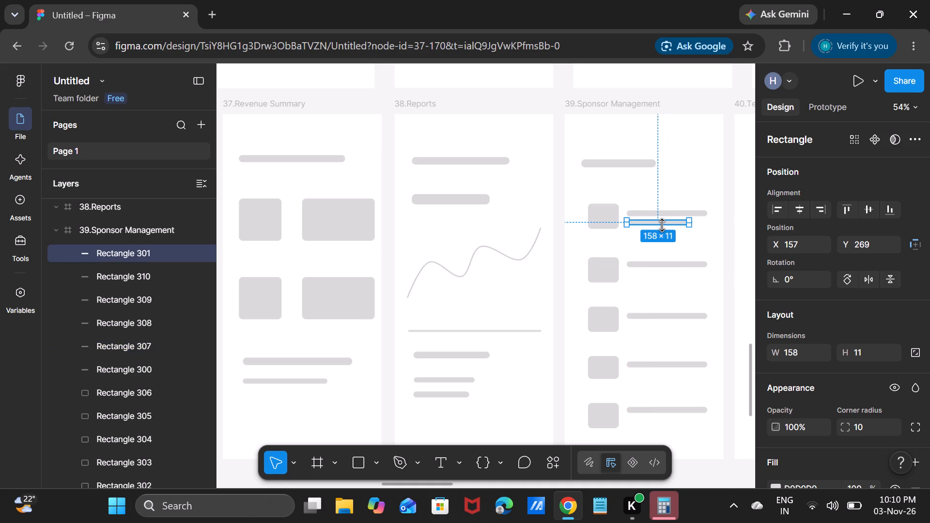
key(ctrl+c)
key(ctrl+v)
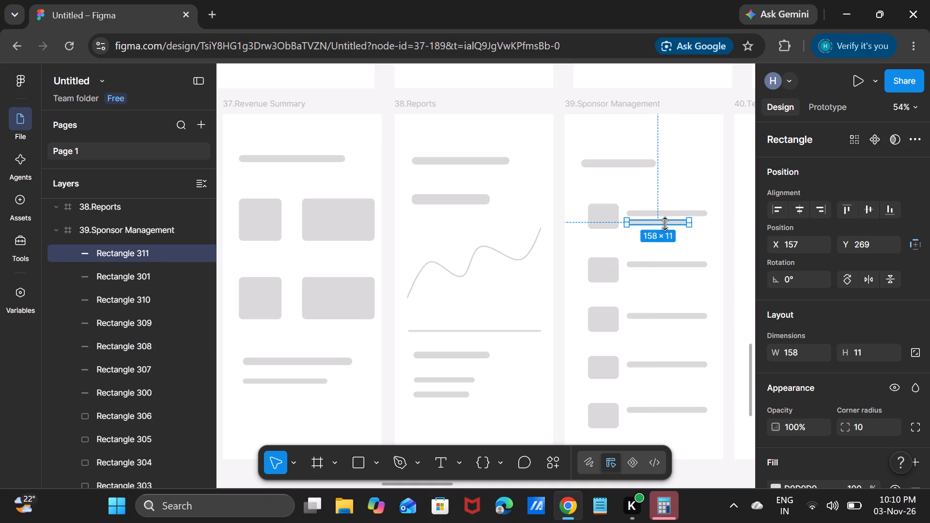
drag(670, 223, 671, 280)
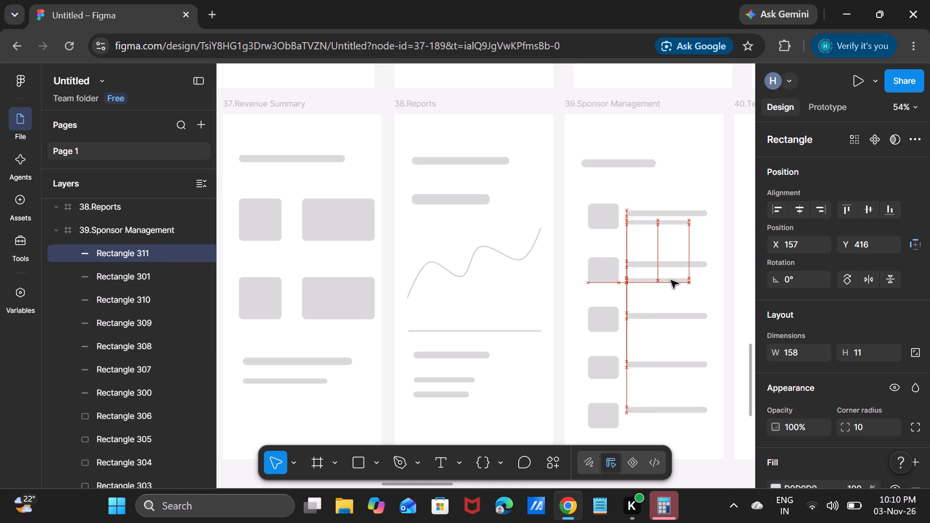
drag(671, 280, 671, 278)
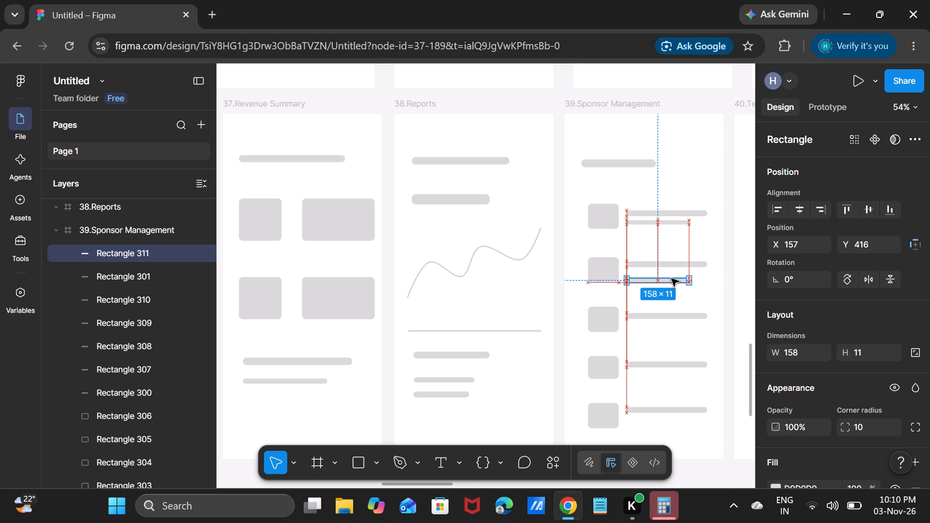
drag(671, 278, 672, 278)
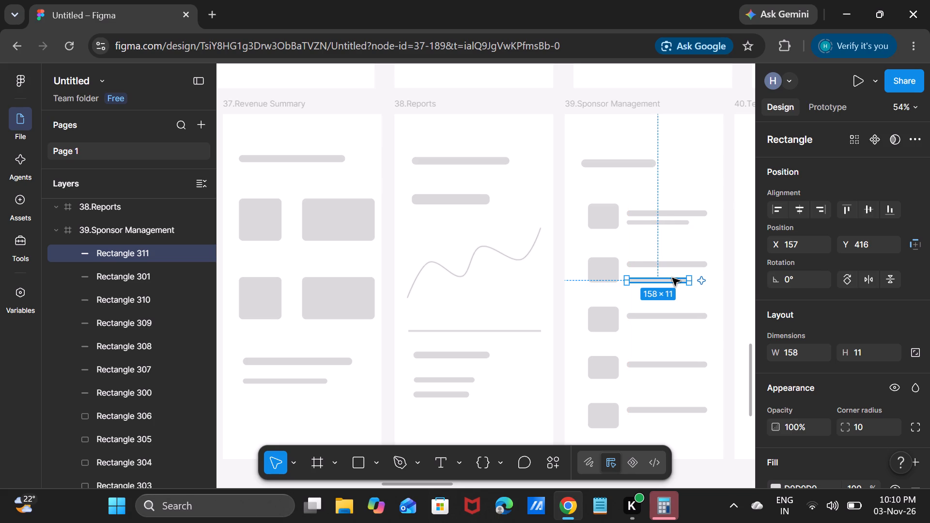
Paste another shorter bar and place it under the third row's longer bar at X 157, Y 541.
key(ctrl+v)
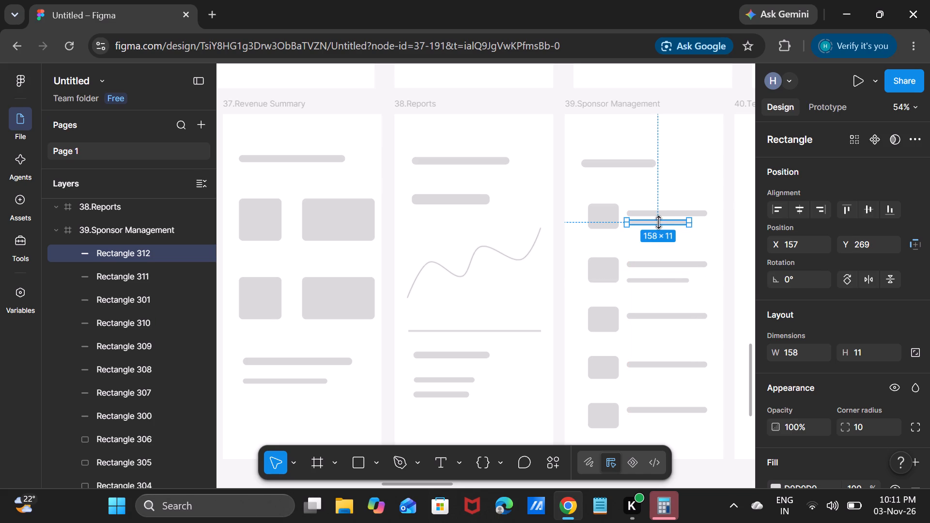
drag(658, 221, 661, 326)
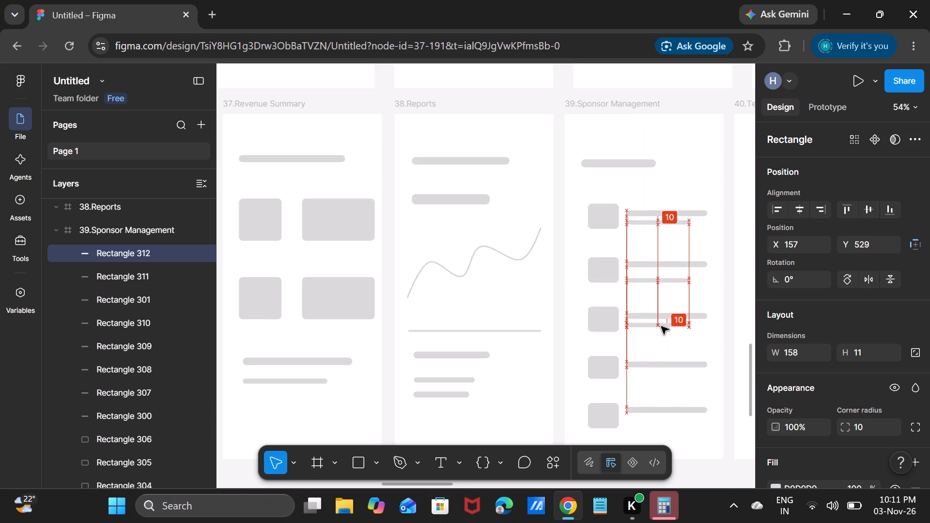
drag(661, 326, 661, 327)
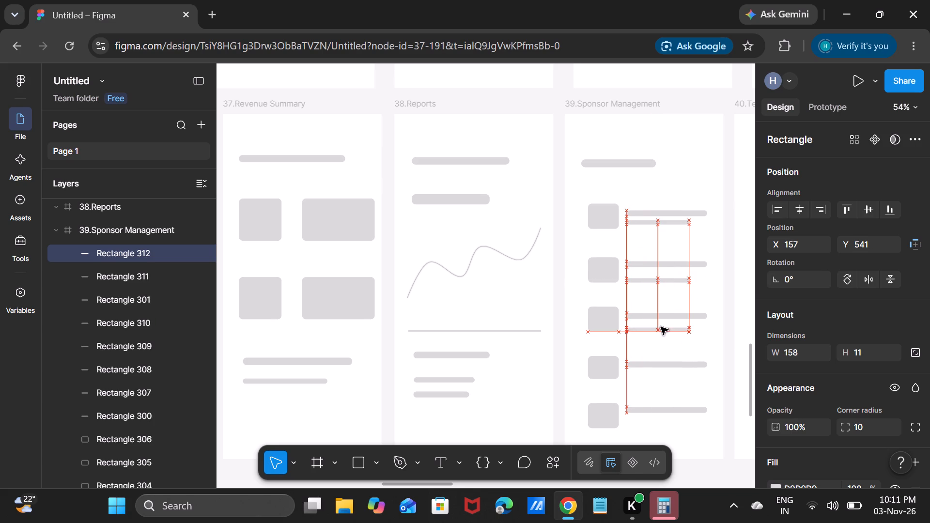
drag(661, 327, 658, 327)
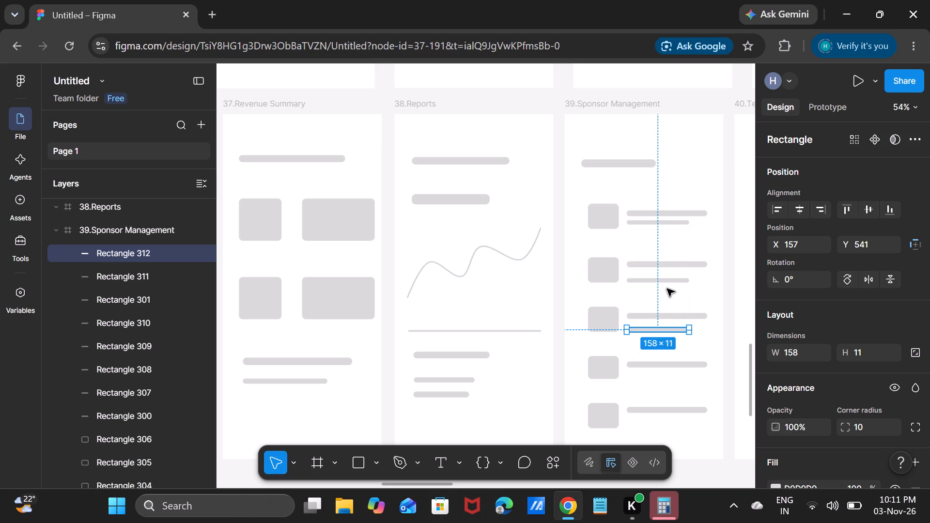
Move the second row's shorter bar up to Y 405, closer to its longer bar.
drag(666, 283, 666, 282)
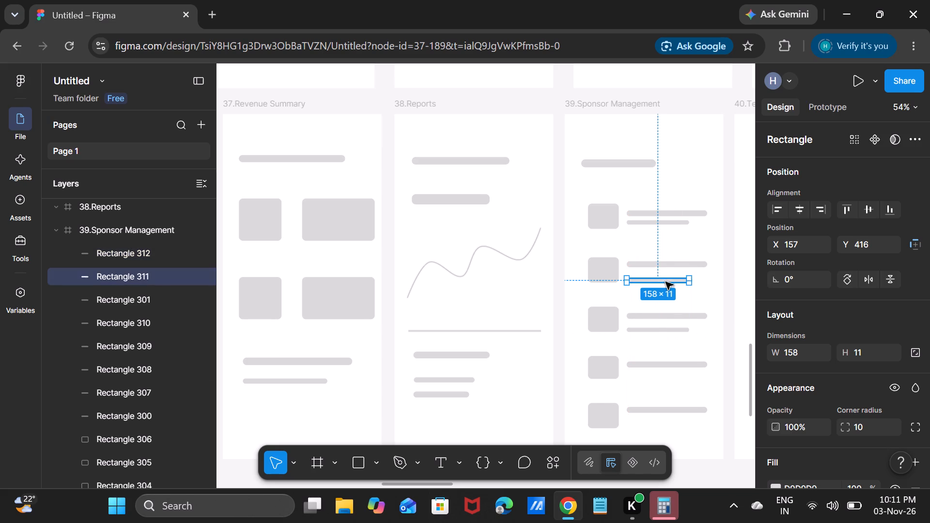
drag(666, 282, 668, 277)
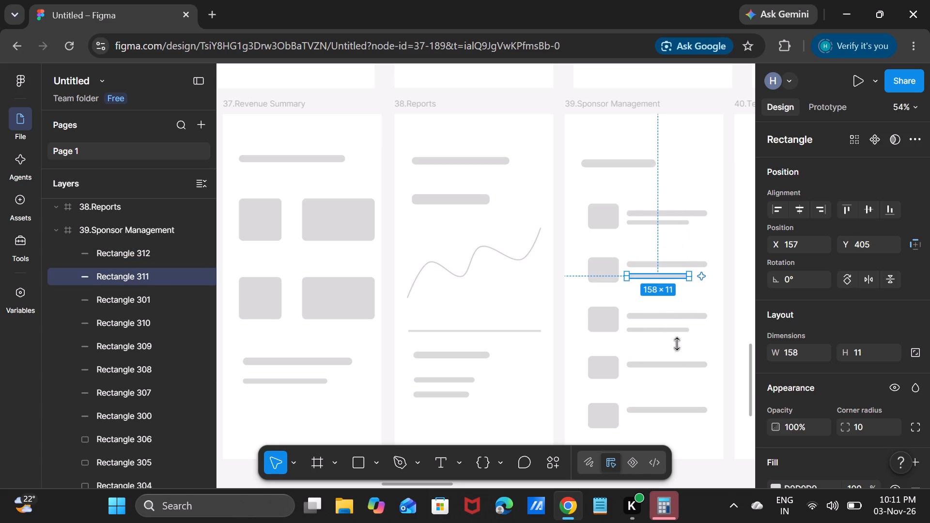
Paste another shorter bar and place it under the fourth row's longer bar at X 157, Y 652.
key(ctrl+v)
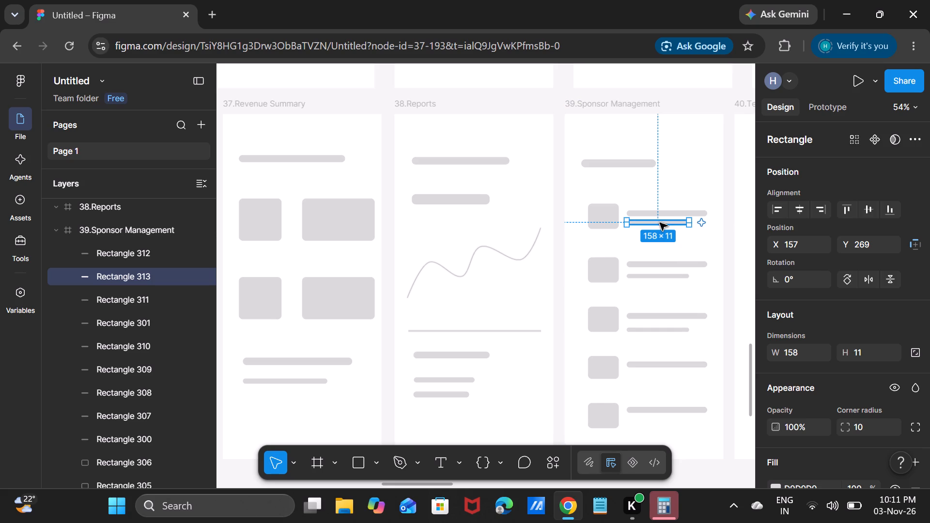
drag(660, 223, 665, 381)
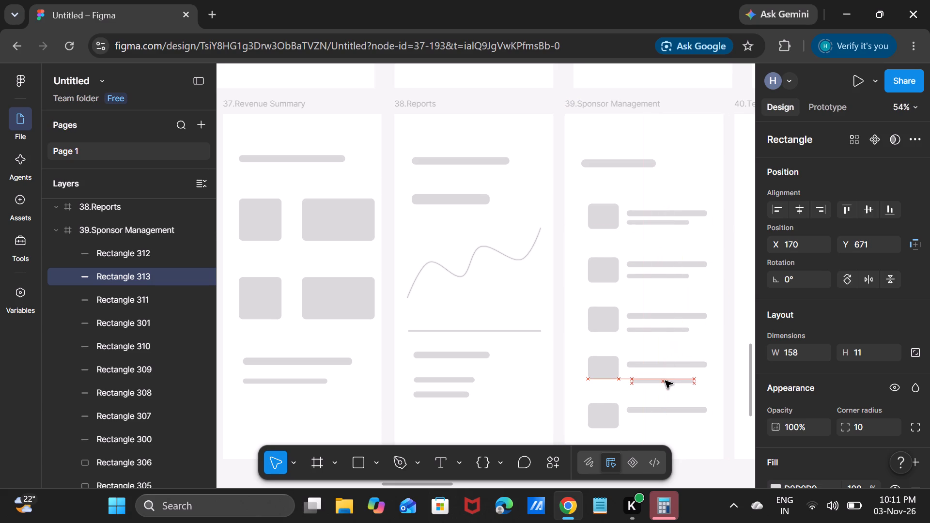
drag(665, 381, 663, 374)
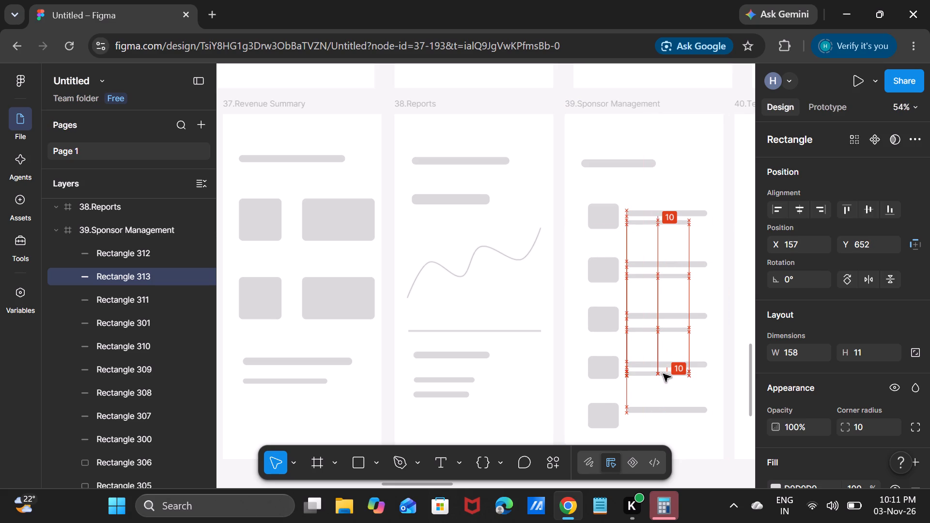
drag(663, 374, 664, 375)
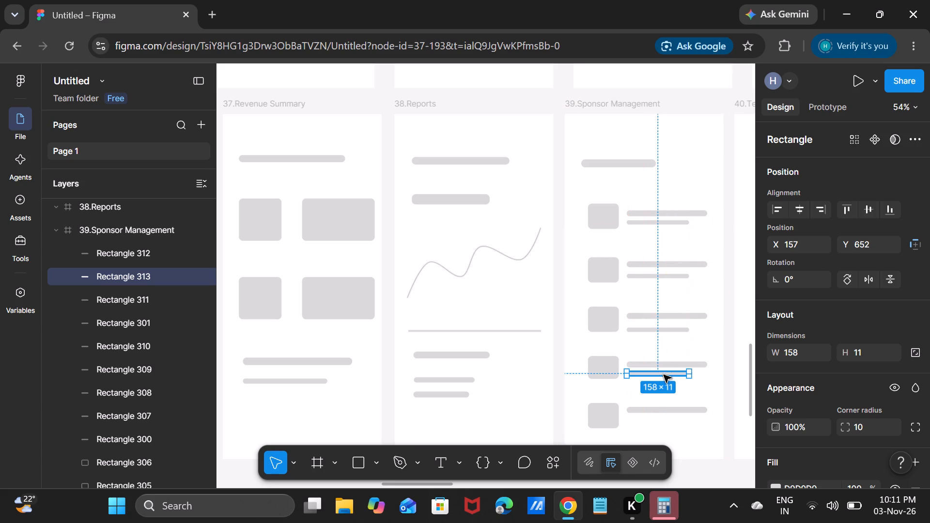
Duplicate the fourth row's shorter bar and place a copy under the fifth row's longer bar at X 157, Y 774.
key(ctrl+v)
key(ctrl+c)
key(ctrl+v)
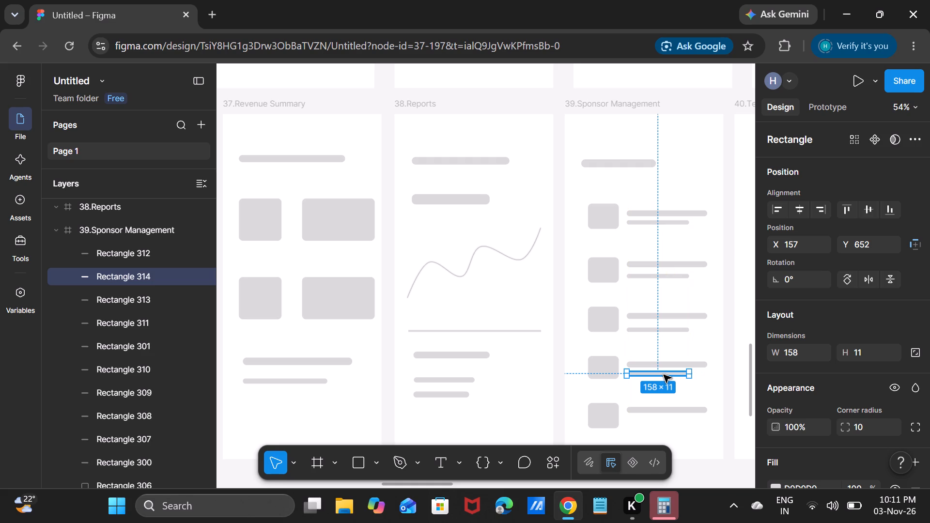
drag(664, 375, 662, 428)
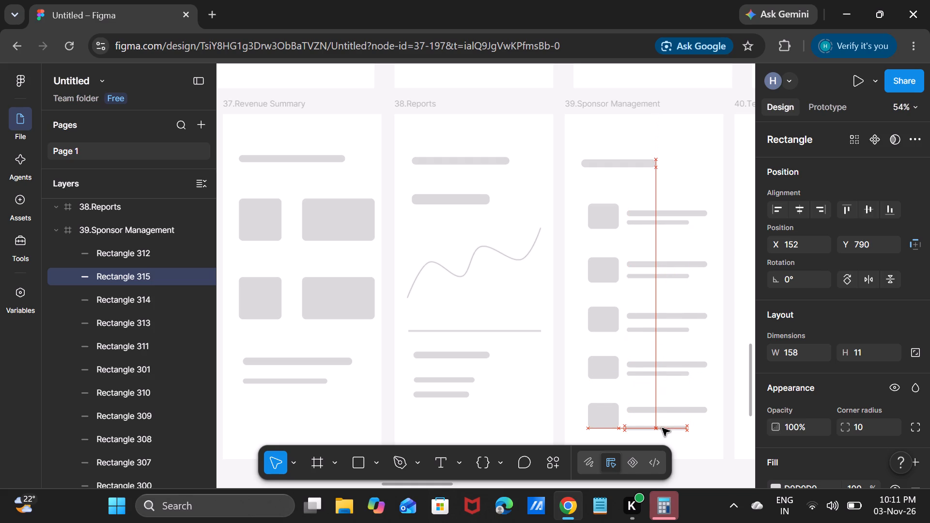
drag(662, 428, 667, 425)
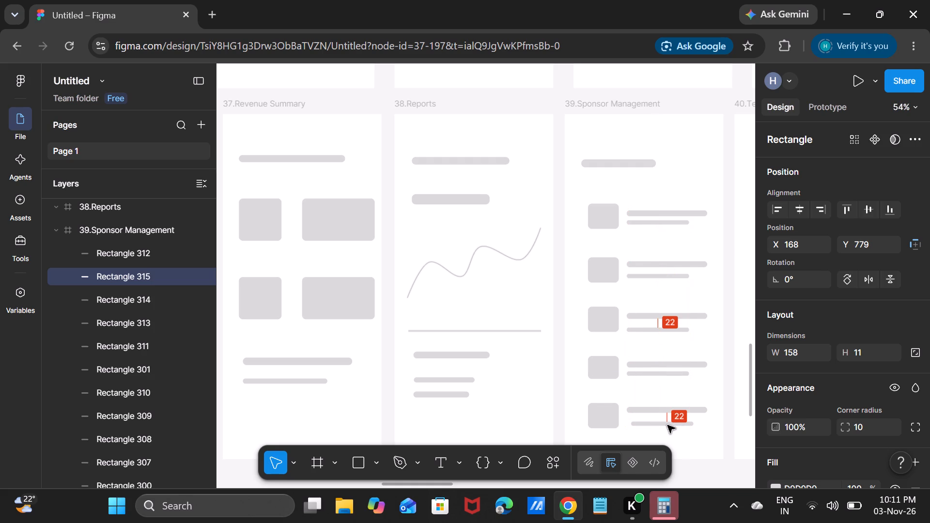
drag(667, 425, 666, 422)
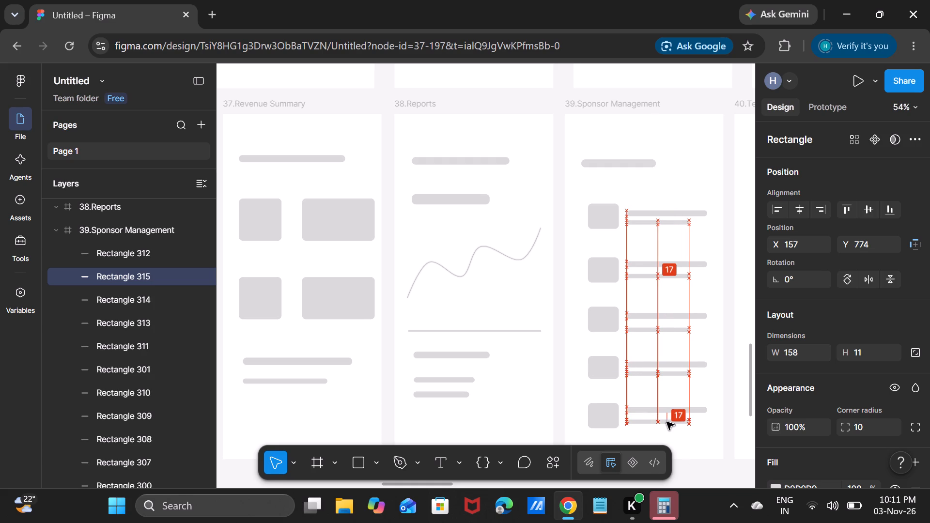
drag(666, 422, 667, 422)
click(688, 442)
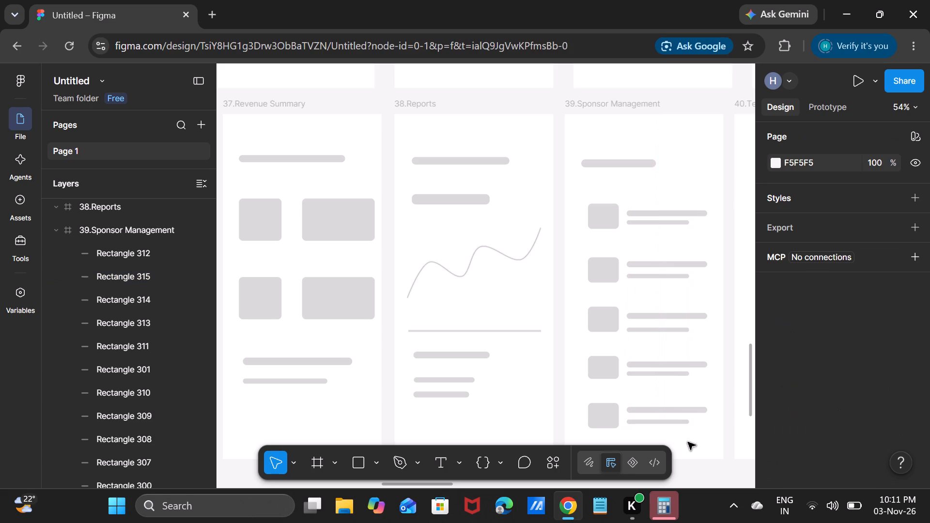
Move the first row's longer bar up to Y 237, keeping it at X 157.
click(673, 211)
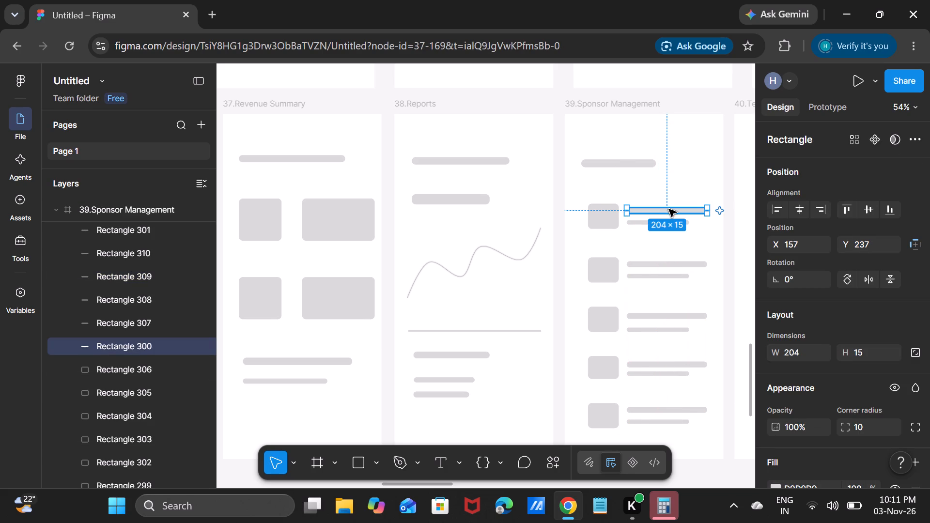
click(685, 196)
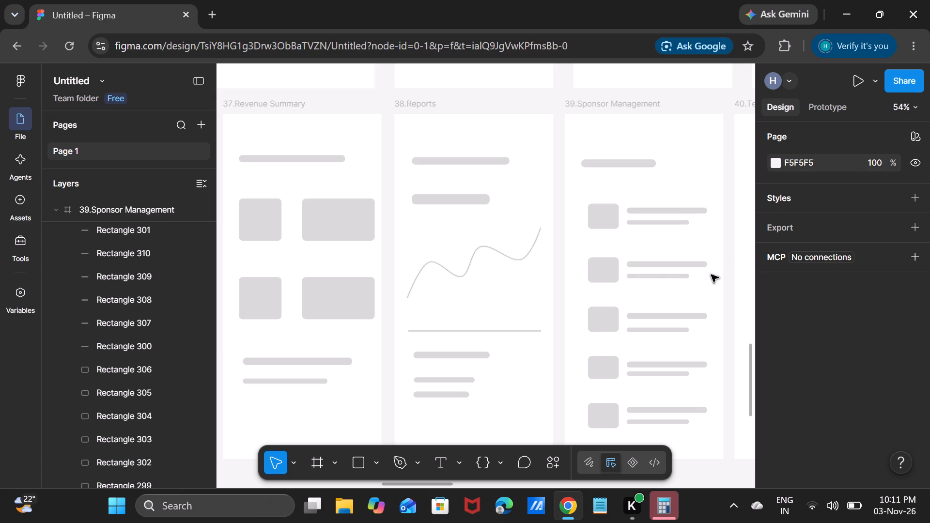
Move the empty 40.Team Management frame slightly away from 39.Sponsor Management, to X 3274, Y 3924.
scroll(662, 292, left, 4)
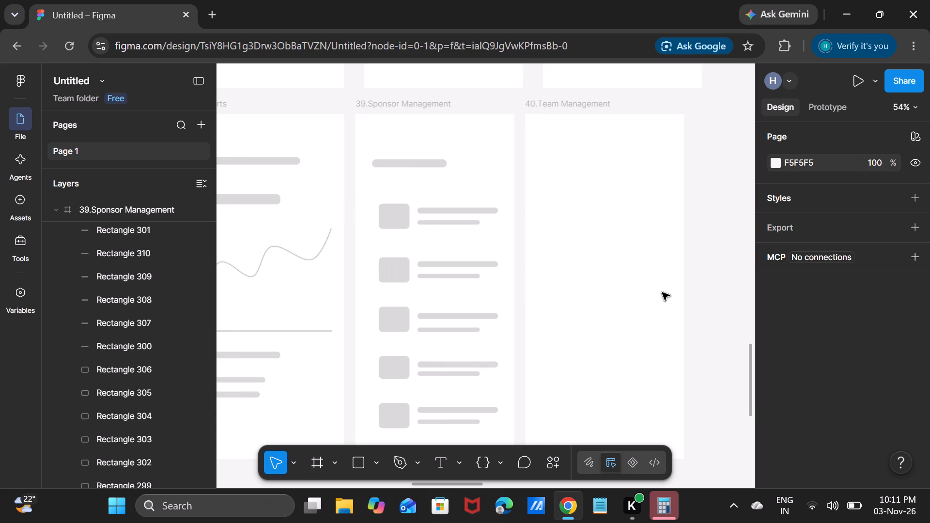
drag(662, 292, 691, 293)
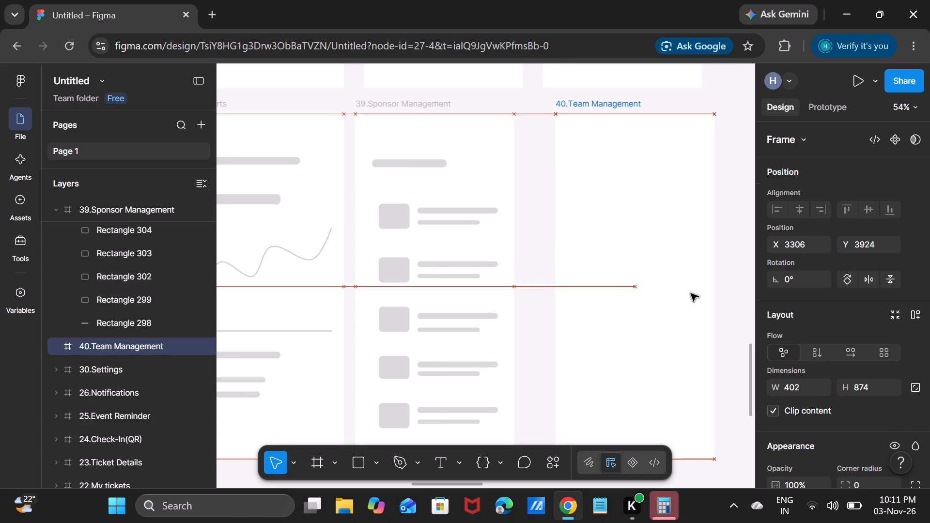
drag(691, 293, 679, 292)
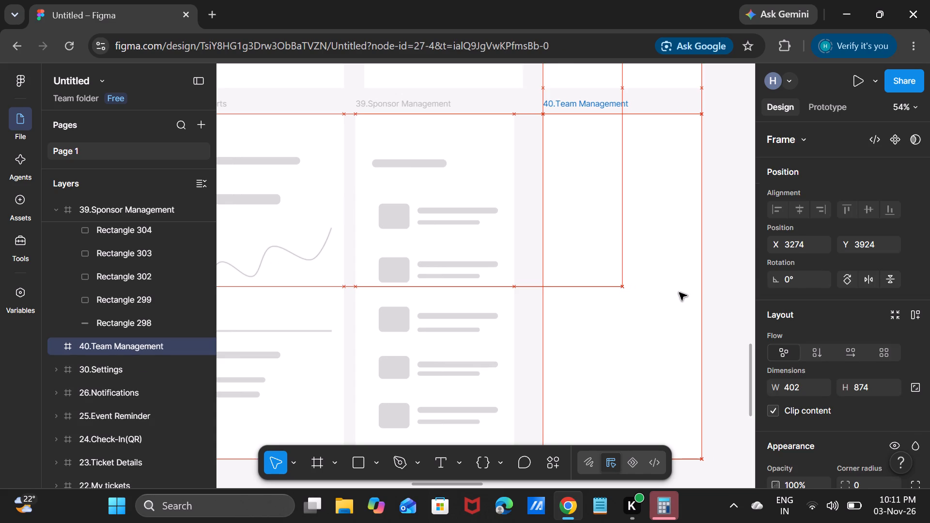
drag(679, 292, 681, 292)
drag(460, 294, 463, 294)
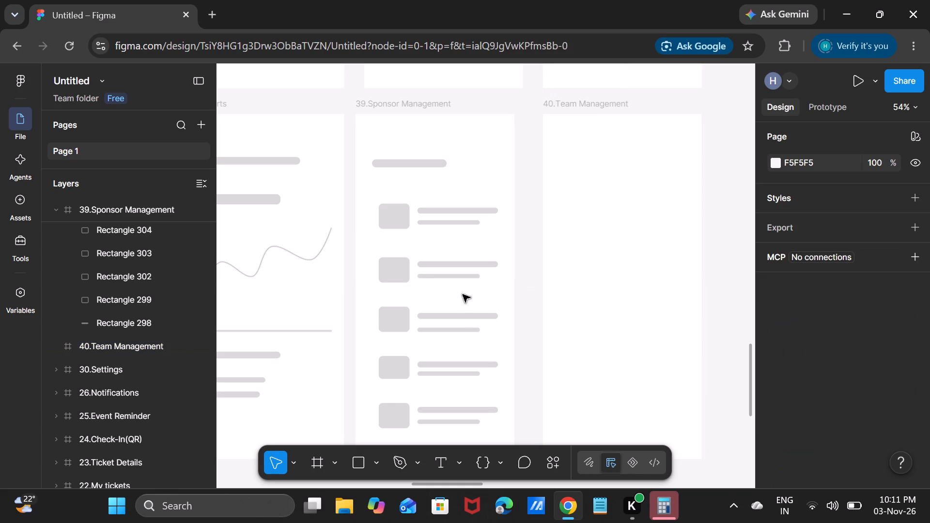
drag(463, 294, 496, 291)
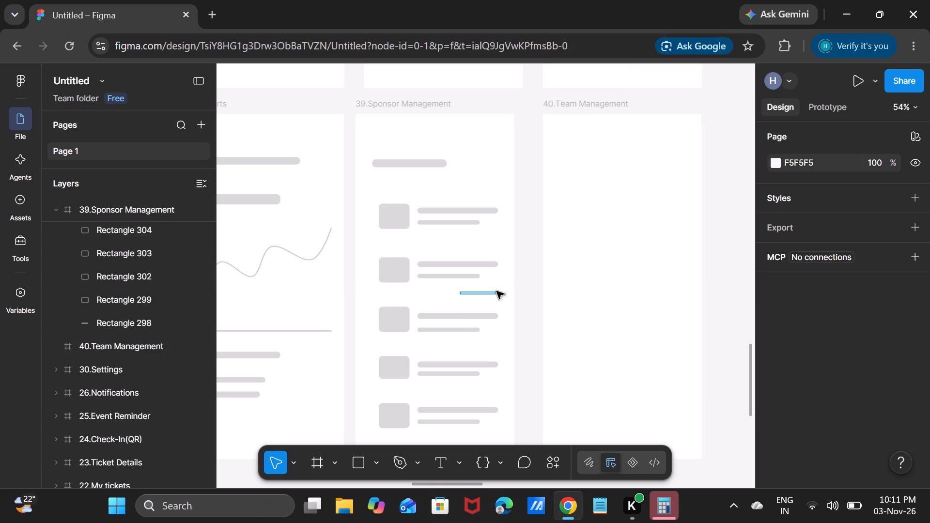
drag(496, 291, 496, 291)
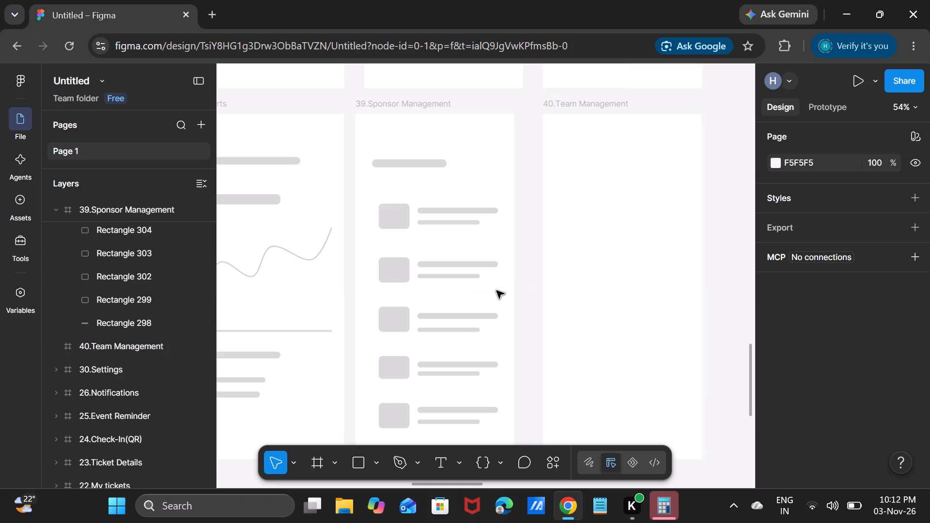